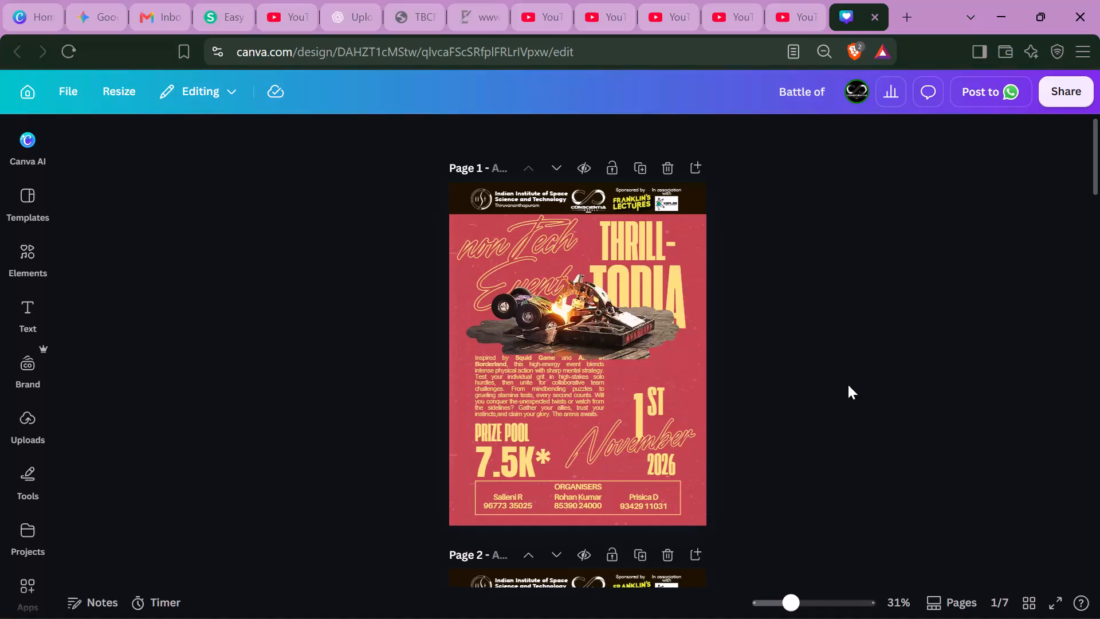
# Leave the open poster design for the home page and search everything for "instagrid".
pyautogui.click(17, 78)
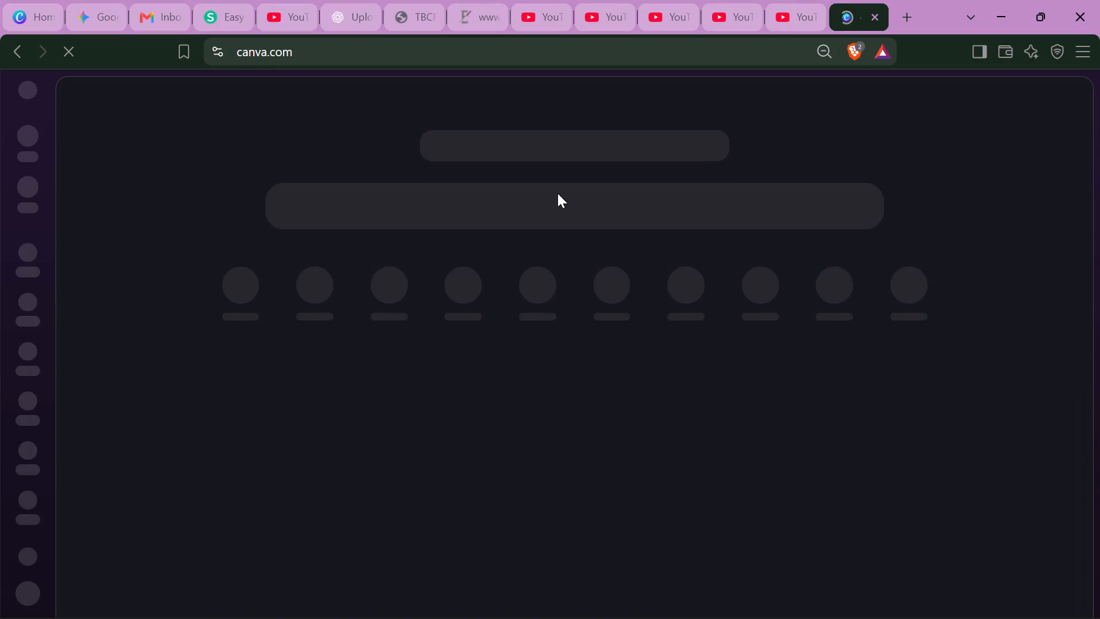
pyautogui.click(494, 246)
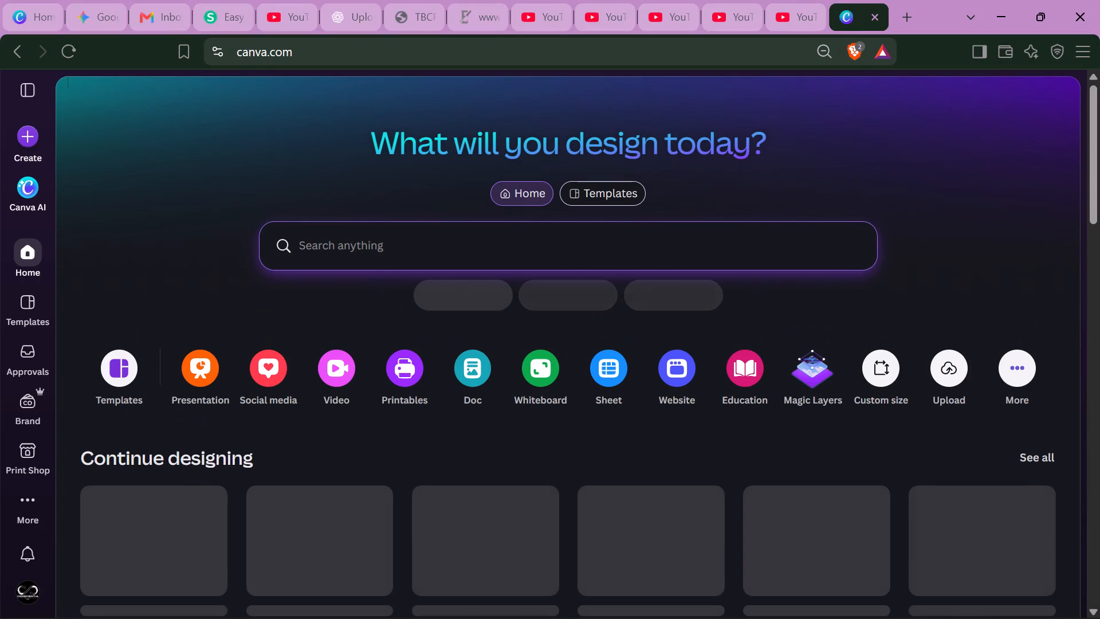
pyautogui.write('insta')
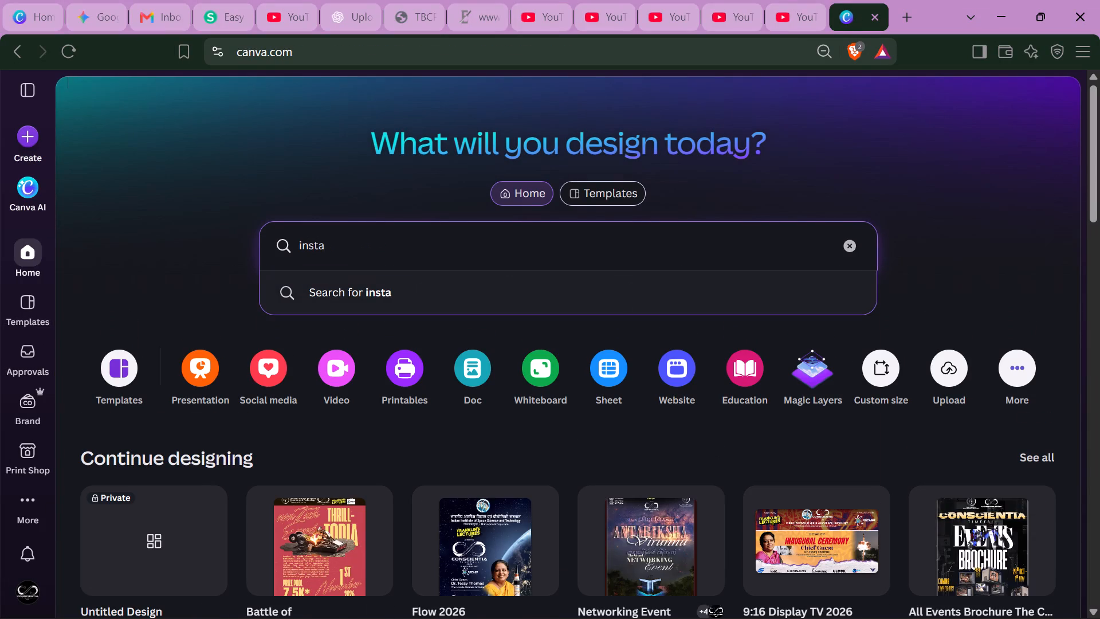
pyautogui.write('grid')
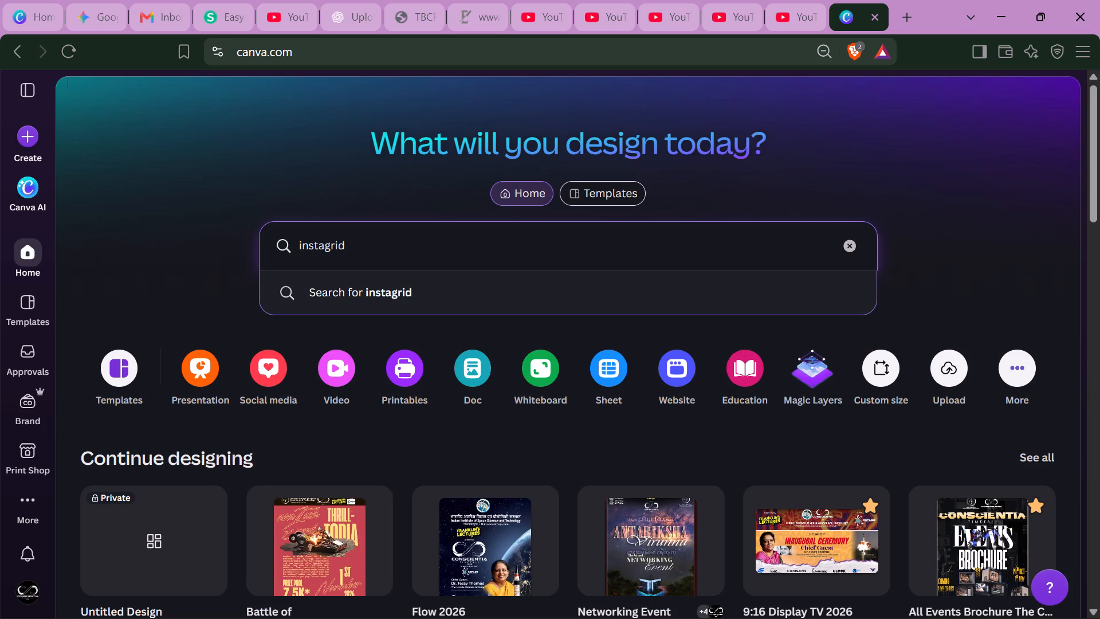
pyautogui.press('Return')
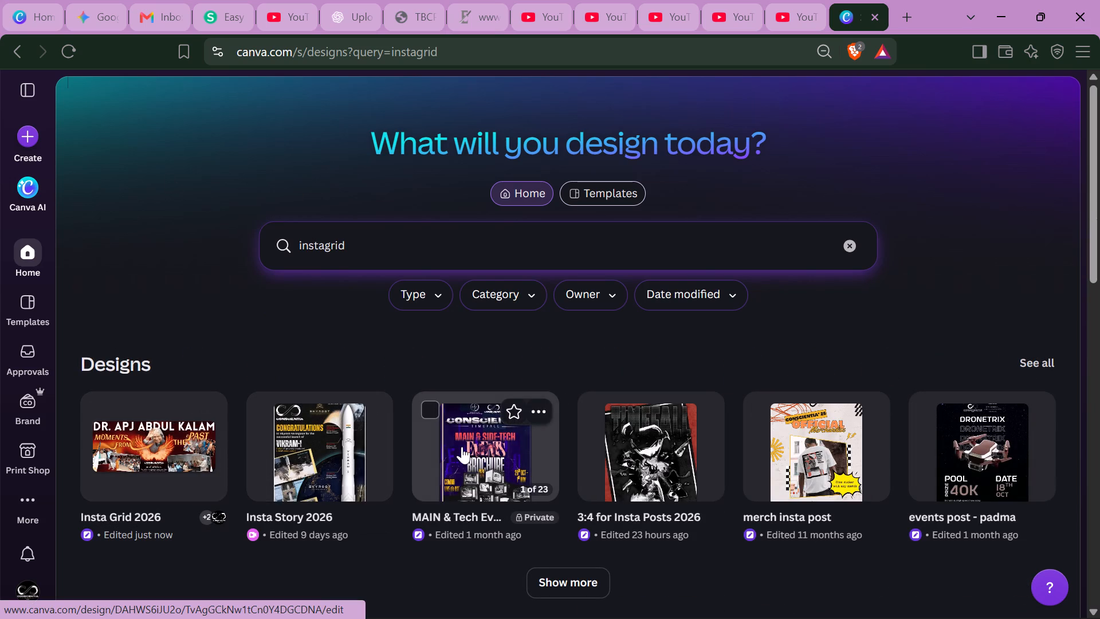
# Show all designs matching the search and look through them for the Instagram grid design.
pyautogui.click(1050, 361)
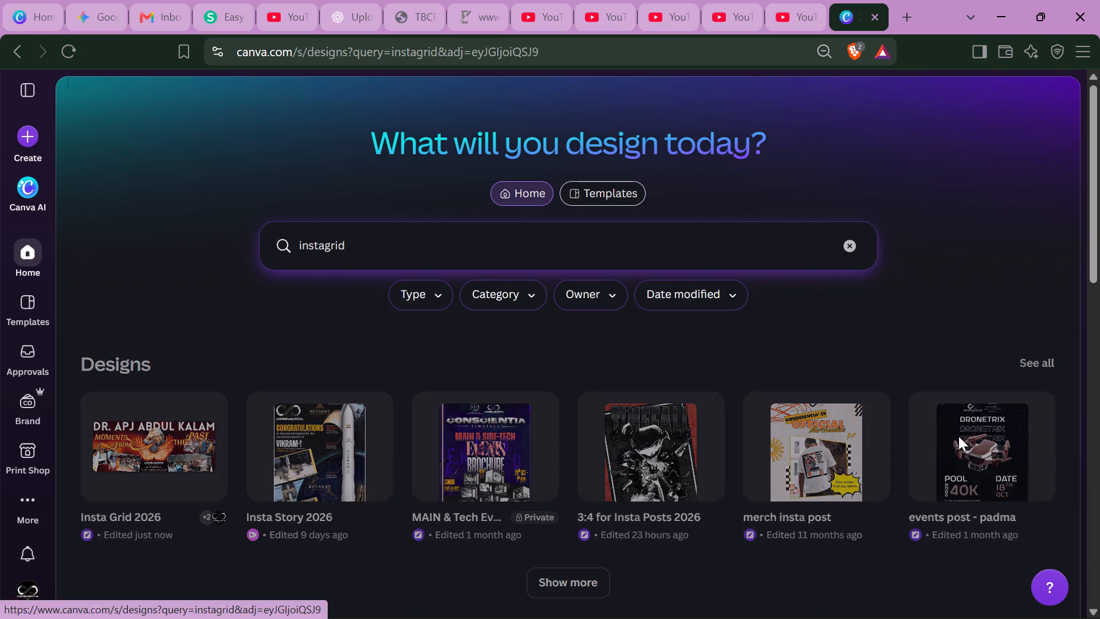
pyautogui.scroll(-3, 858, 429)
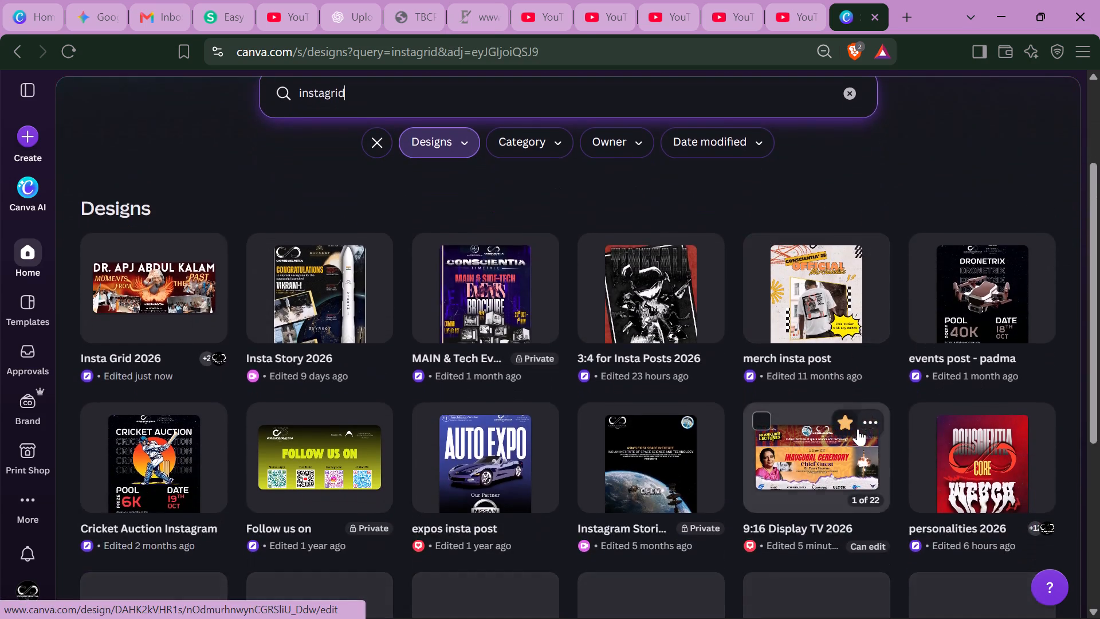
pyautogui.scroll(-3, 858, 429)
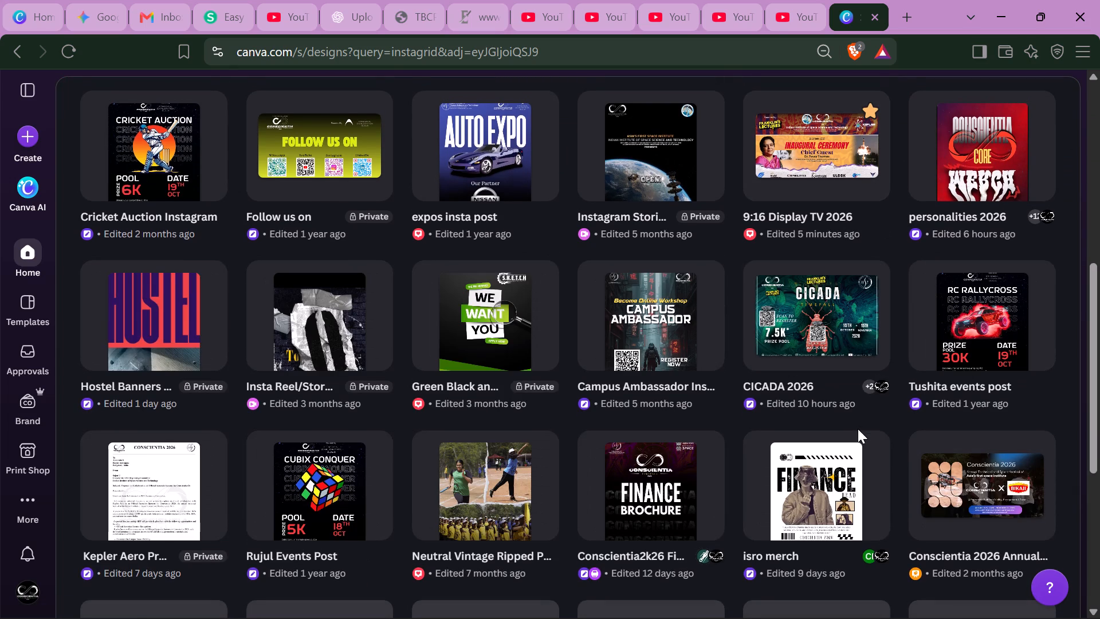
pyautogui.scroll(12, 858, 429)
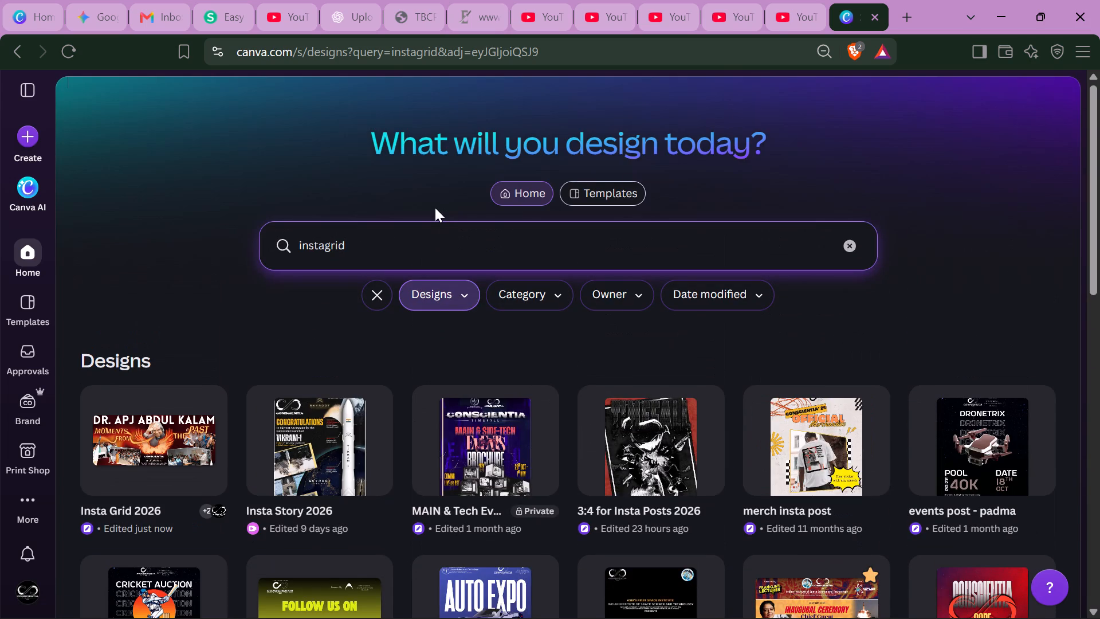
# Change the search query to "insta grid".
pyautogui.press('Left')
pyautogui.press('Left')
pyautogui.press('Left')
pyautogui.press('Left')
# Change the design search query to "insta grid 26" and run the search.
pyautogui.press('space')
pyautogui.press('Right')
pyautogui.press('Right')
pyautogui.press('Right')
pyautogui.press('Right')
pyautogui.press('Right')
pyautogui.press('Right')
pyautogui.press('Right')
pyautogui.press('Right')
pyautogui.press('Right')
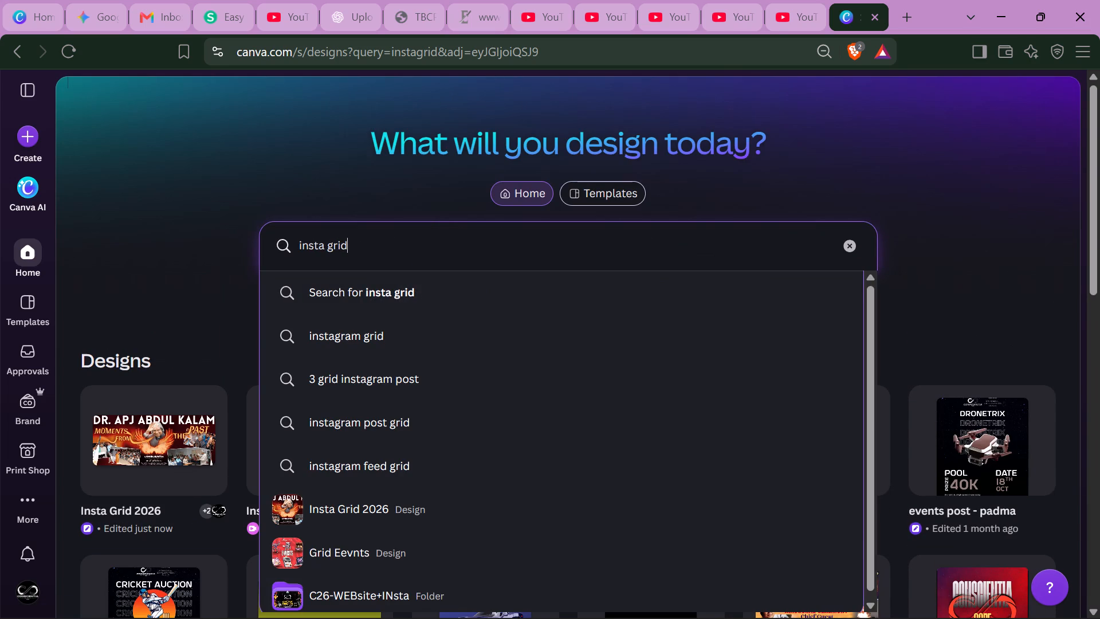
pyautogui.press('space')
pyautogui.press('6')
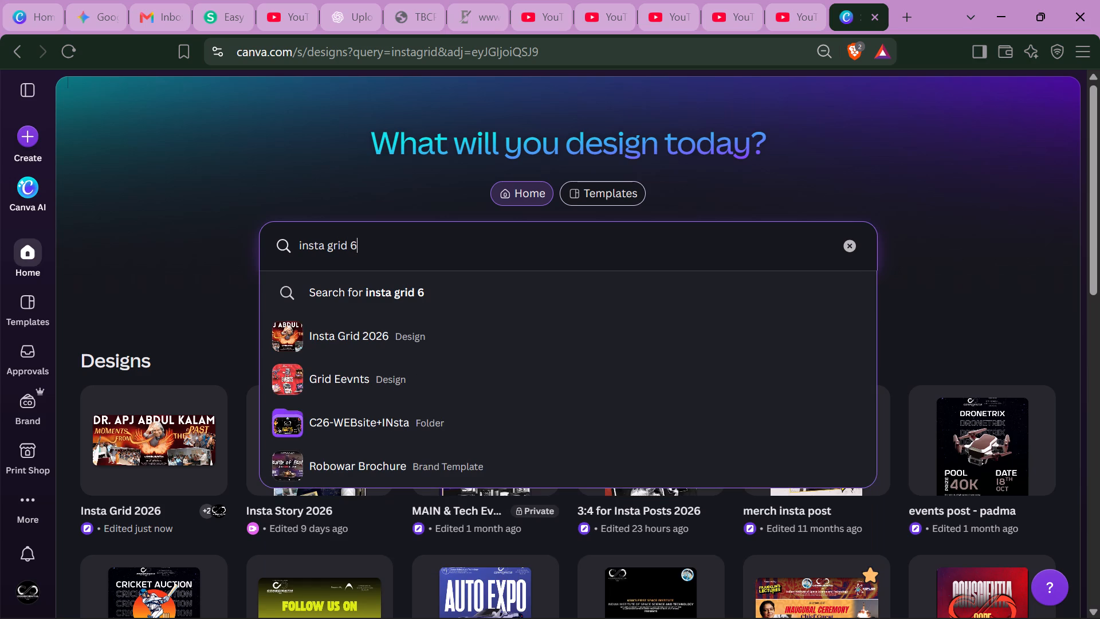
pyautogui.press('BackSpace')
pyautogui.write('26\\')
pyautogui.press('Return')
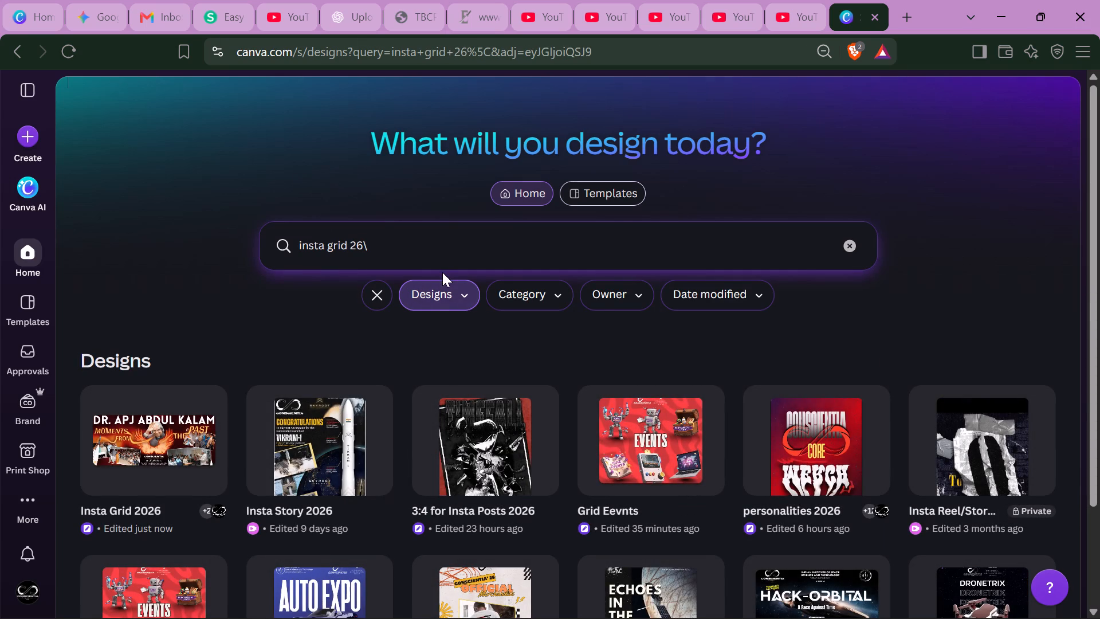
pyautogui.click(442, 272)
pyautogui.click(494, 226)
pyautogui.click(477, 247)
pyautogui.press('BackSpace')
pyautogui.press('Return')
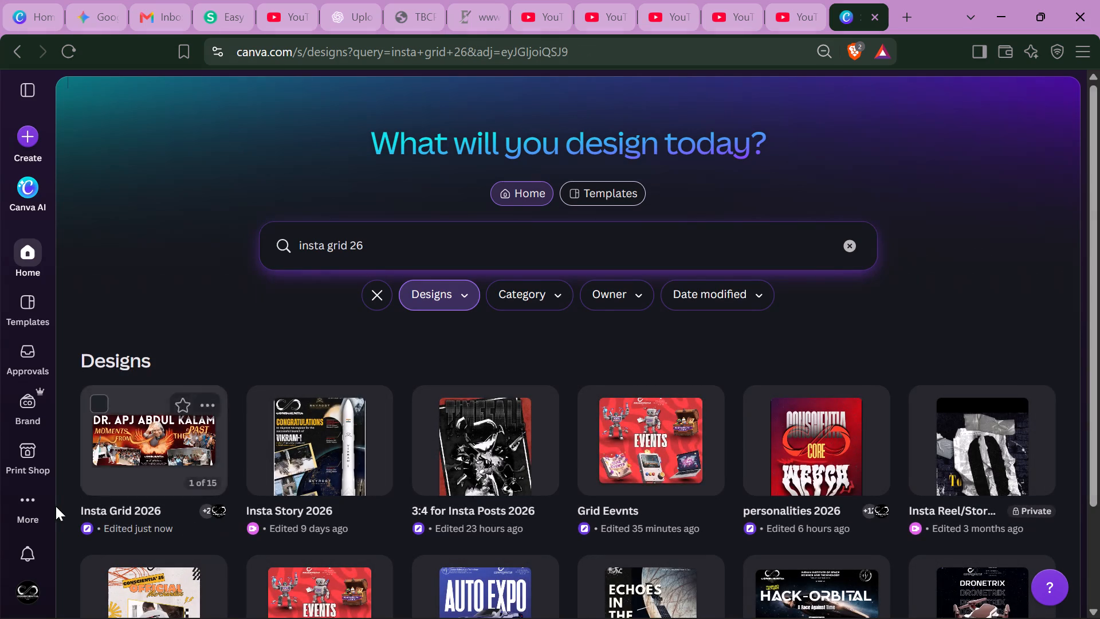
# Remove the Designs type filter from the search results.
pyautogui.scroll(-5, 264, 500)
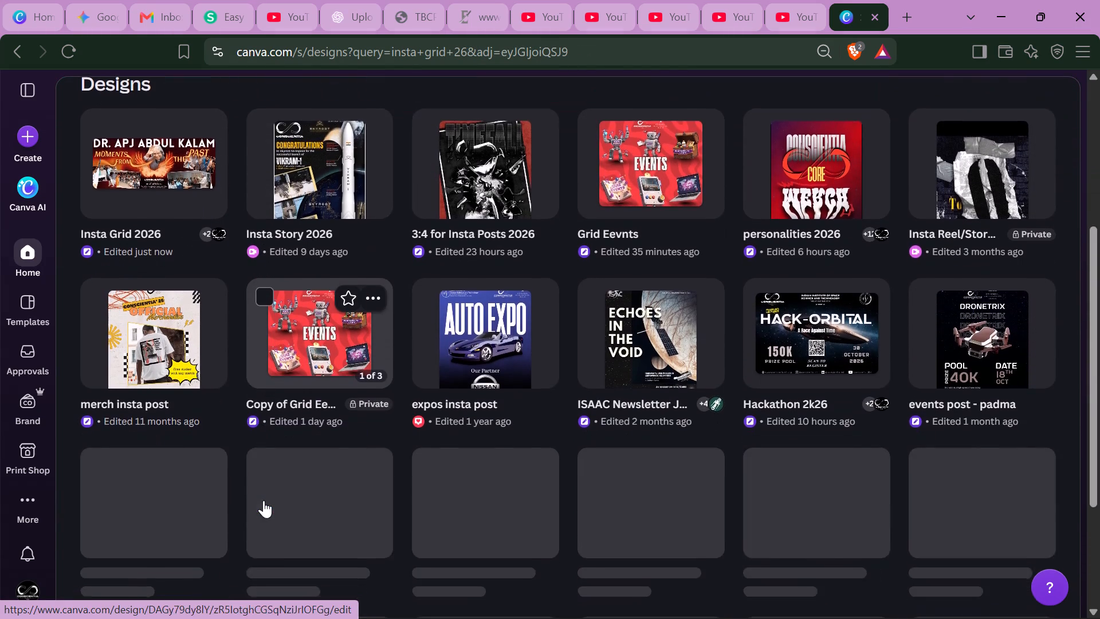
pyautogui.scroll(-2, 264, 500)
pyautogui.scroll(10, 264, 500)
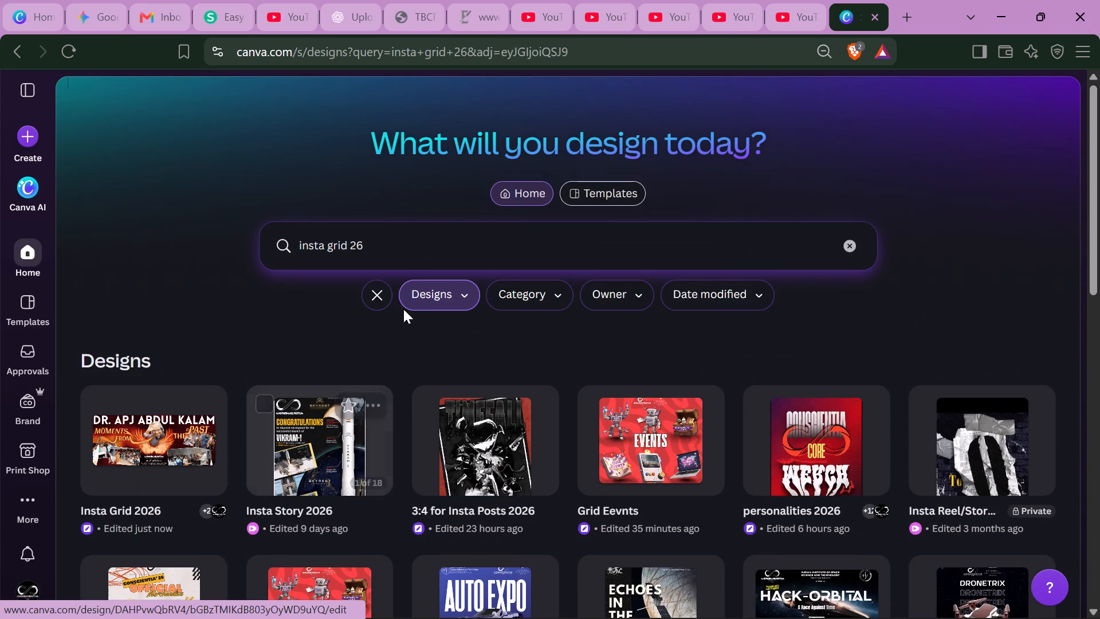
pyautogui.click(377, 295)
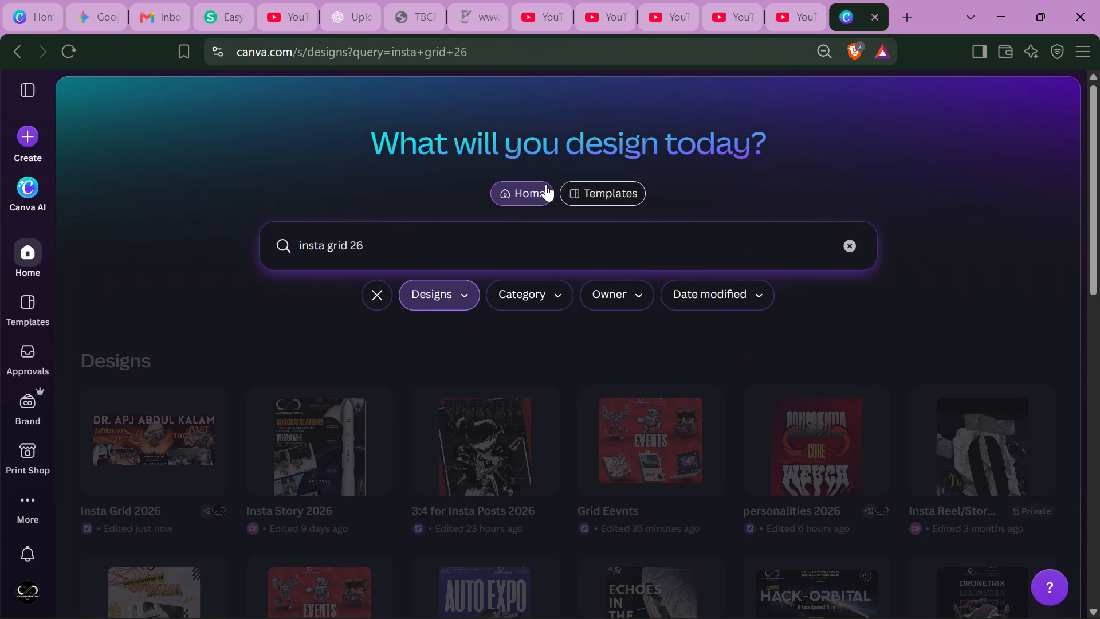
pyautogui.click(546, 184)
# Expand the list of matching designs twice and look through it for the Insta Grid design.
pyautogui.scroll(-2, 352, 401)
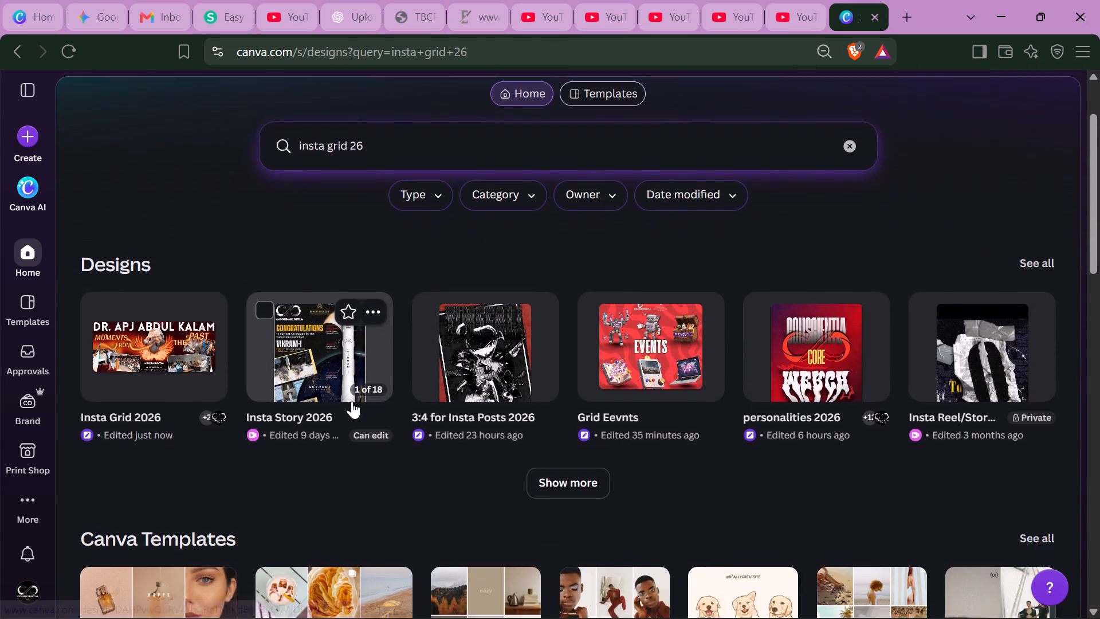
pyautogui.scroll(-1, 352, 401)
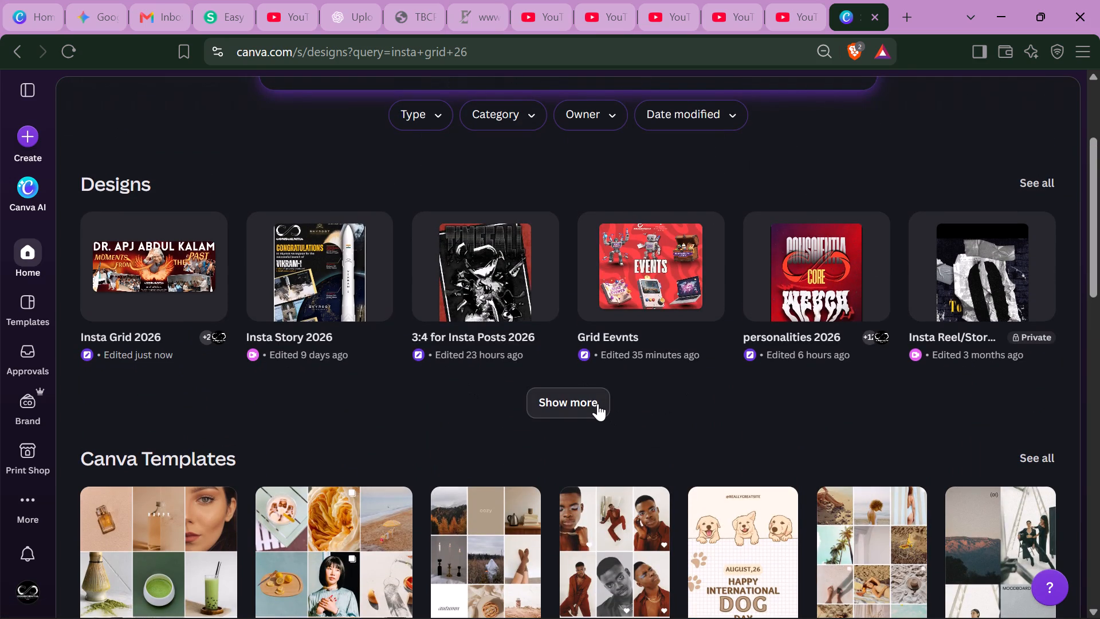
pyautogui.click(598, 403)
pyautogui.scroll(-3, 598, 403)
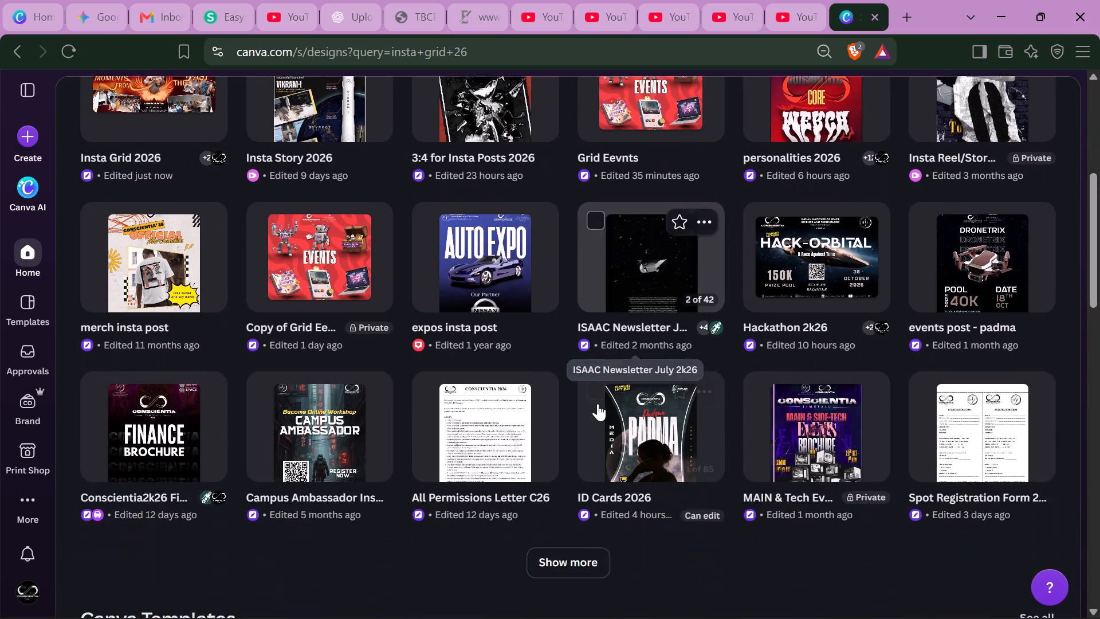
pyautogui.scroll(-2, 598, 403)
pyautogui.click(592, 440)
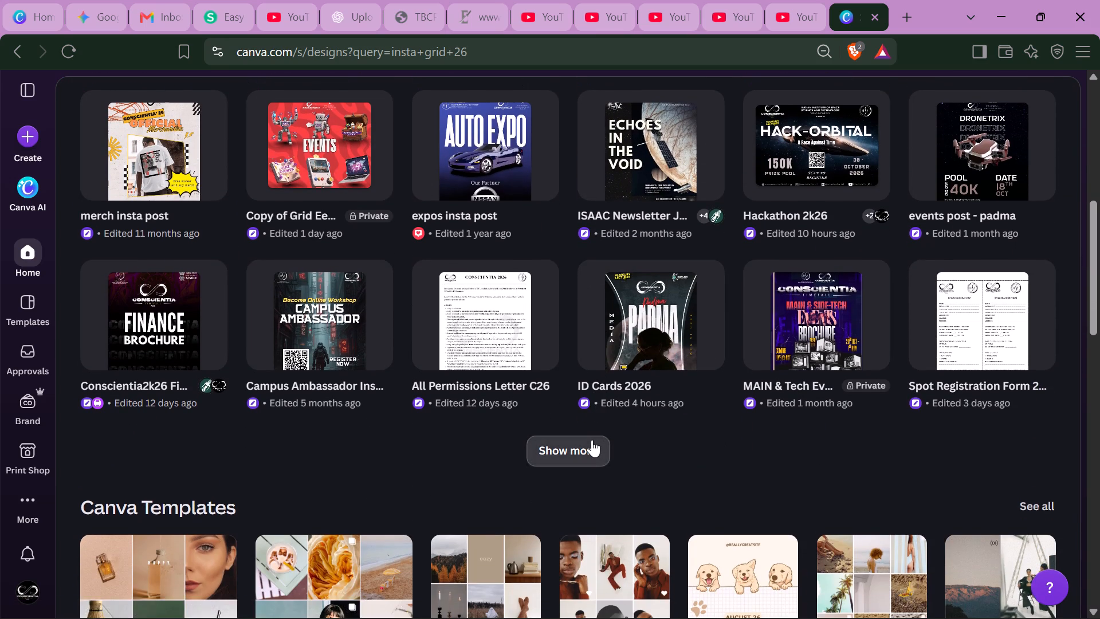
pyautogui.scroll(-4, 592, 440)
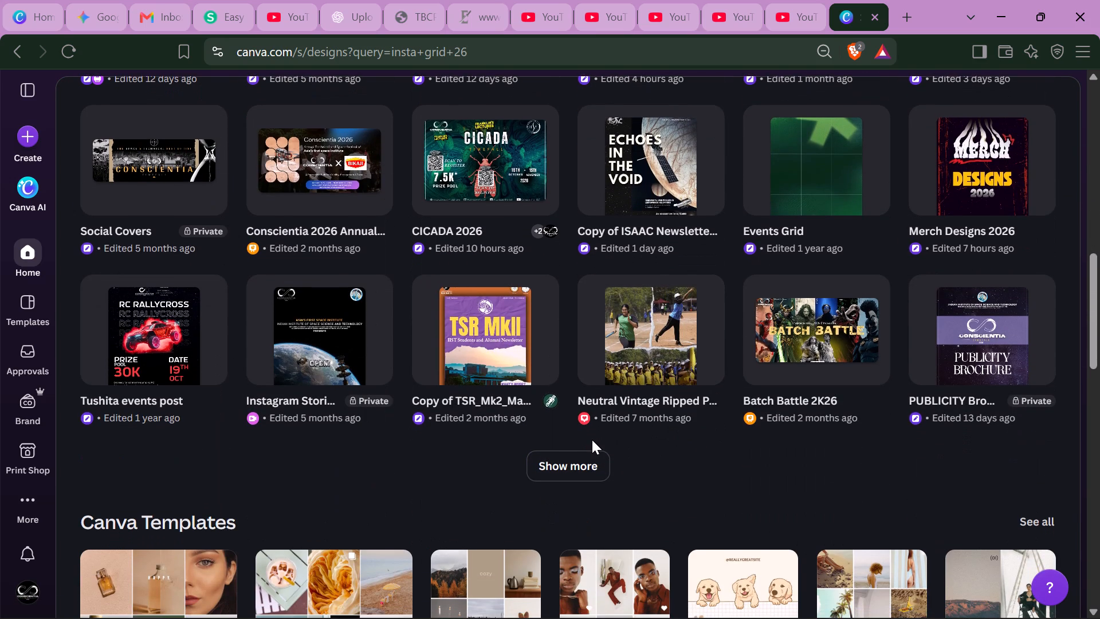
pyautogui.scroll(4, 592, 440)
pyautogui.scroll(-1, 592, 440)
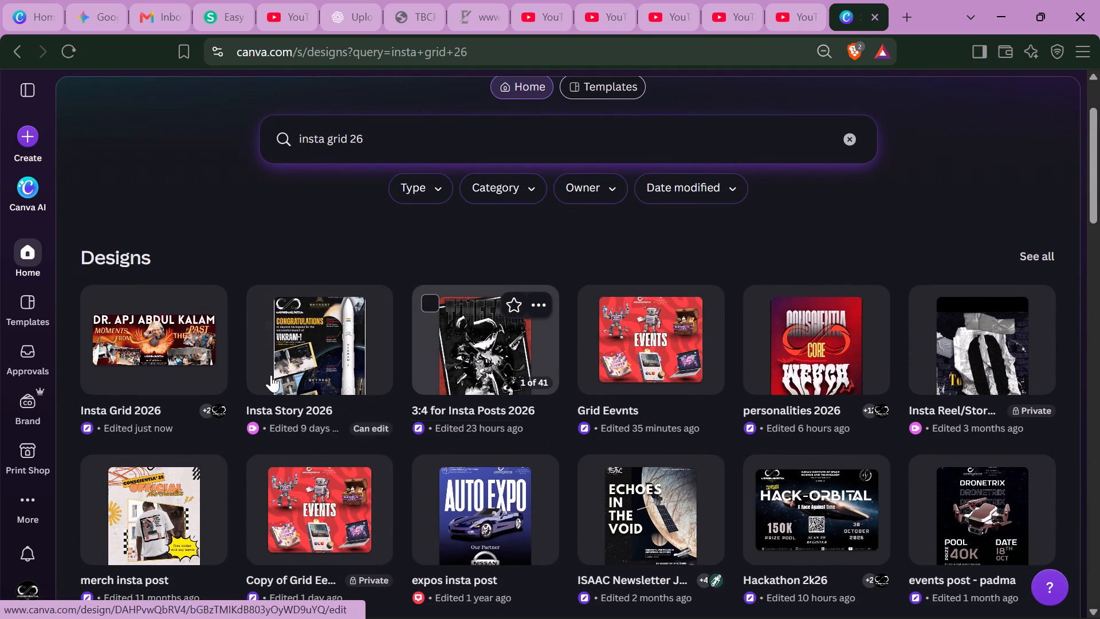
# Open the Insta Grid 2026 design for editing.
pyautogui.click(151, 347)
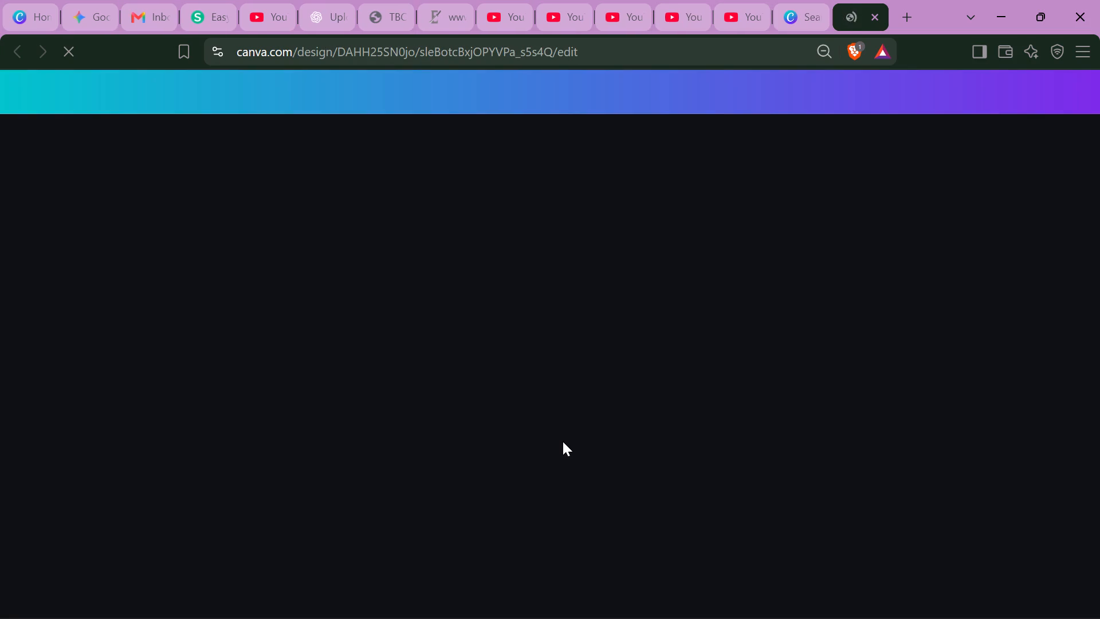
# Look through the pages of the Insta Grid 2026 design down to page 15, re-examining pages 13 and 14.
pyautogui.scroll(1, 563, 441)
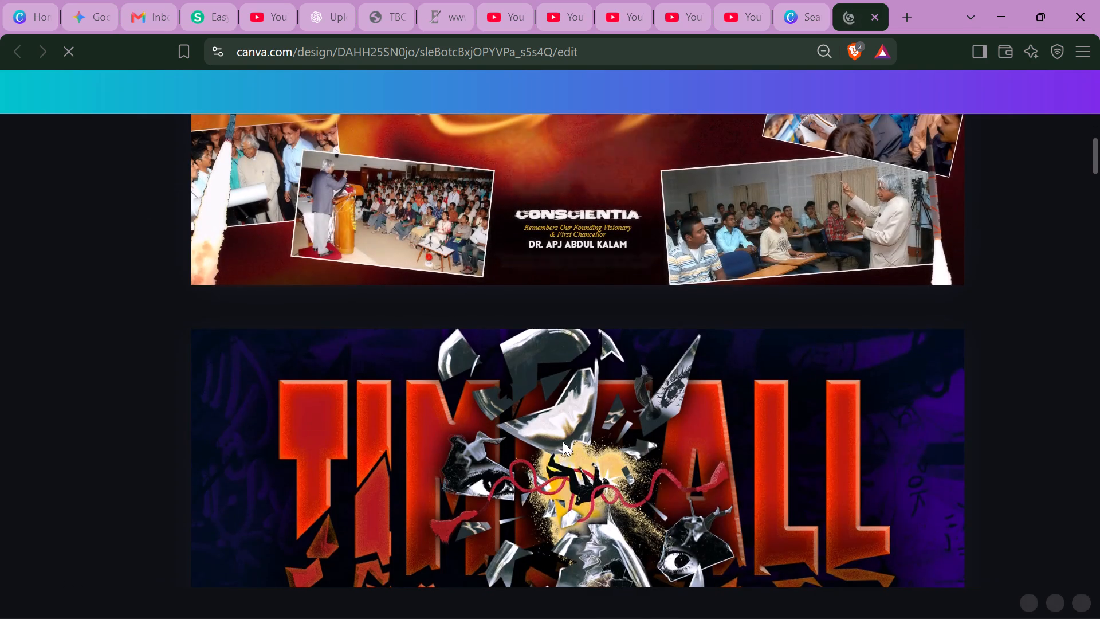
pyautogui.scroll(-8, 563, 441)
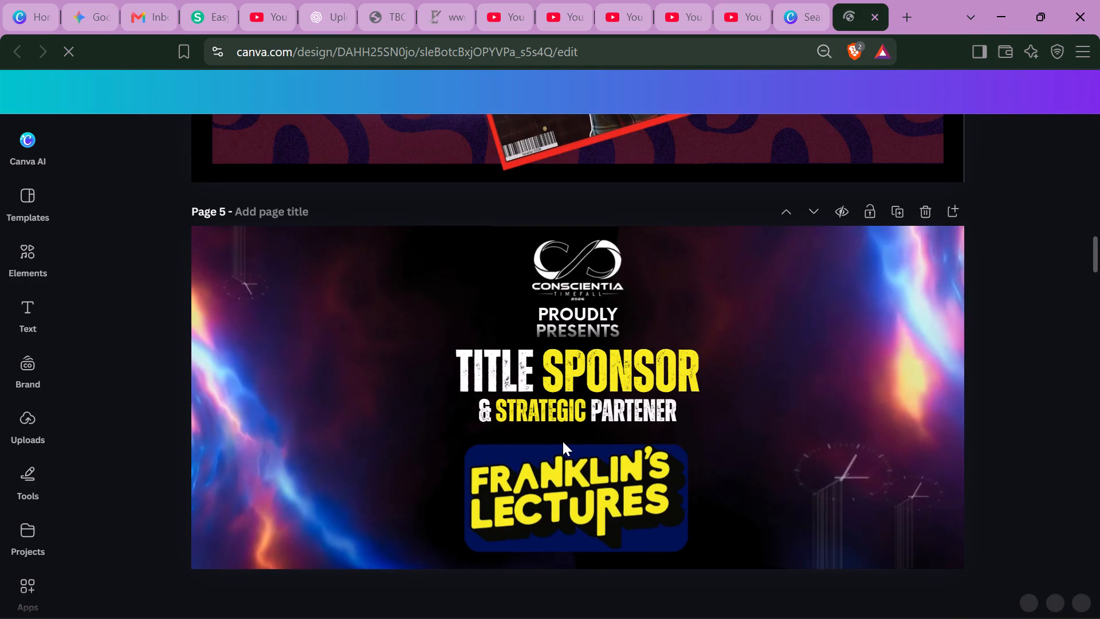
pyautogui.scroll(-8, 563, 441)
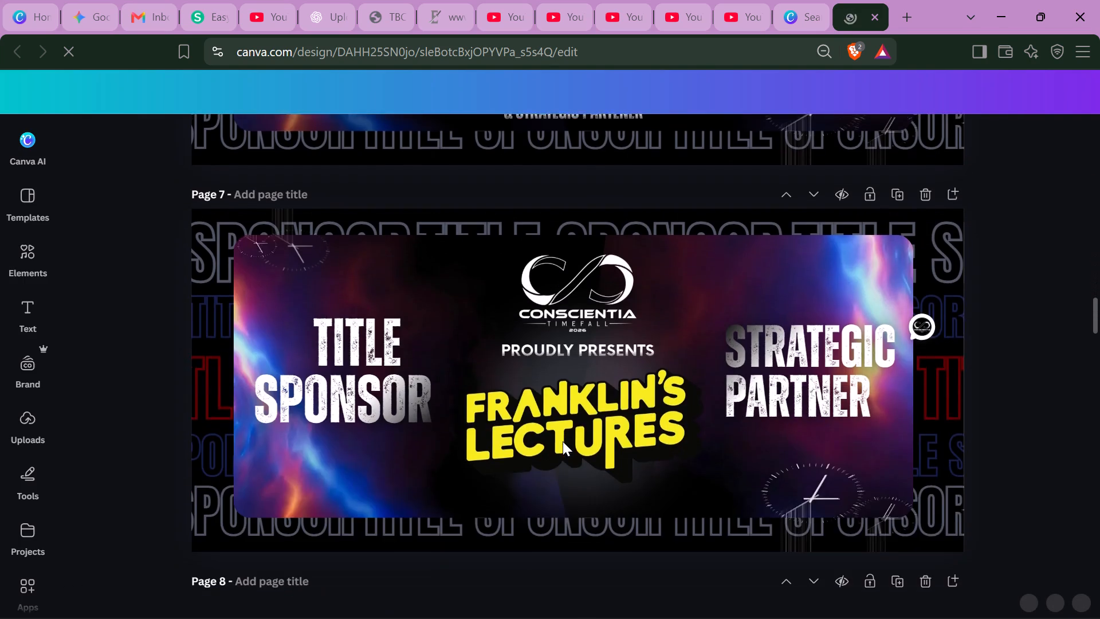
pyautogui.scroll(-8, 563, 441)
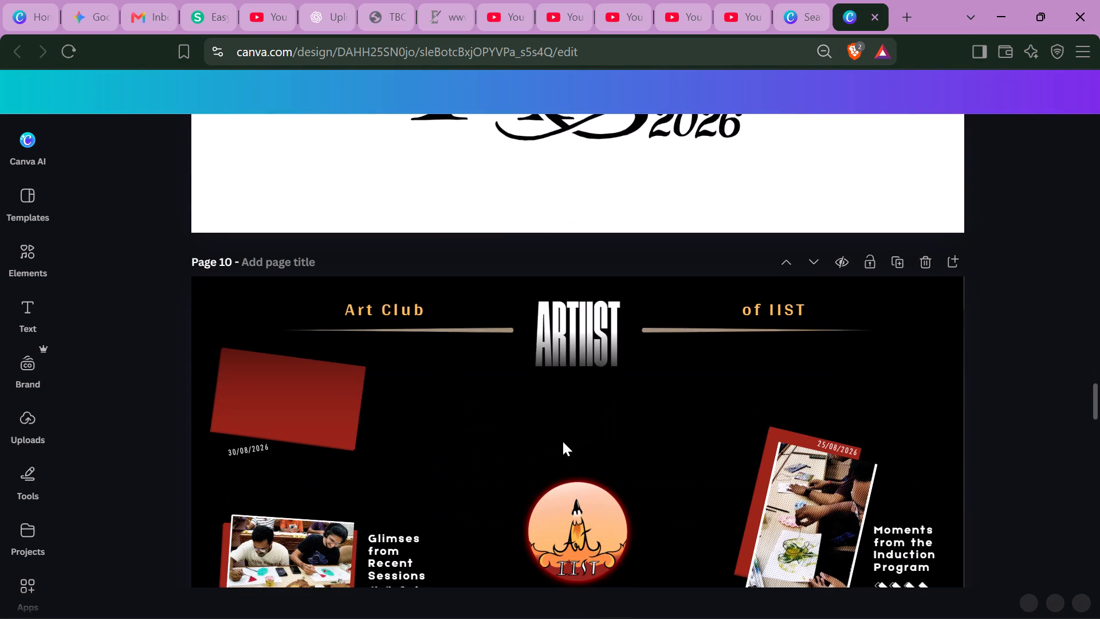
pyautogui.scroll(-3, 563, 441)
pyautogui.scroll(5, 563, 441)
pyautogui.scroll(-1, 563, 441)
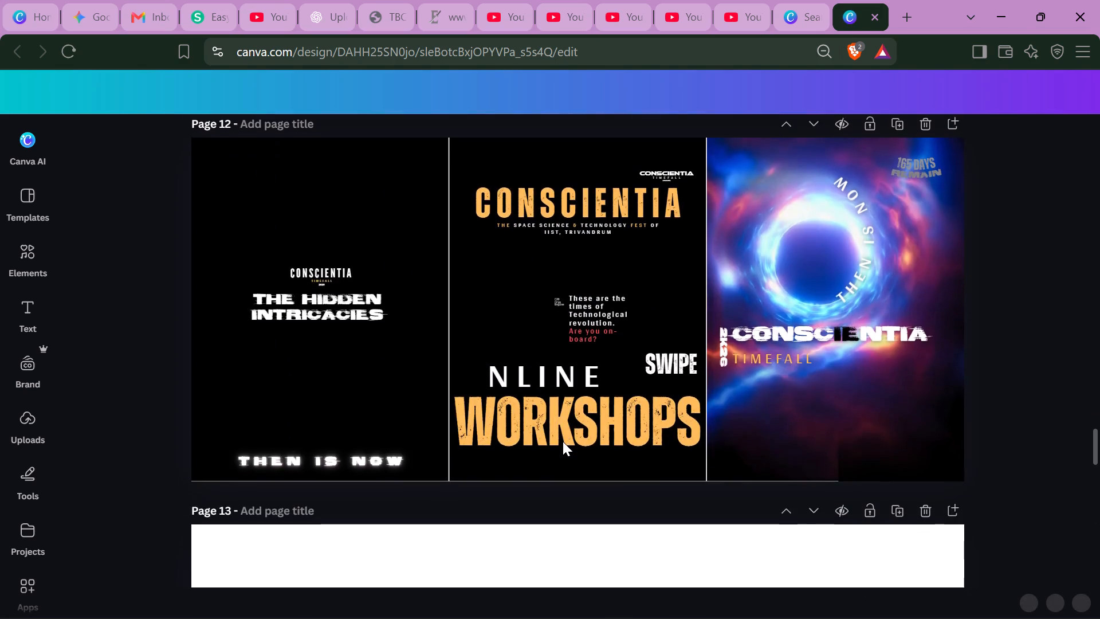
pyautogui.scroll(-5, 563, 441)
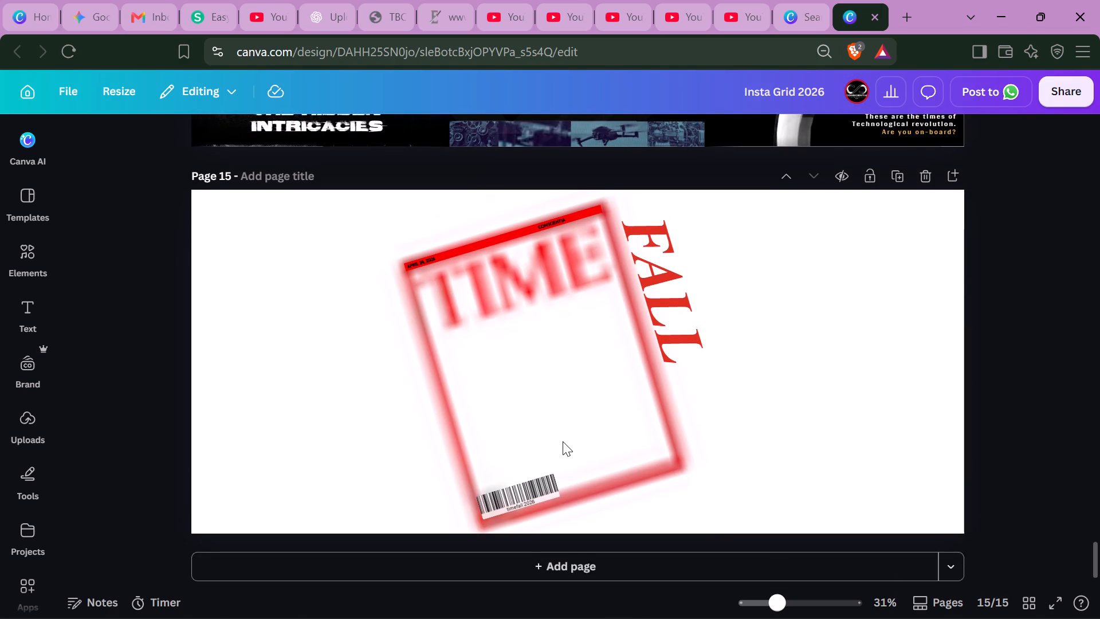
pyautogui.scroll(1, 563, 448)
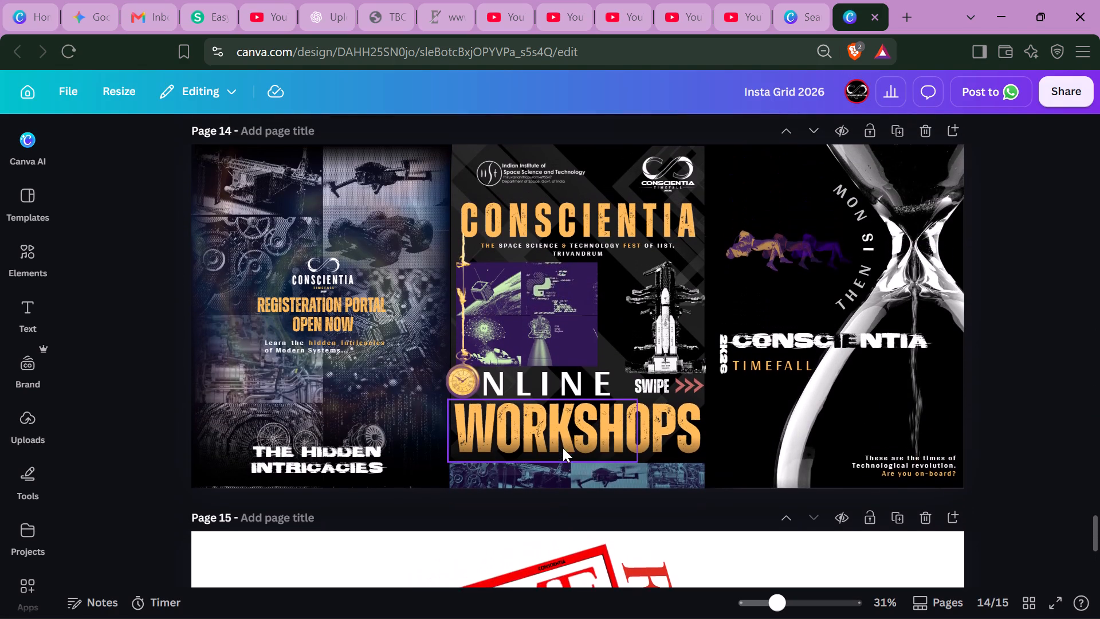
pyautogui.scroll(4, 563, 448)
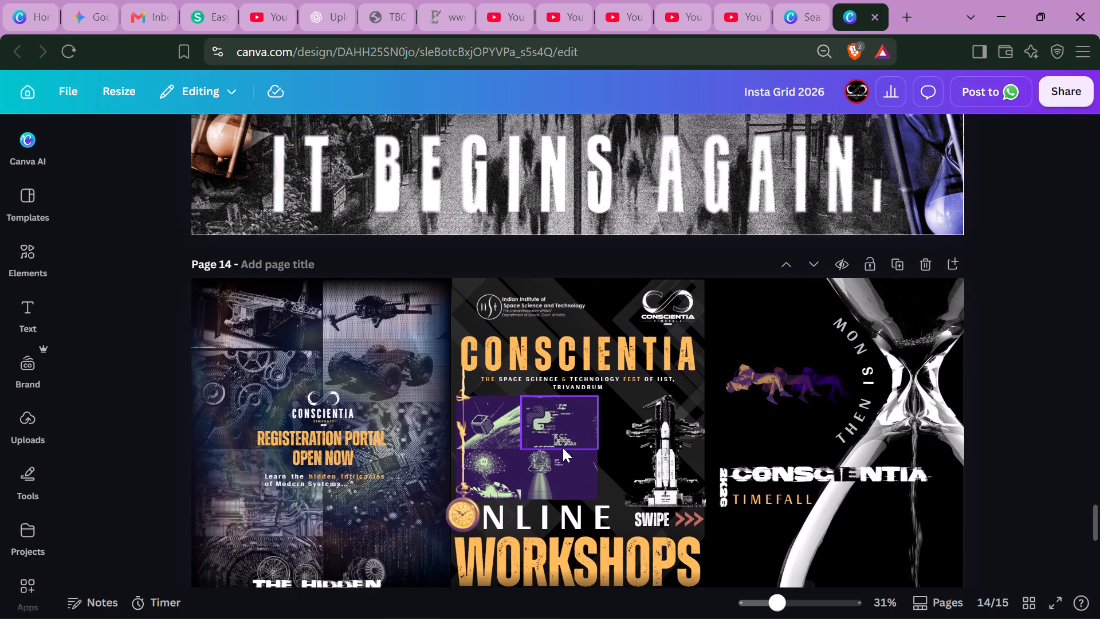
pyautogui.scroll(5, 563, 448)
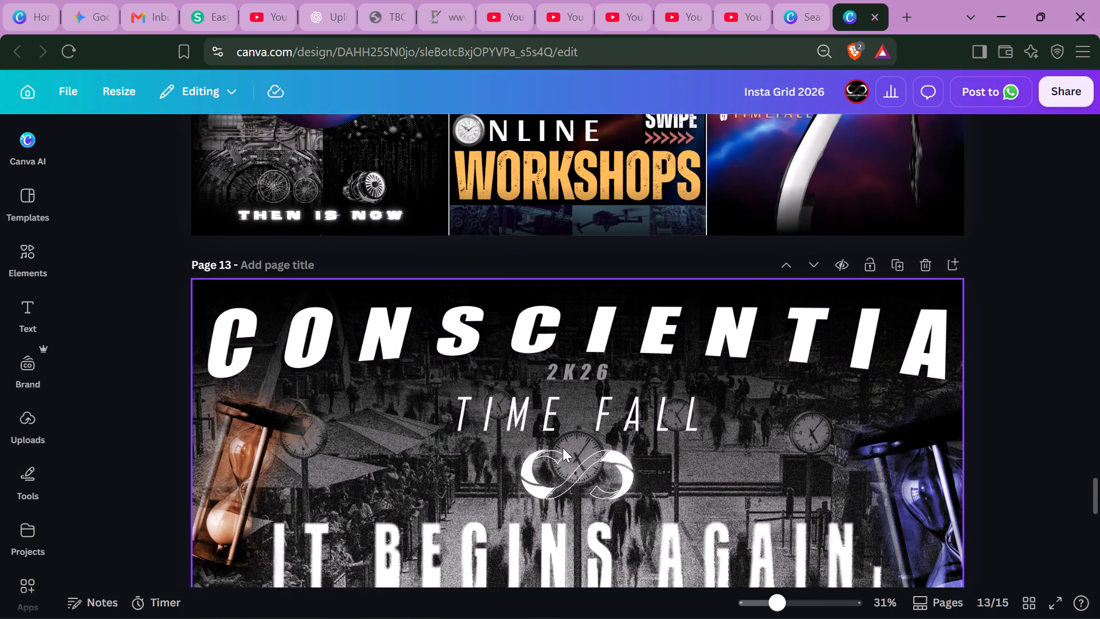
pyautogui.scroll(-9, 563, 448)
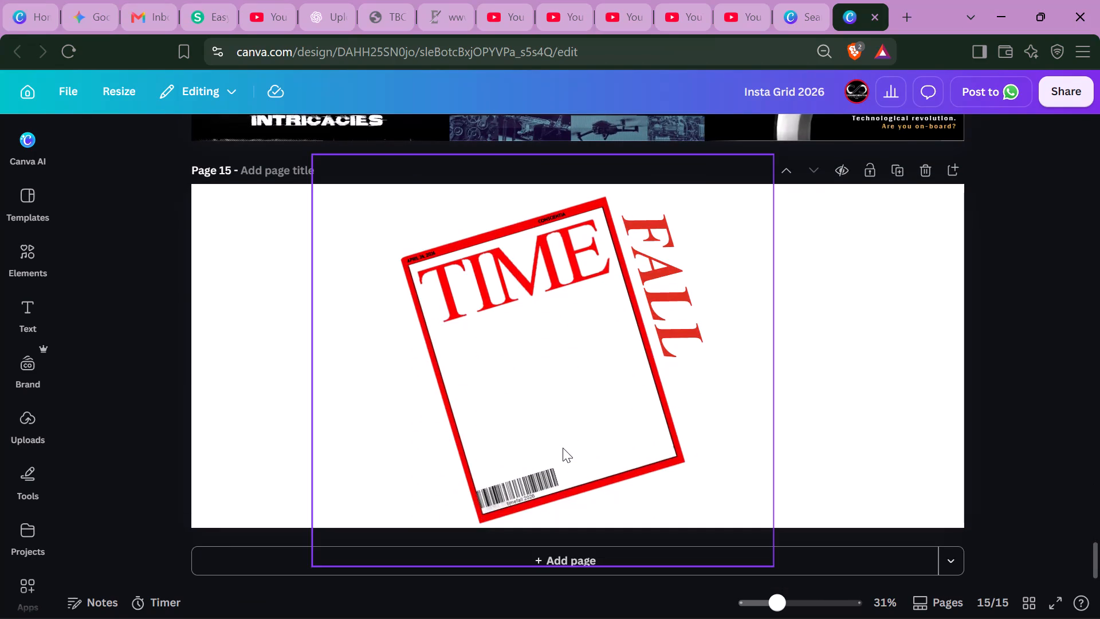
pyautogui.click(982, 444)
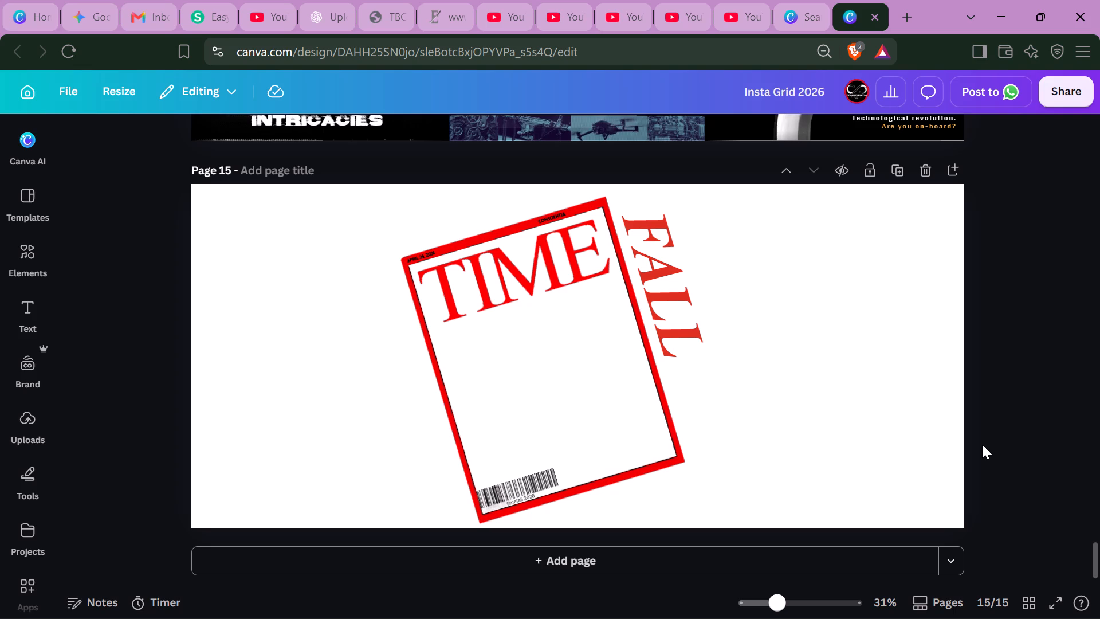
# Reload the Insta Grid 2026 design.
pyautogui.hotkey('ctrl', 'r')
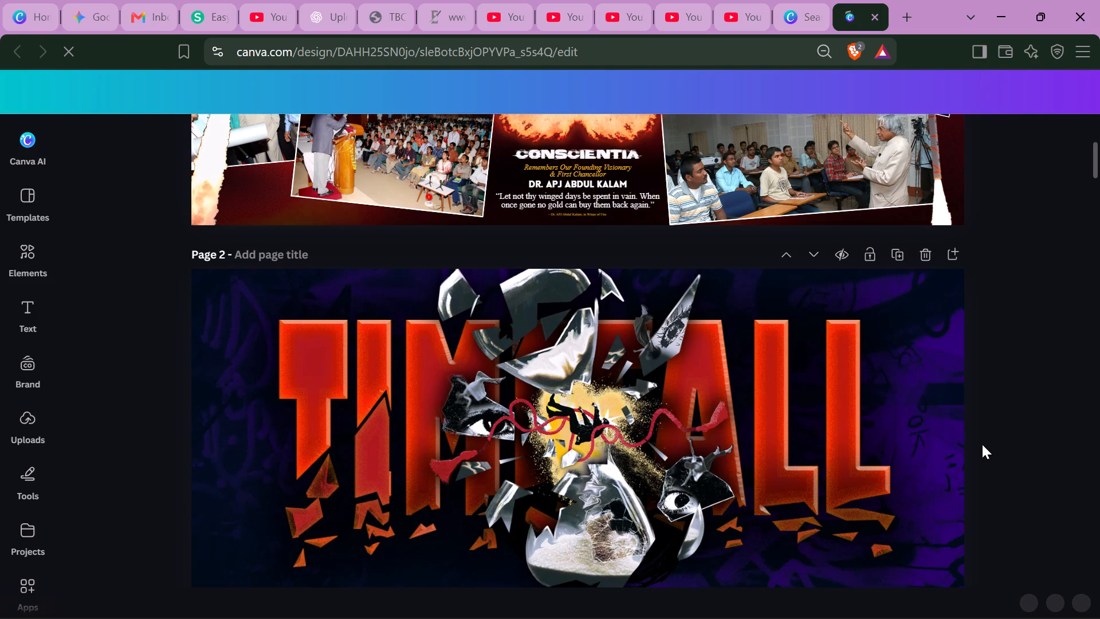
# Look through the opening pages of the reloaded design, then return to the countdown artwork on page 3.
pyautogui.scroll(-7, 982, 444)
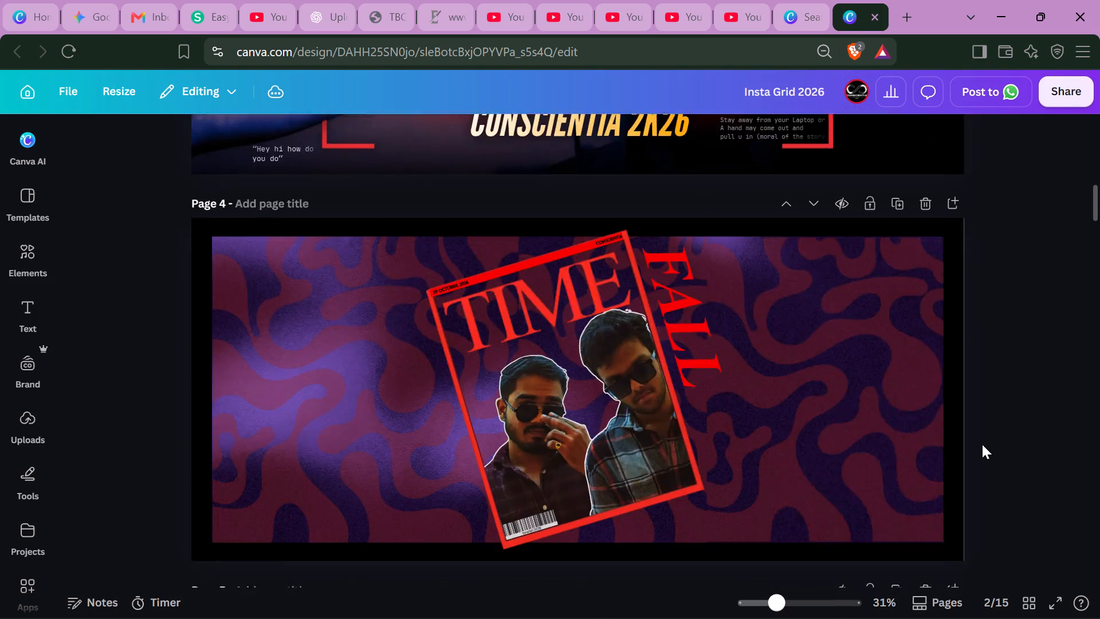
pyautogui.scroll(-6, 982, 444)
pyautogui.scroll(8, 982, 444)
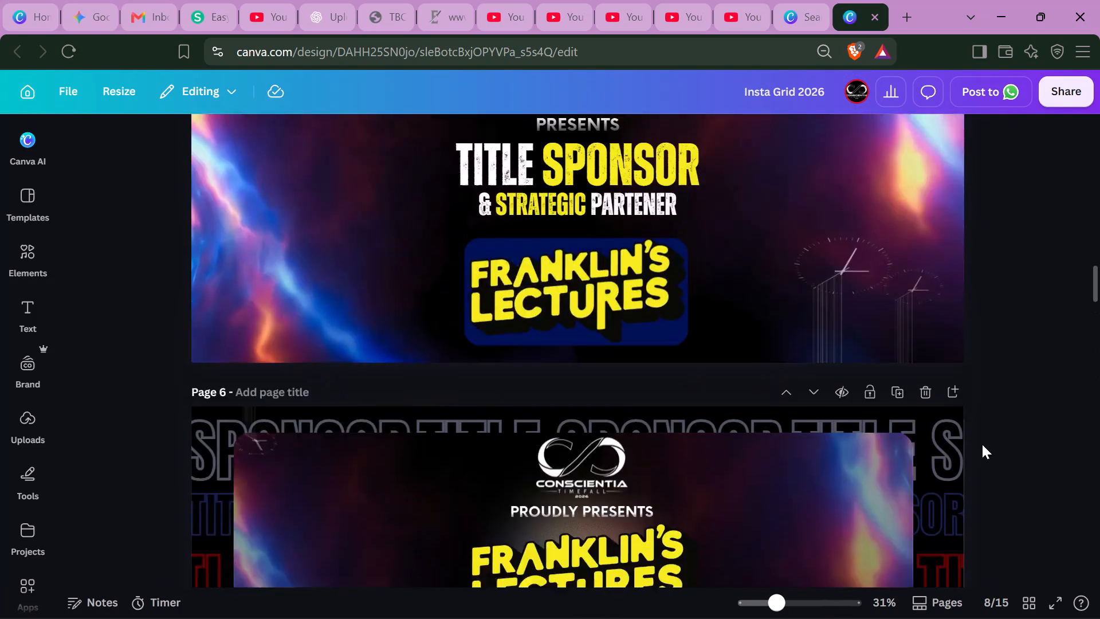
pyautogui.scroll(2, 982, 444)
pyautogui.scroll(-6, 982, 444)
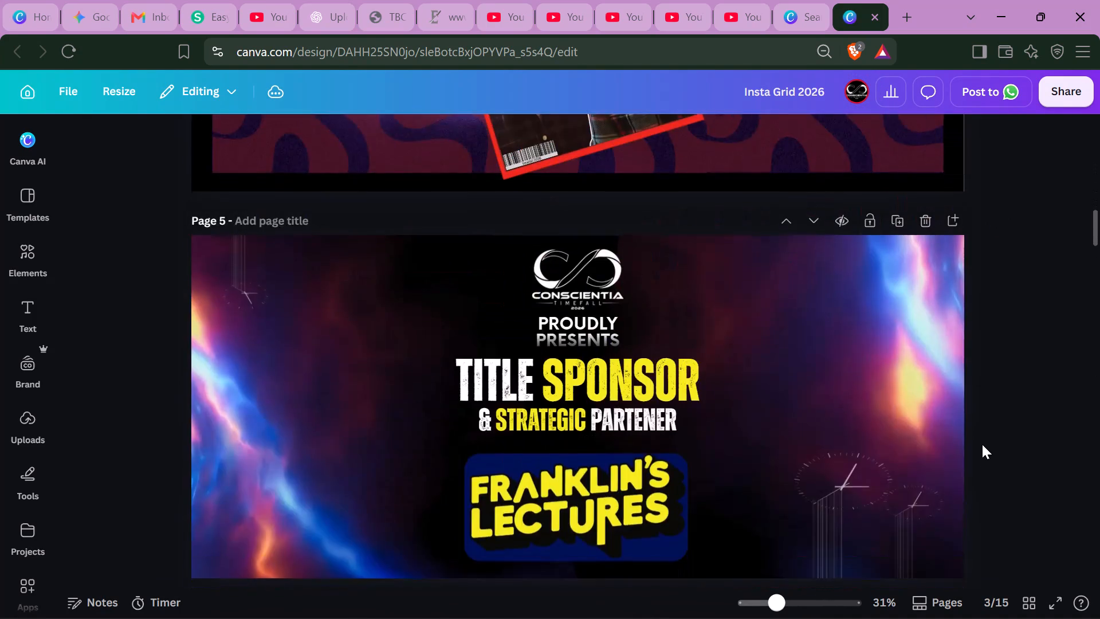
pyautogui.scroll(4, 982, 444)
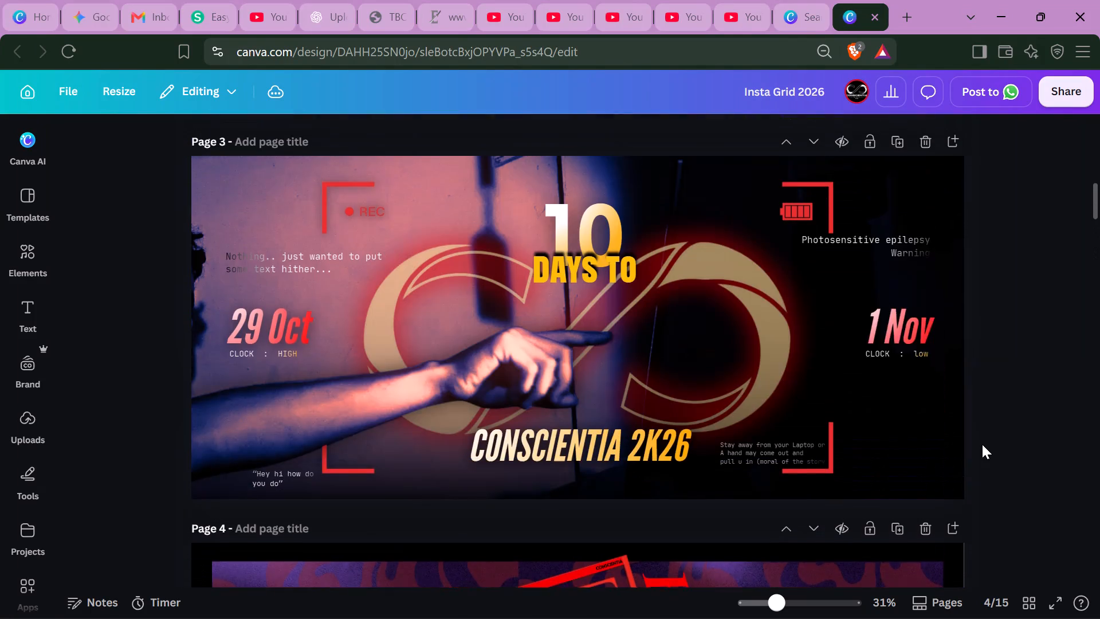
pyautogui.scroll(1, 982, 444)
pyautogui.scroll(-2, 982, 444)
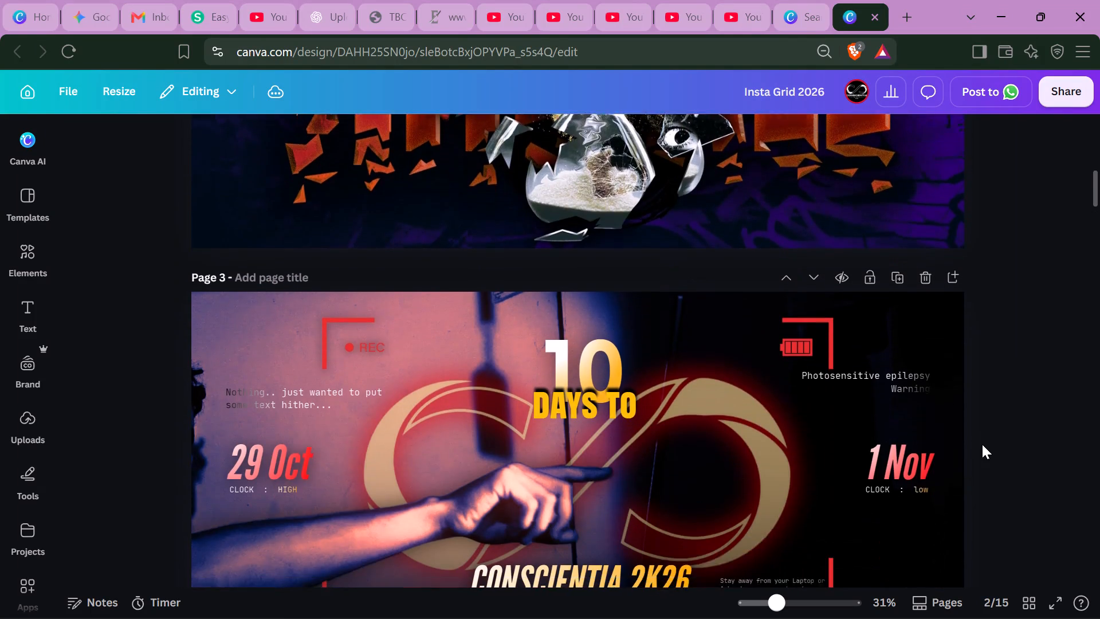
pyautogui.scroll(-1, 982, 444)
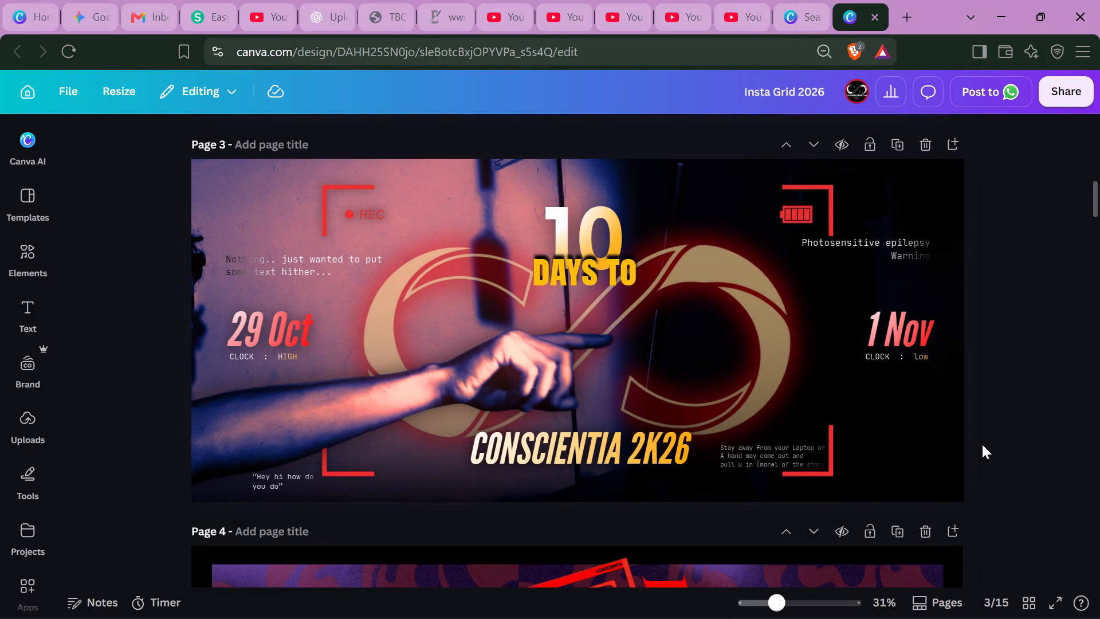
# Look through the design from page 4 to page 15, including the sponsor, Inktober, Art Club and Conscientia pages.
pyautogui.scroll(-5, 982, 444)
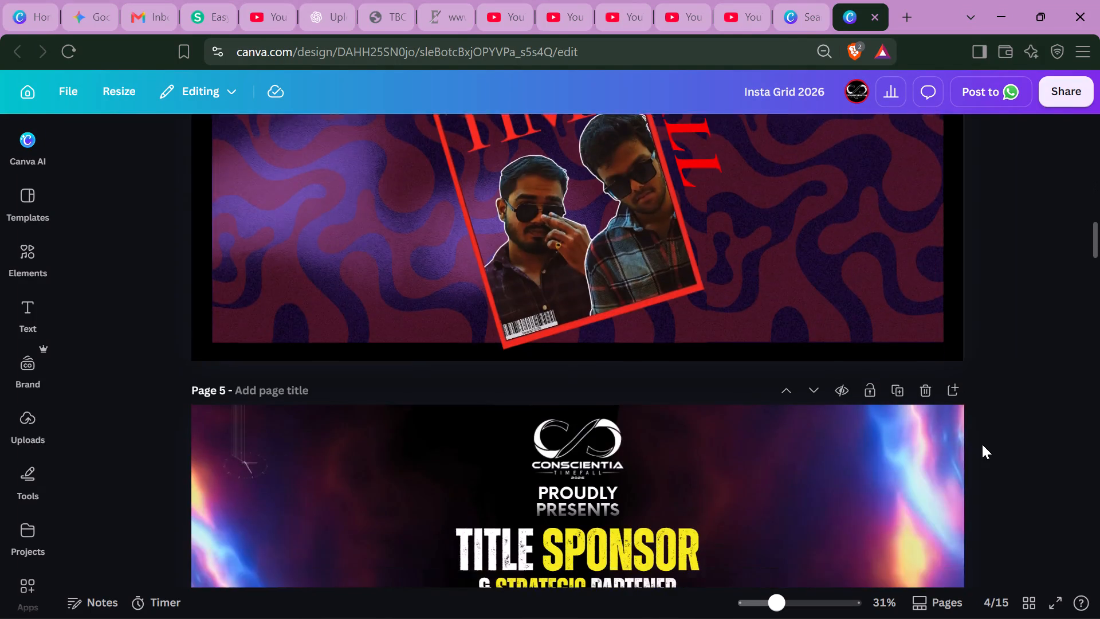
pyautogui.scroll(-6, 982, 444)
pyautogui.scroll(1, 982, 444)
pyautogui.scroll(-1, 982, 444)
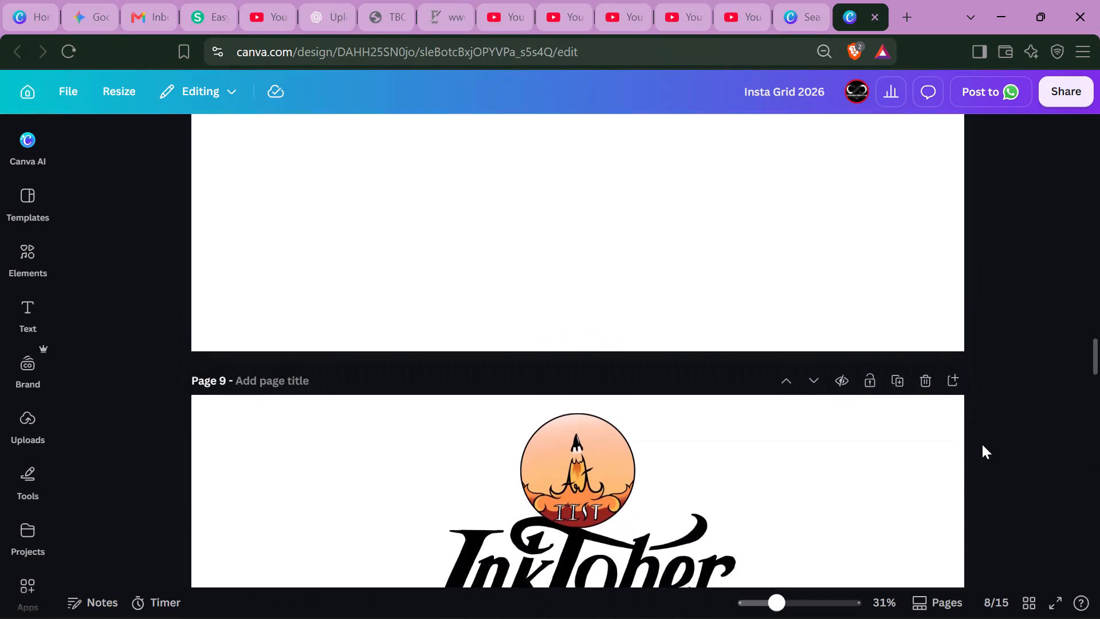
pyautogui.scroll(-4, 982, 444)
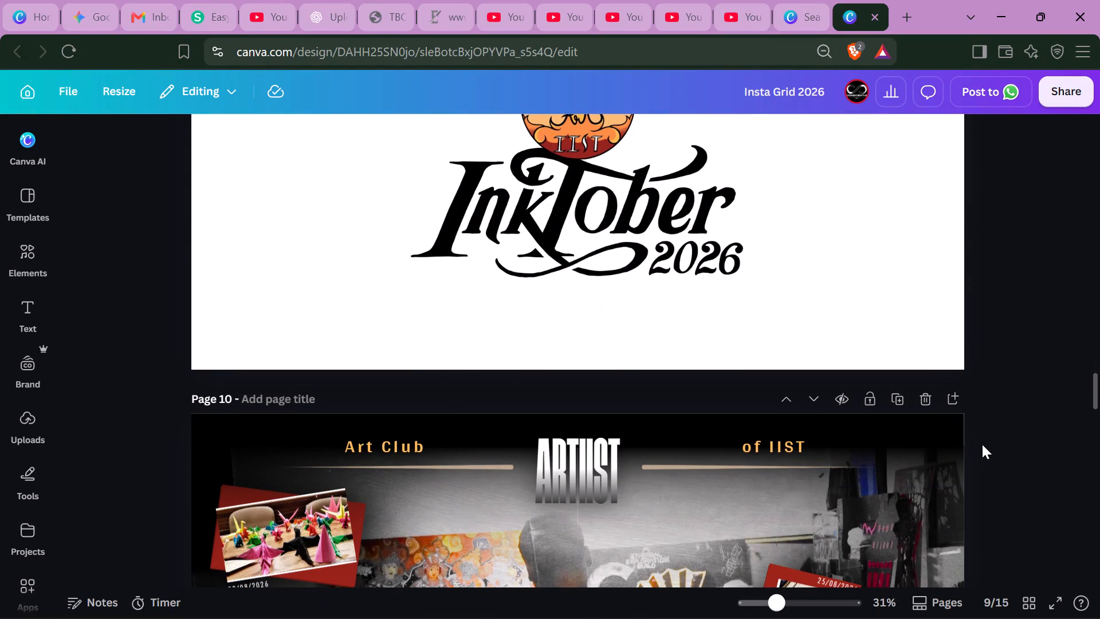
pyautogui.scroll(-4, 982, 444)
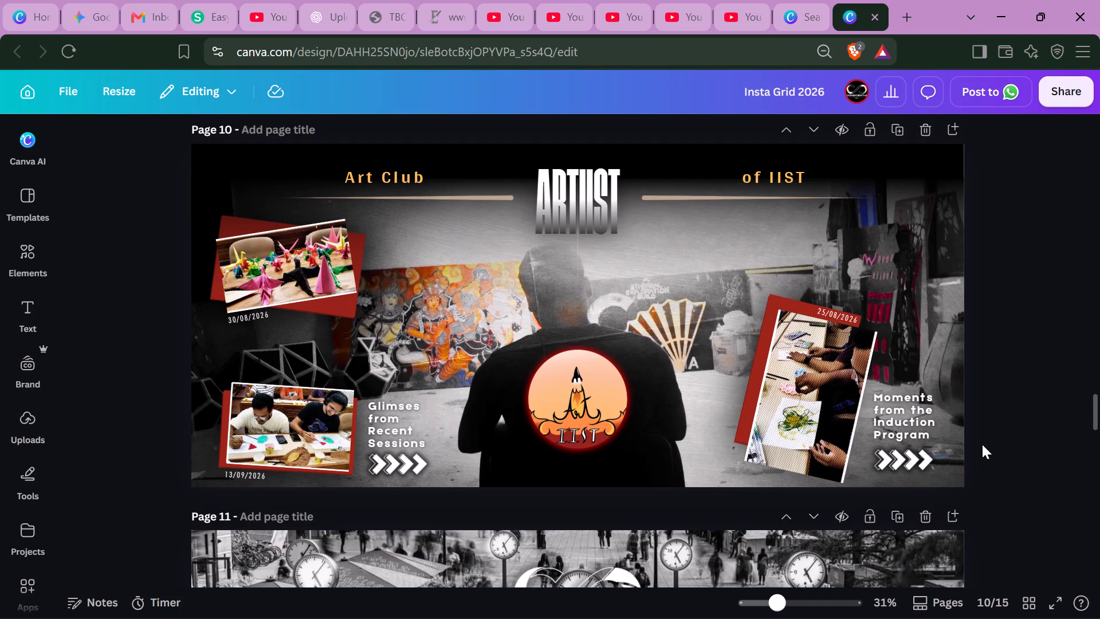
pyautogui.scroll(-8, 982, 444)
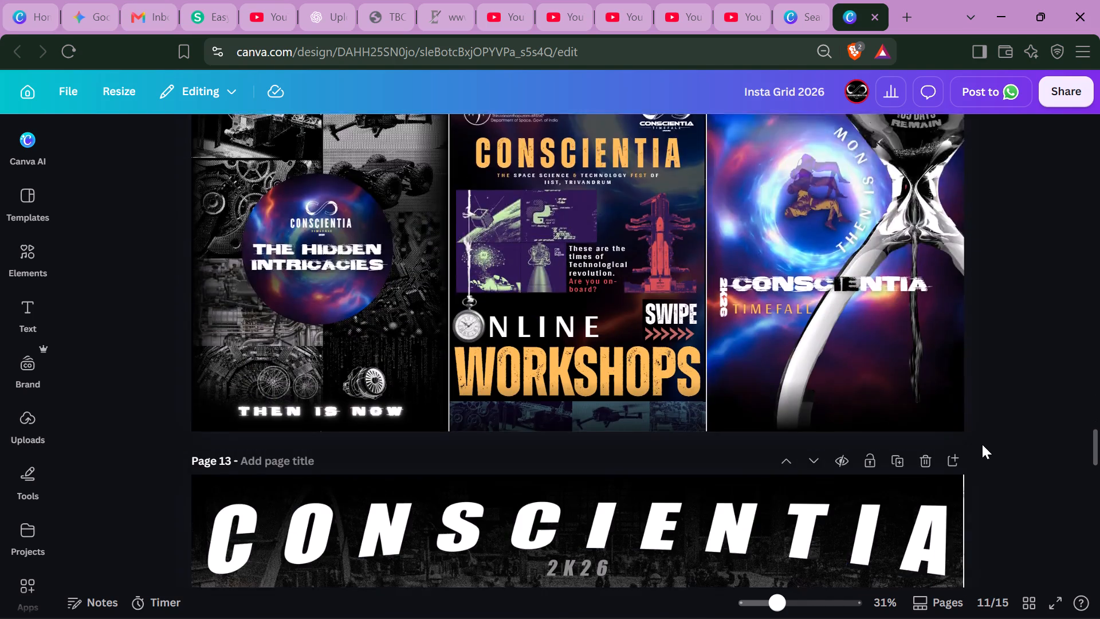
pyautogui.scroll(-1, 982, 444)
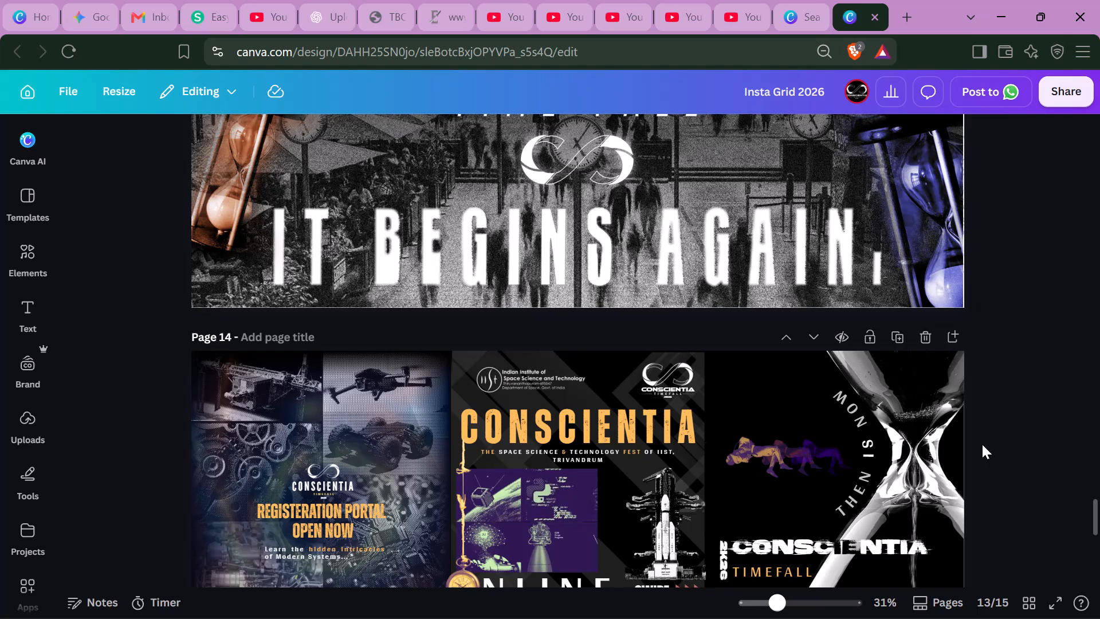
pyautogui.scroll(-3, 982, 444)
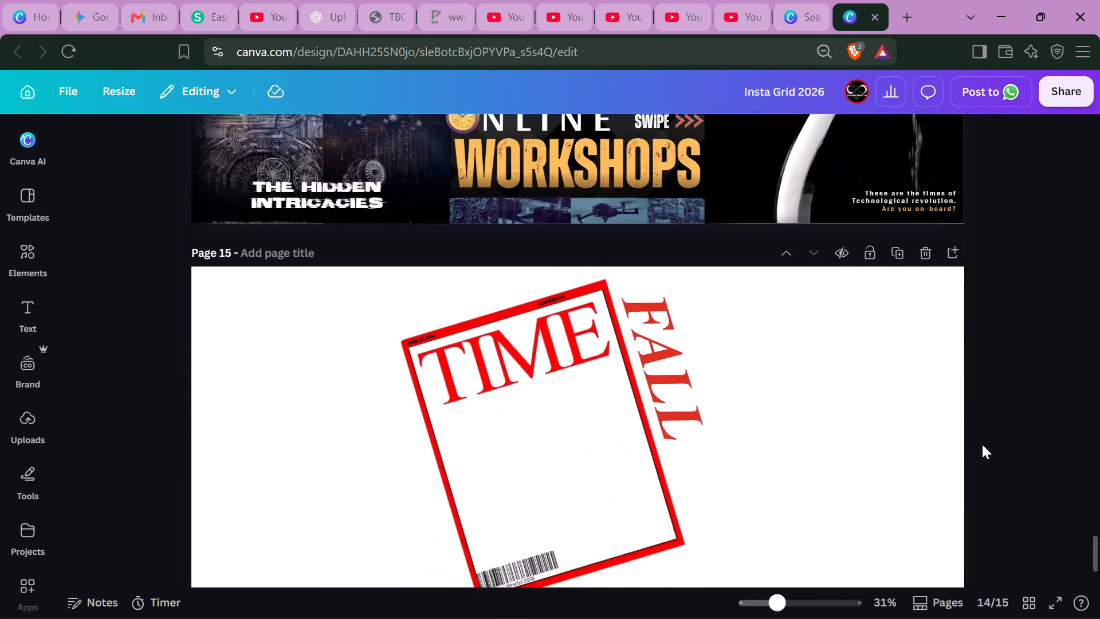
pyautogui.scroll(-3, 982, 444)
# Go back up from page 15 to examine the page 3 countdown and the page 4 TIME FALL magazine cover.
pyautogui.scroll(5, 982, 444)
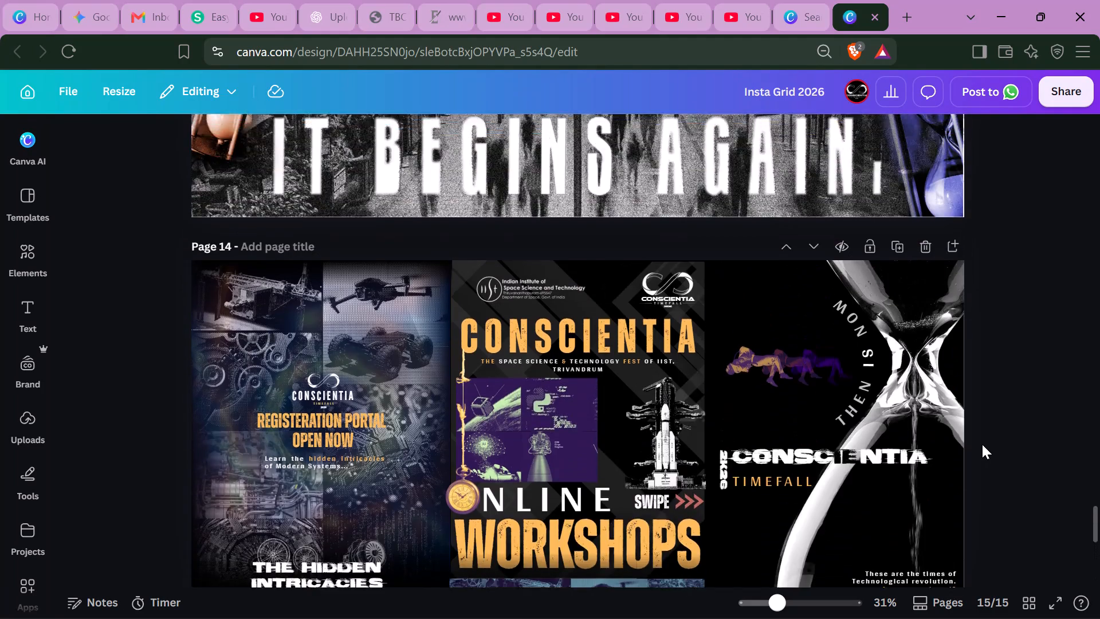
pyautogui.scroll(8, 982, 444)
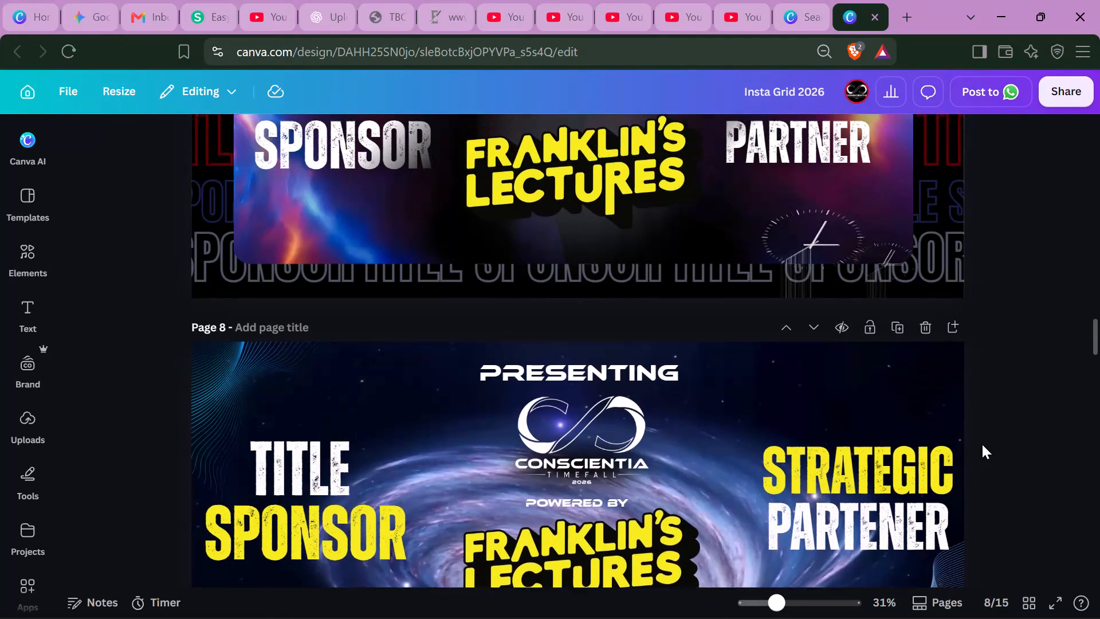
pyautogui.scroll(8, 982, 444)
pyautogui.scroll(-1, 982, 444)
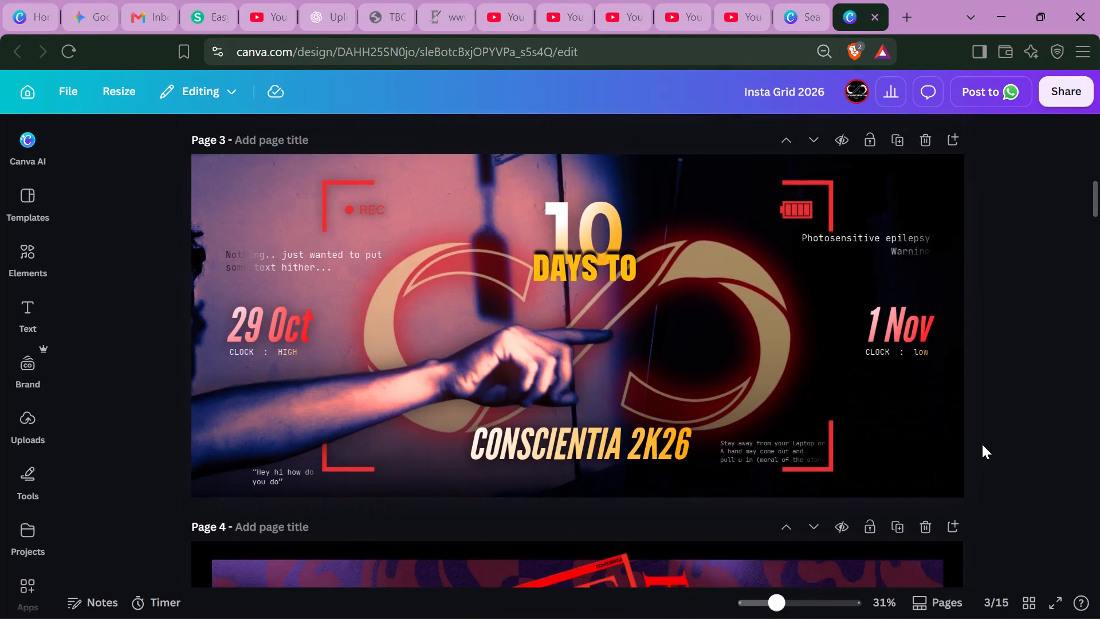
pyautogui.scroll(-3, 982, 444)
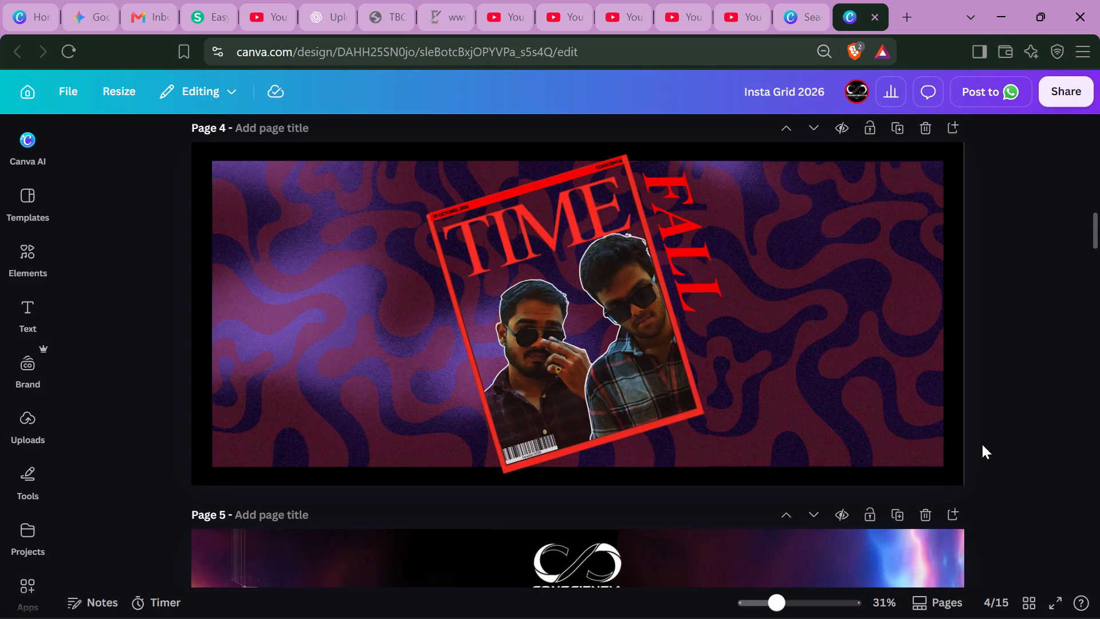
# Examine the Franklin's Lectures sponsor layouts on pages 5 to 8 and continue through the remaining pages to page 15.
pyautogui.scroll(-5, 982, 444)
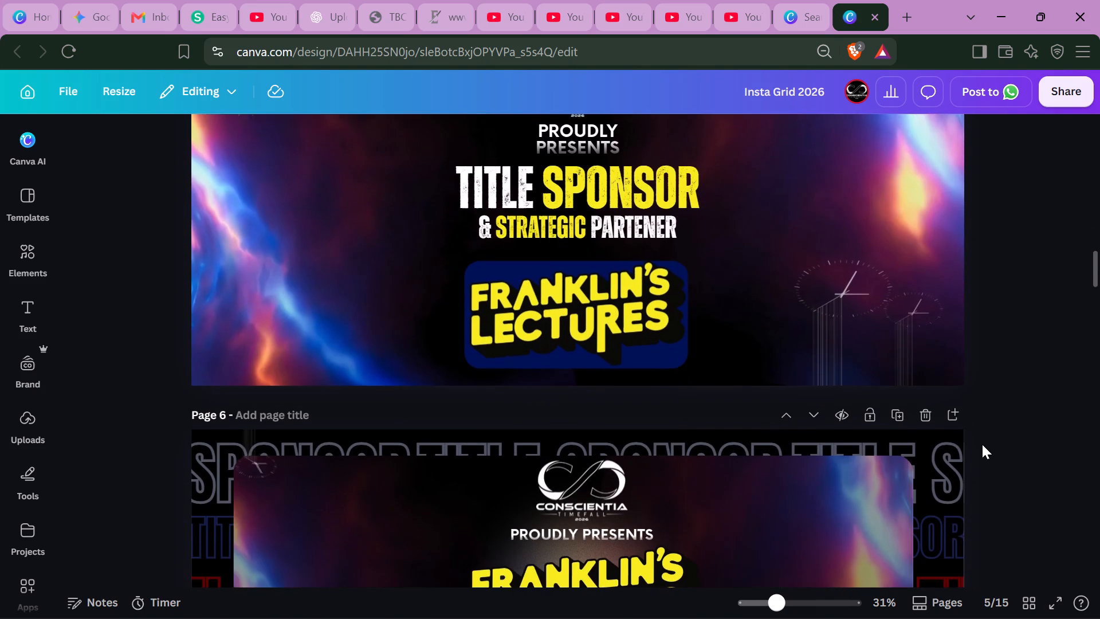
pyautogui.scroll(-2, 982, 444)
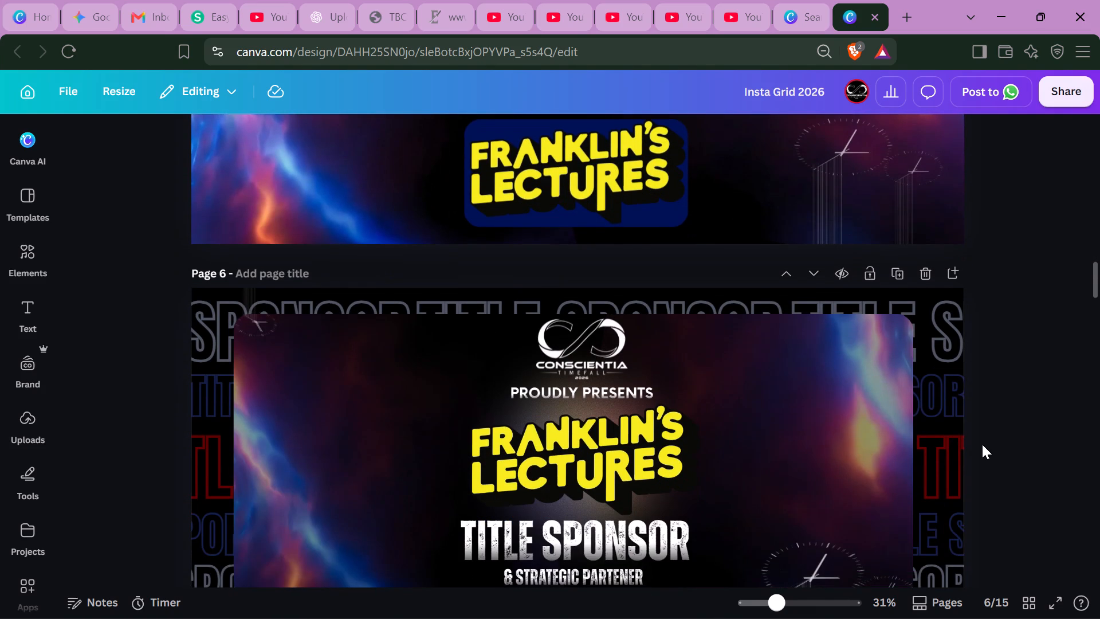
pyautogui.scroll(-3, 982, 444)
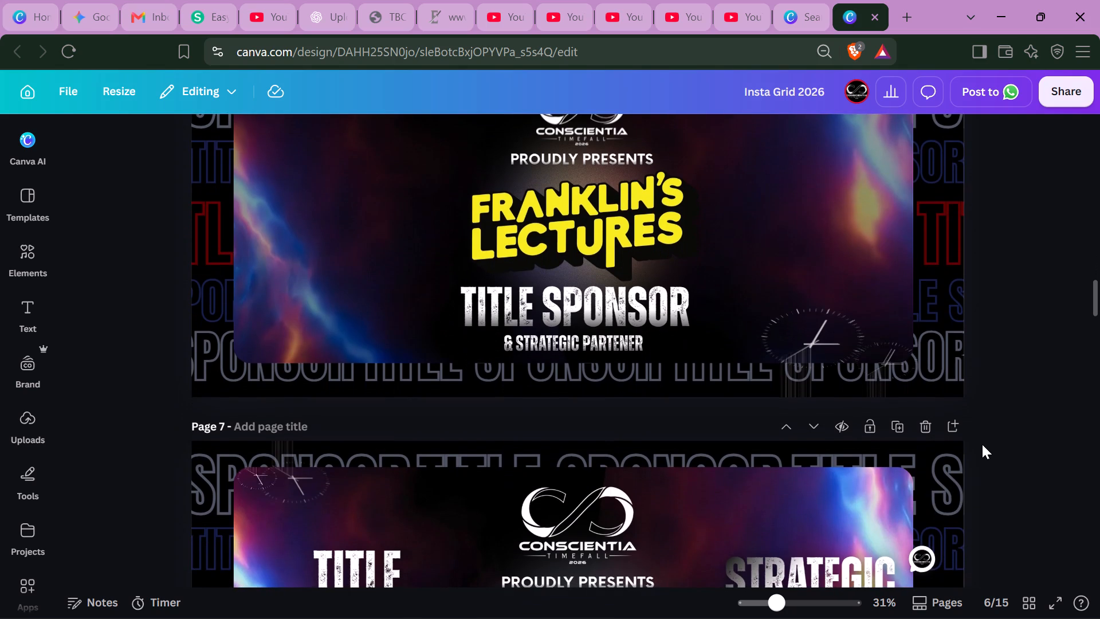
pyautogui.scroll(-3, 982, 444)
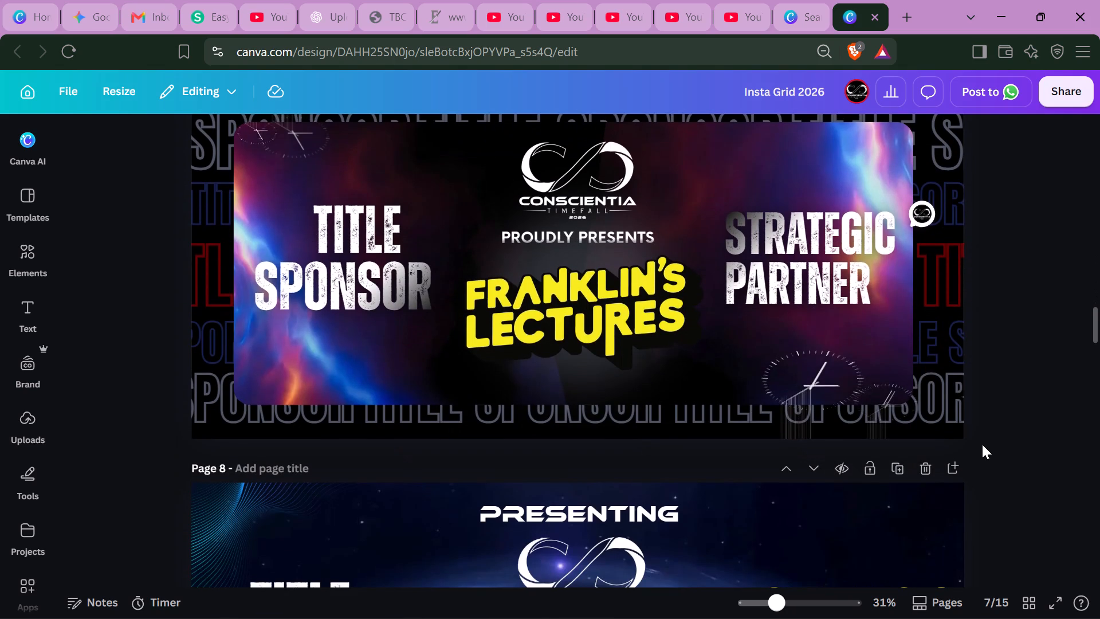
pyautogui.scroll(-1, 982, 444)
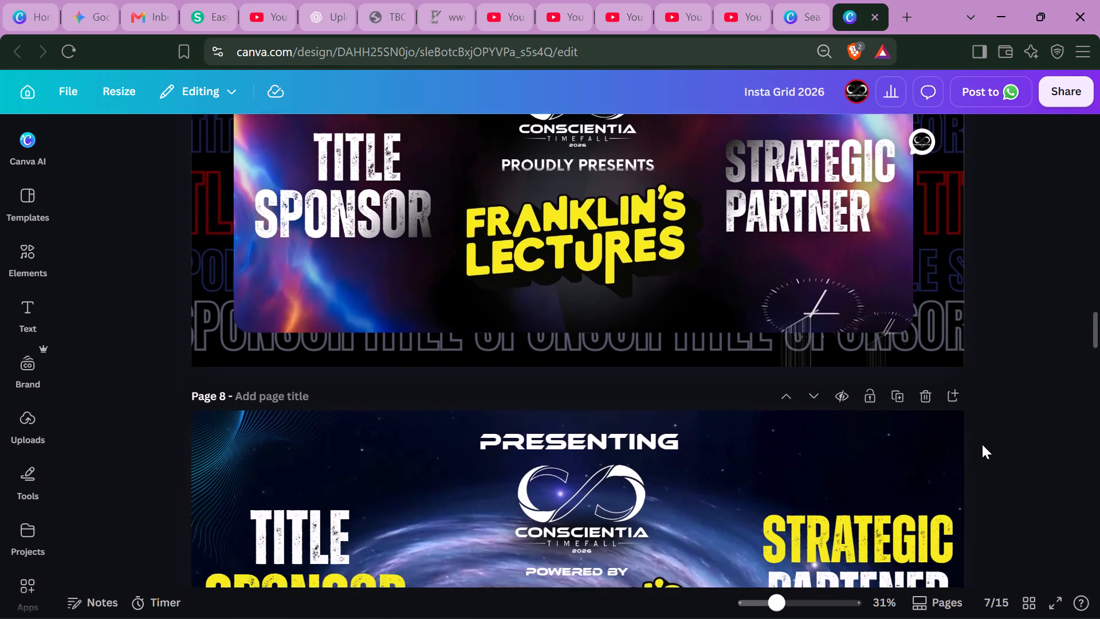
pyautogui.scroll(-6, 982, 444)
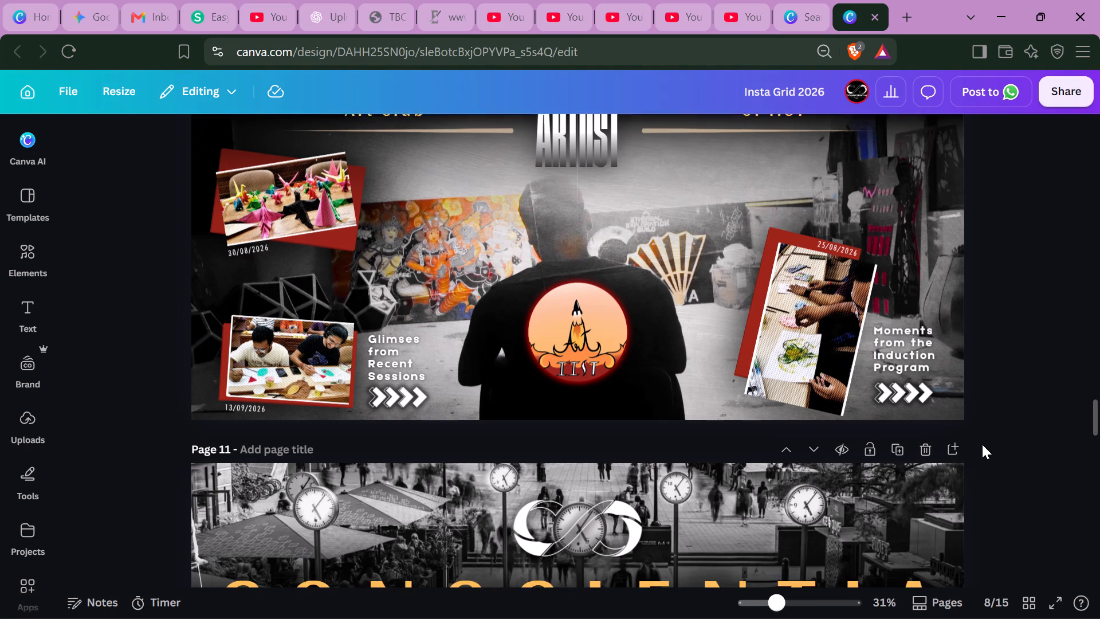
pyautogui.scroll(-5, 982, 444)
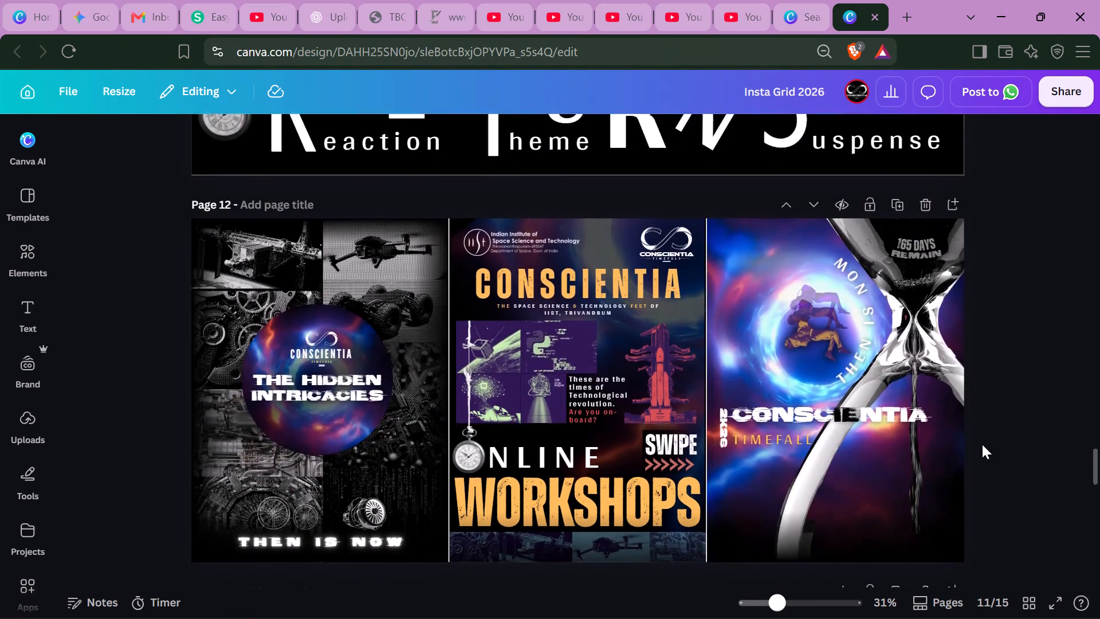
pyautogui.scroll(-1, 982, 444)
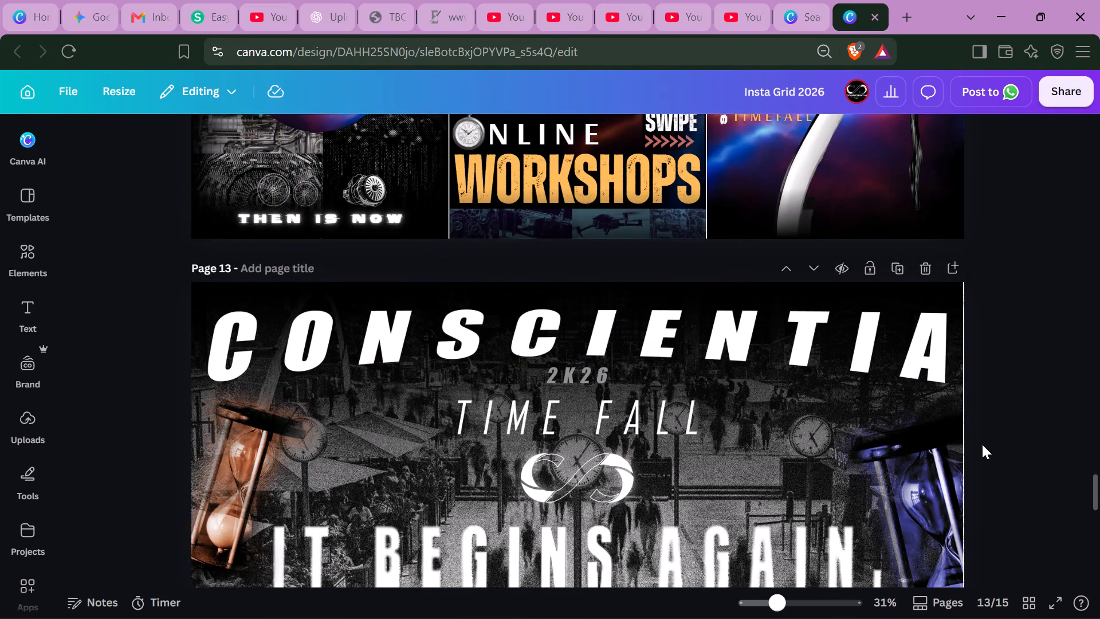
pyautogui.scroll(-5, 982, 444)
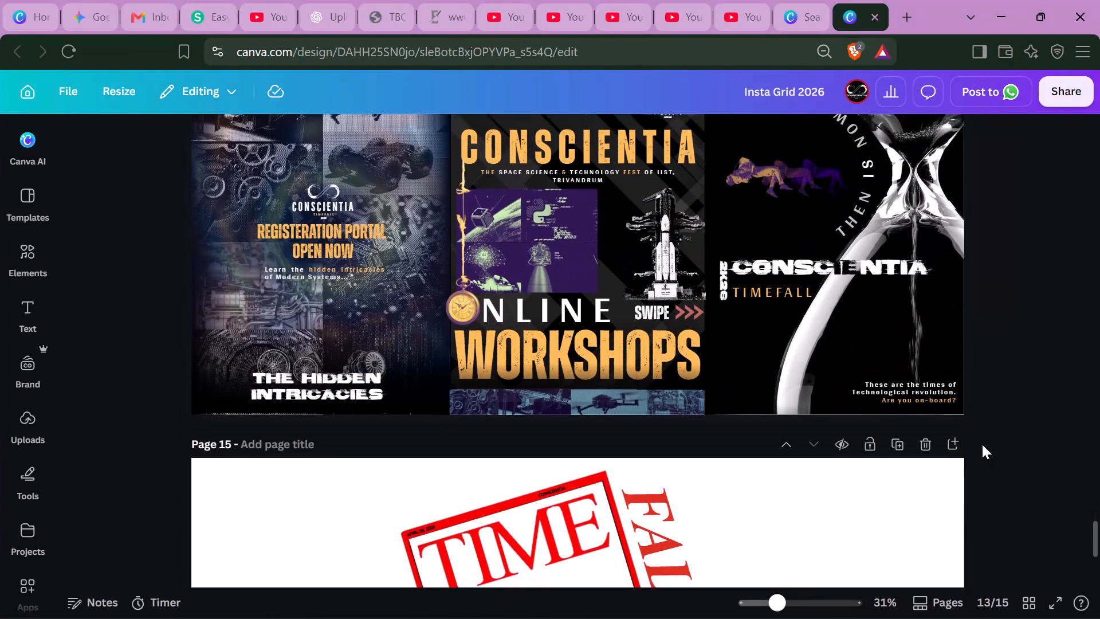
# Re-examine page 14 and pages 10 to 15, and go back up to the TIME FALL magazine cover on page 4.
pyautogui.scroll(1, 982, 444)
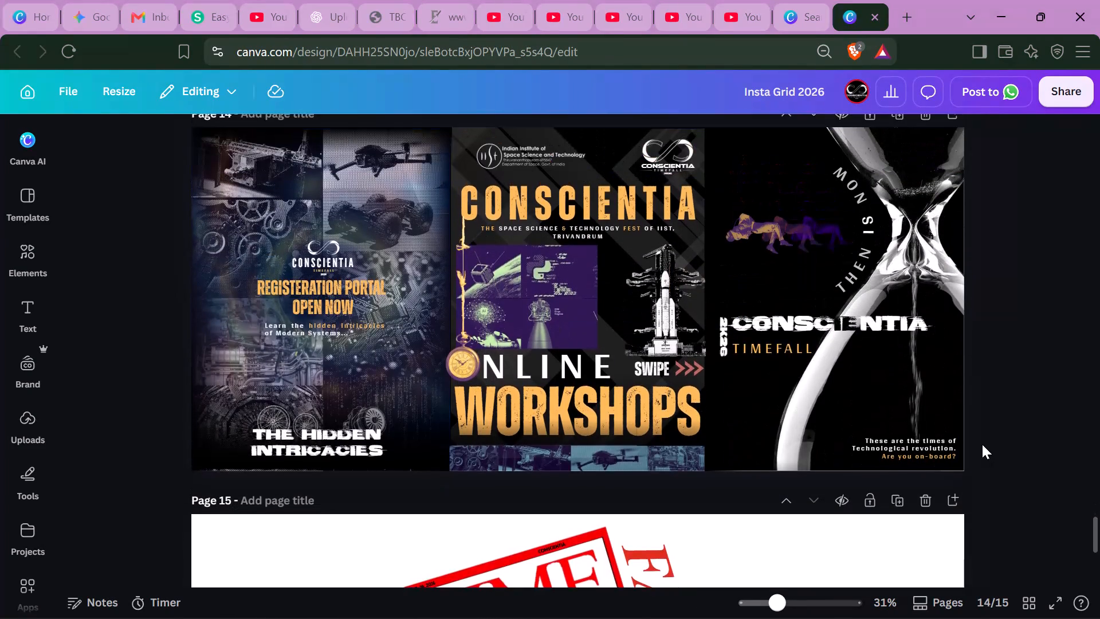
pyautogui.scroll(12, 982, 444)
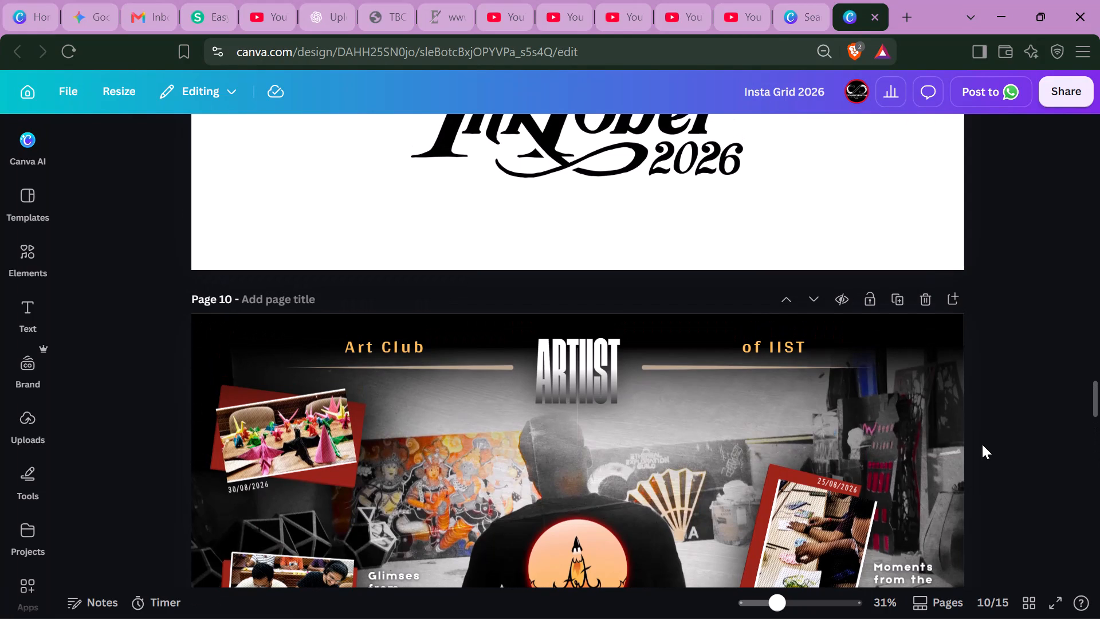
pyautogui.scroll(-7, 982, 444)
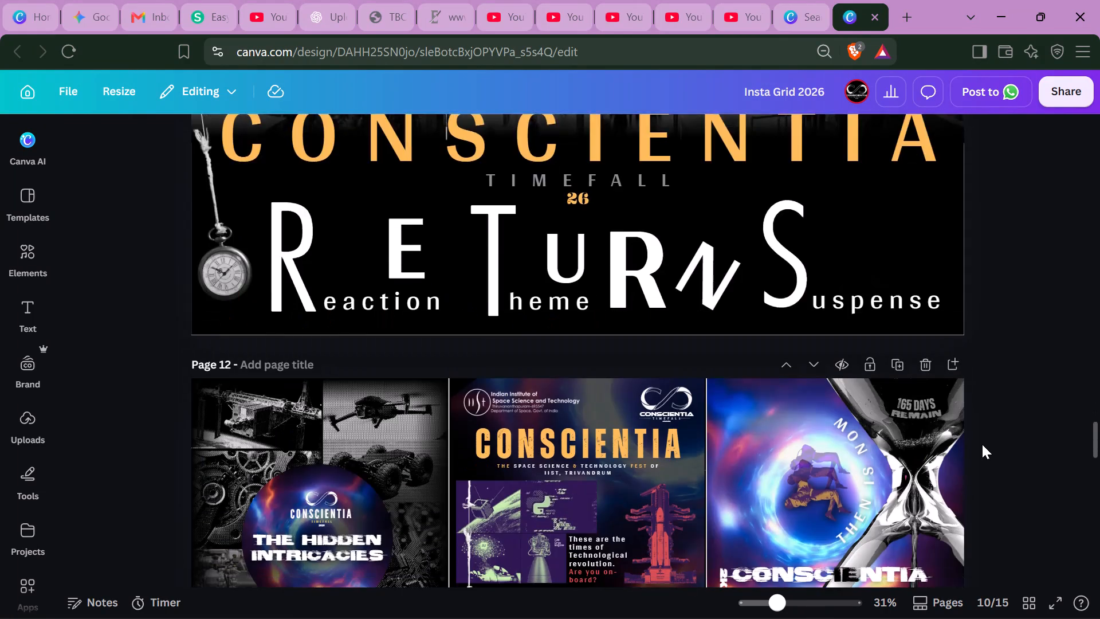
pyautogui.scroll(-10, 982, 444)
pyautogui.scroll(1, 982, 444)
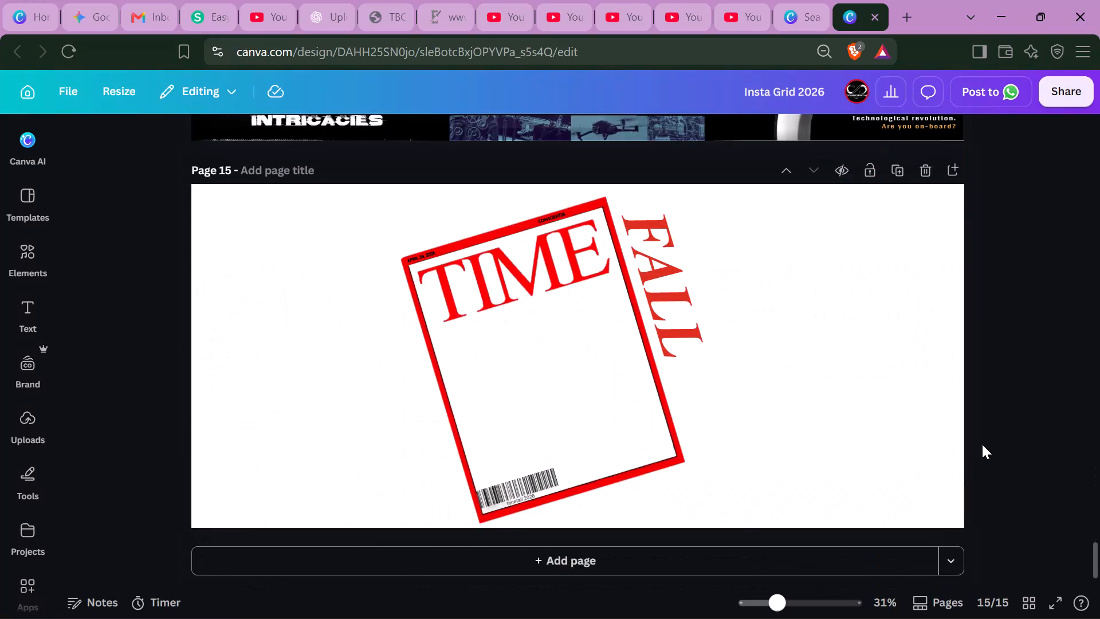
pyautogui.scroll(3, 982, 444)
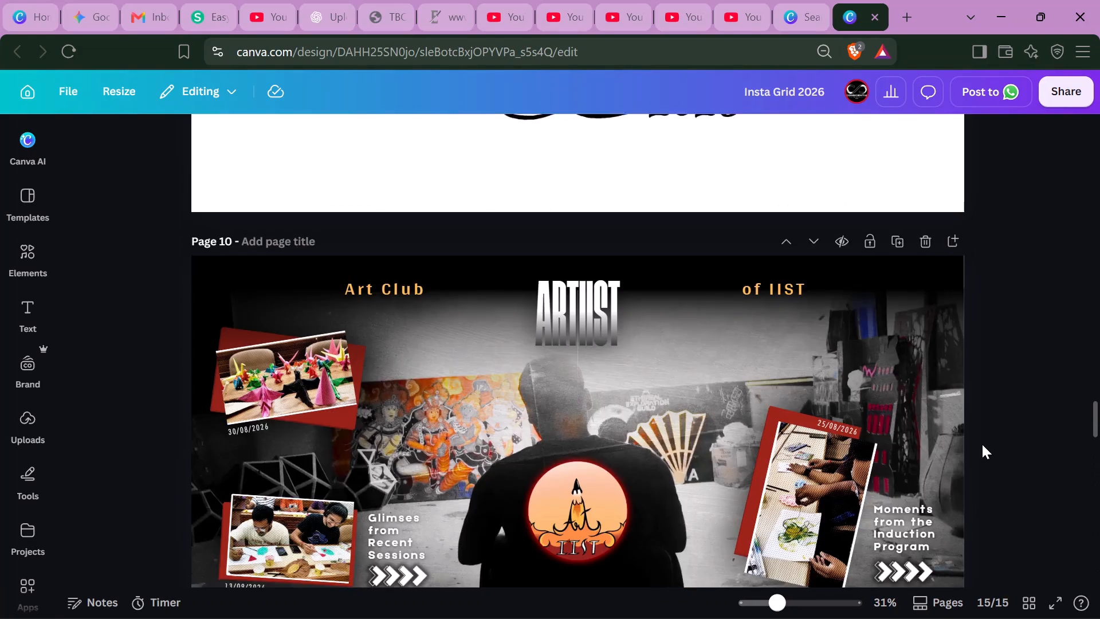
pyautogui.scroll(4, 982, 444)
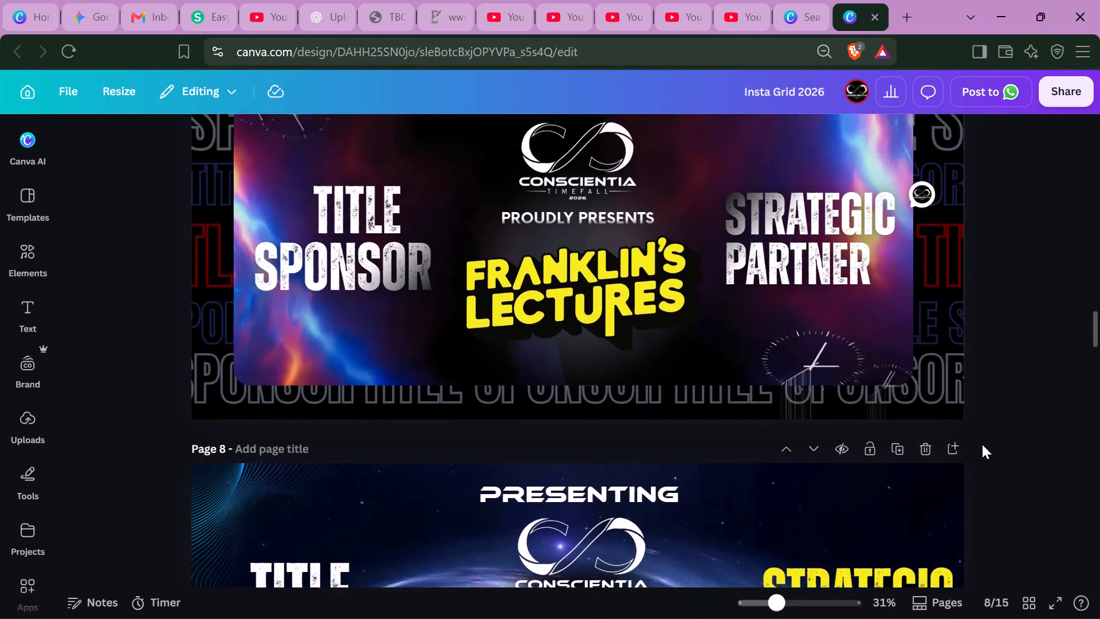
pyautogui.scroll(5, 982, 444)
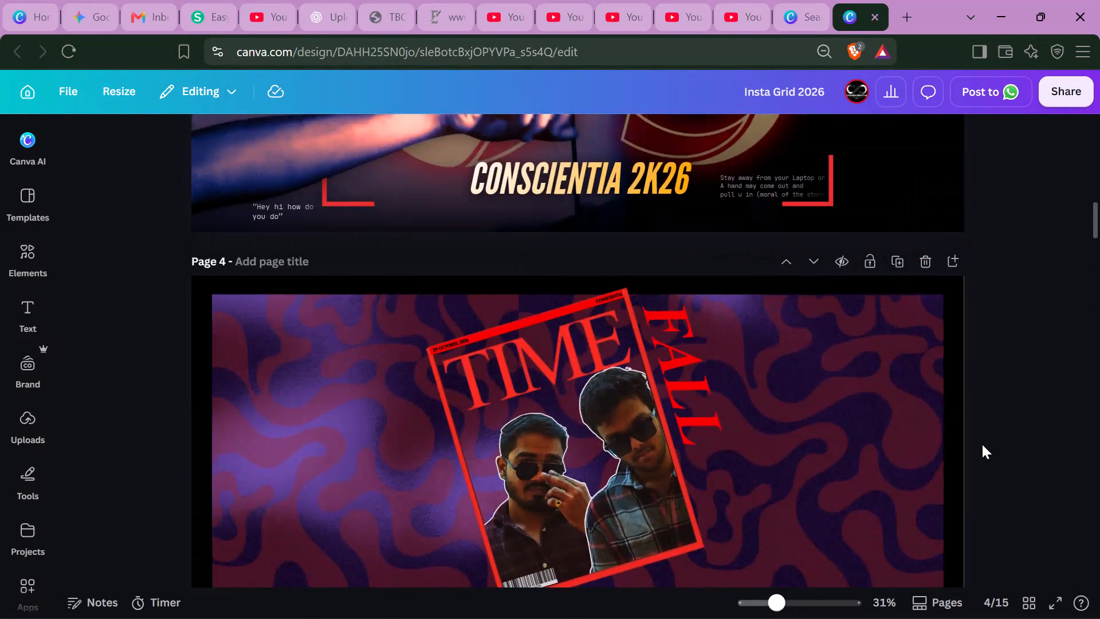
pyautogui.scroll(3, 982, 444)
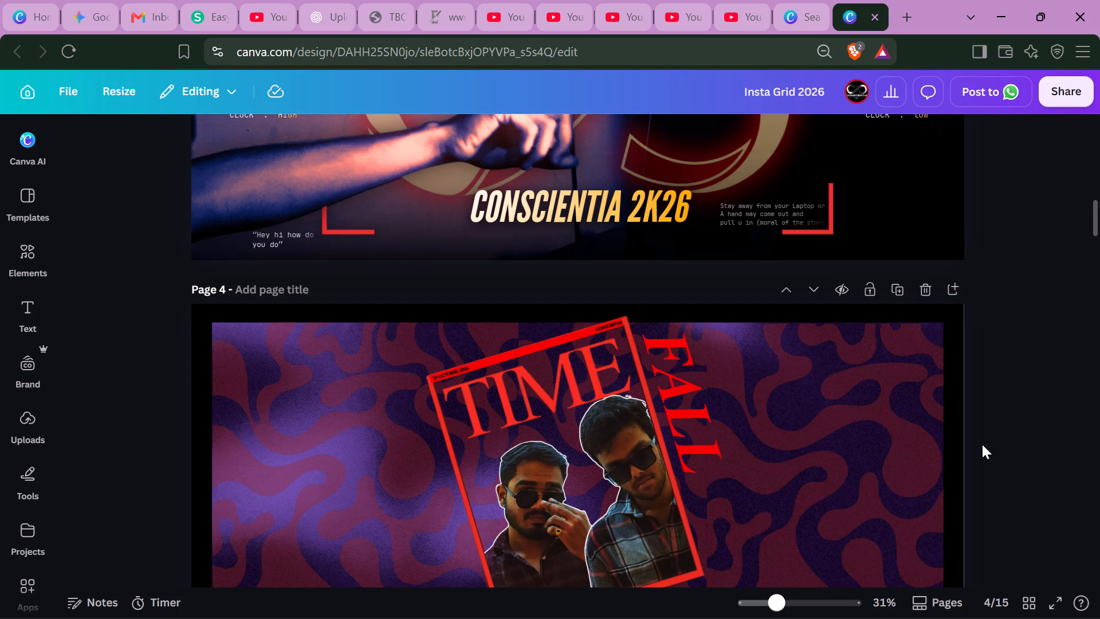
# Search the elements library for "clock" while working on the page 4 TIME FALL cover.
pyautogui.scroll(-1, 982, 444)
pyautogui.click(26, 264)
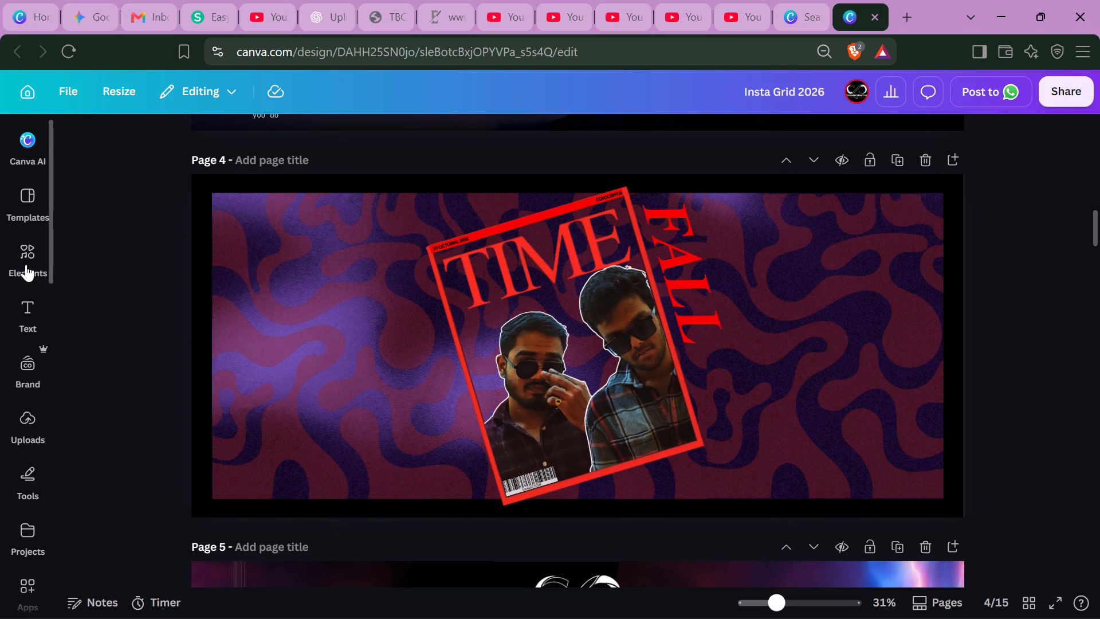
pyautogui.click(175, 145)
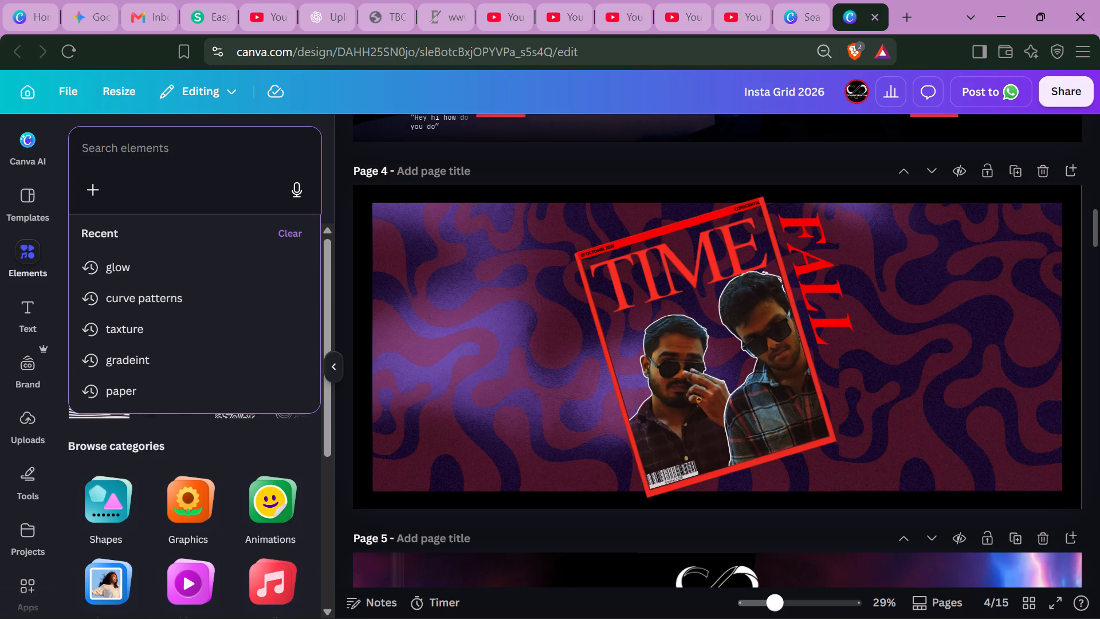
pyautogui.write('clock')
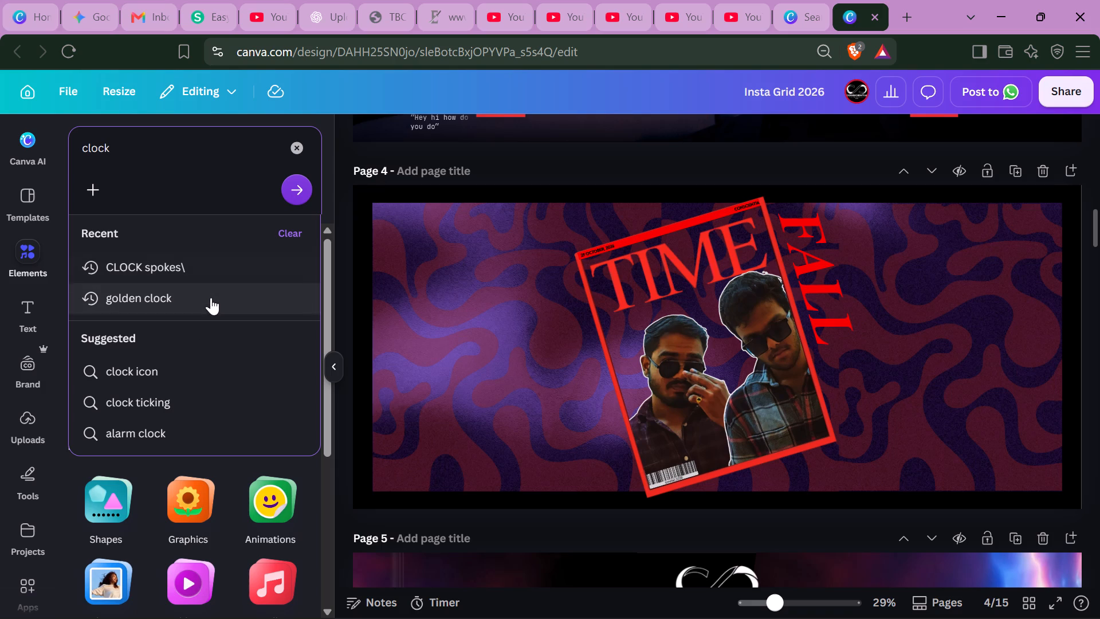
pyautogui.press('Return')
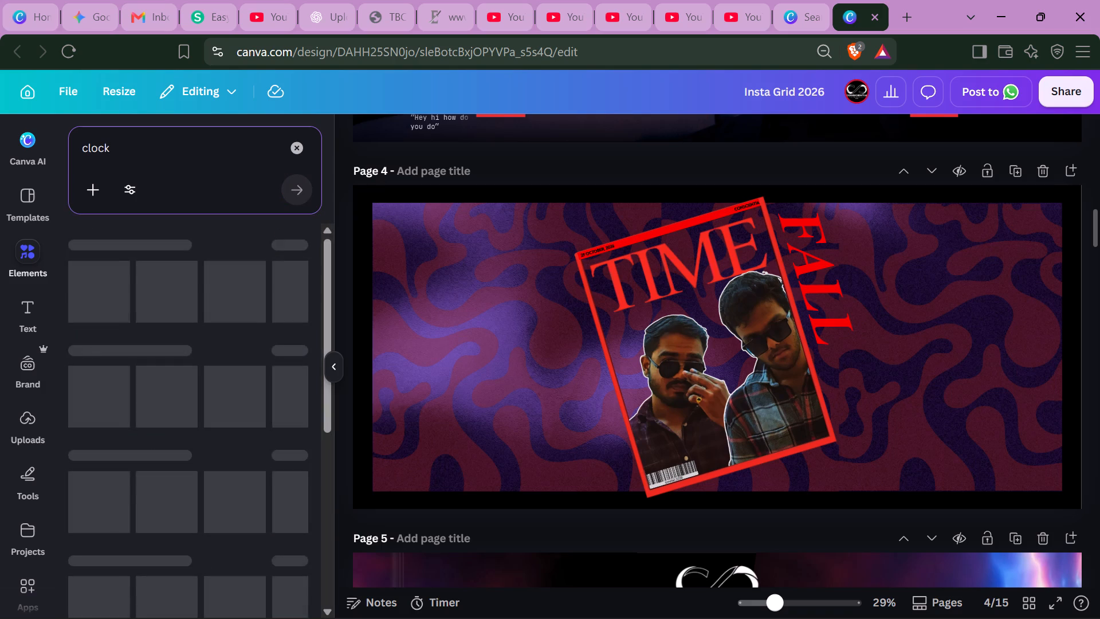
# Browse the 3D clock results and place the black 3D stopwatch on page 4, left of the magazine cover.
pyautogui.scroll(-2, 173, 457)
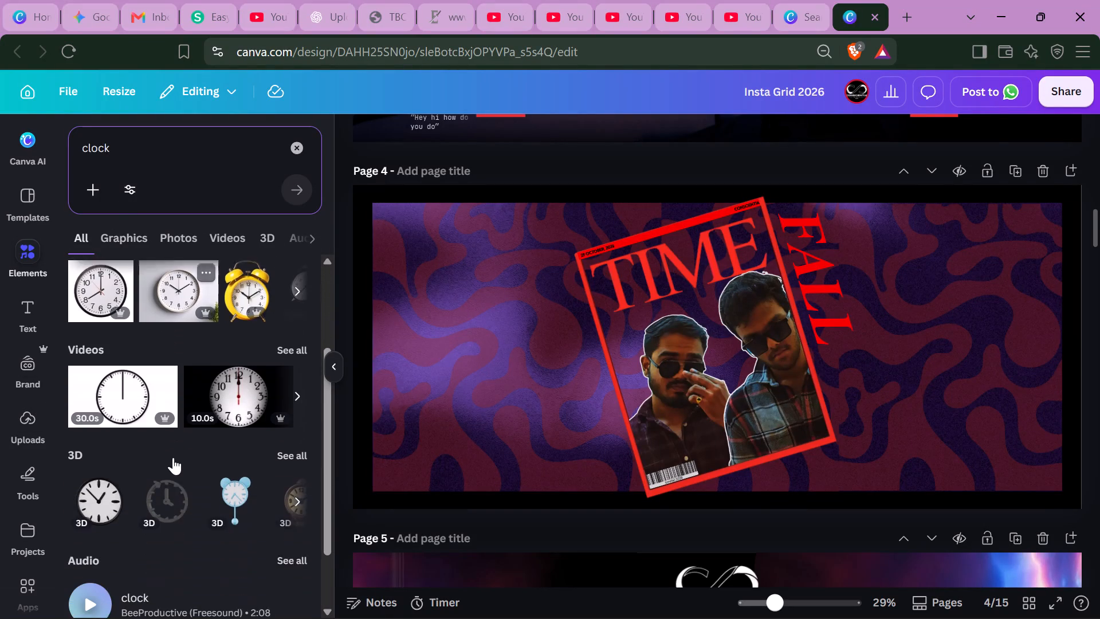
pyautogui.scroll(-3, 173, 457)
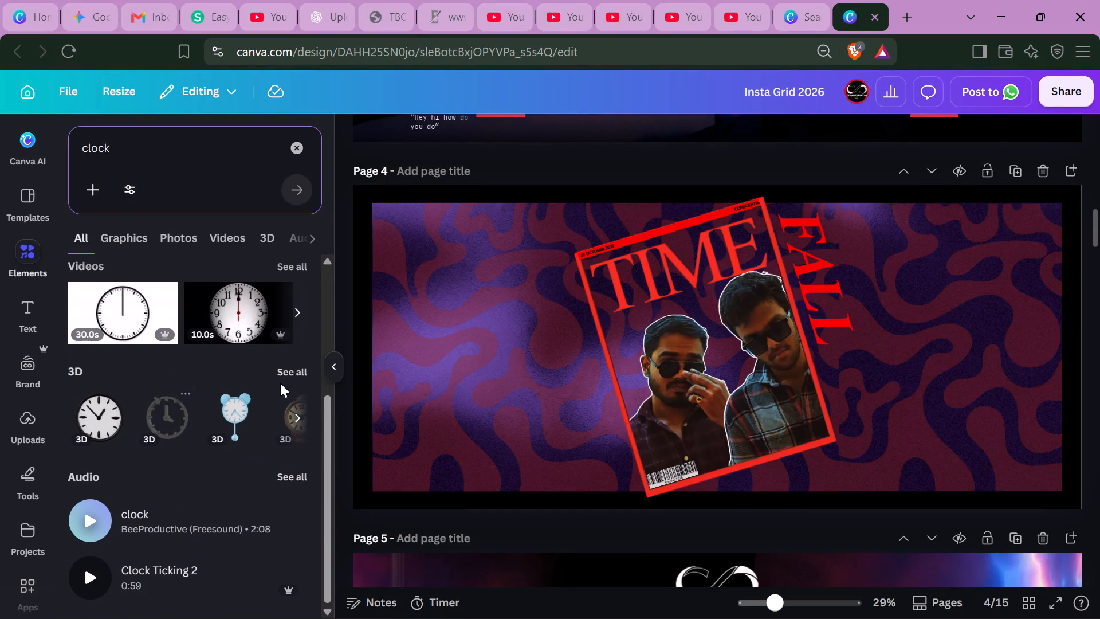
pyautogui.click(297, 369)
pyautogui.scroll(-1, 270, 404)
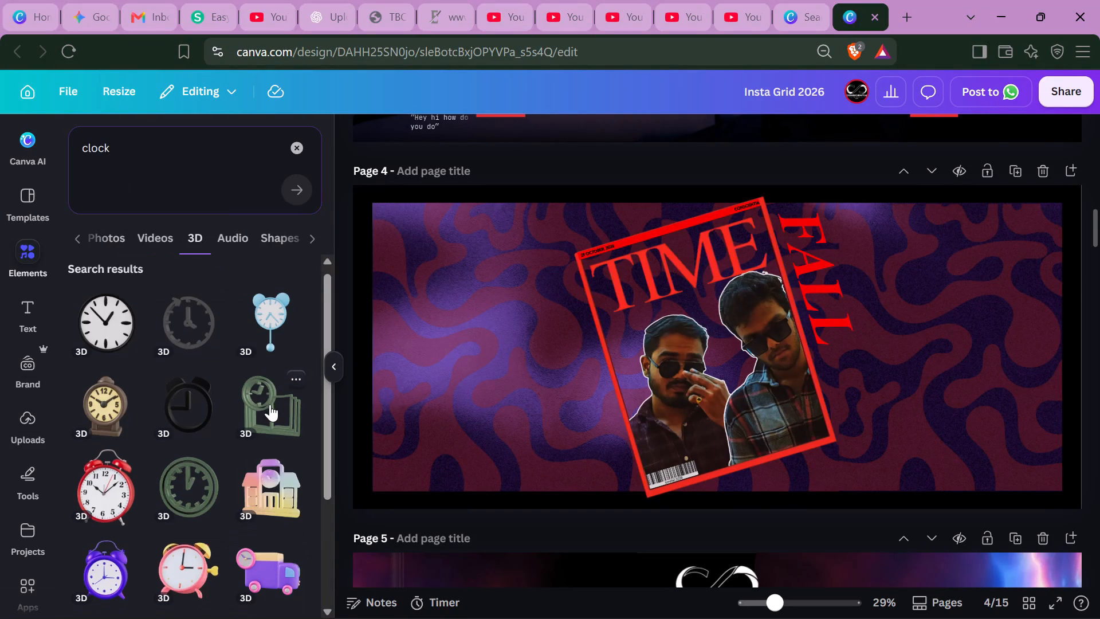
pyautogui.scroll(-5, 270, 404)
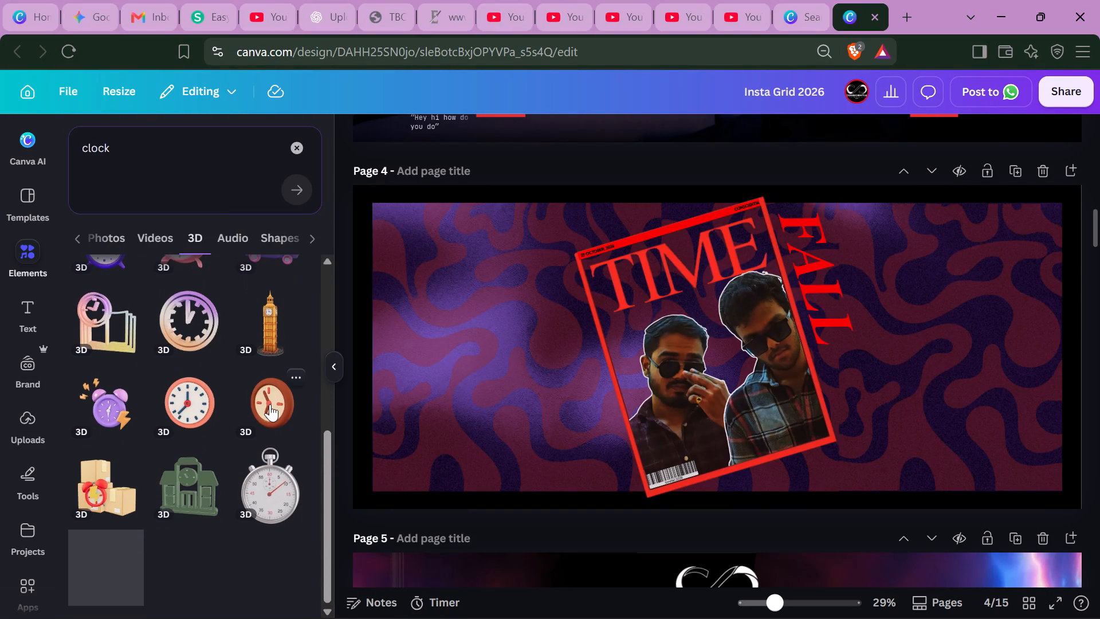
pyautogui.scroll(-1, 270, 404)
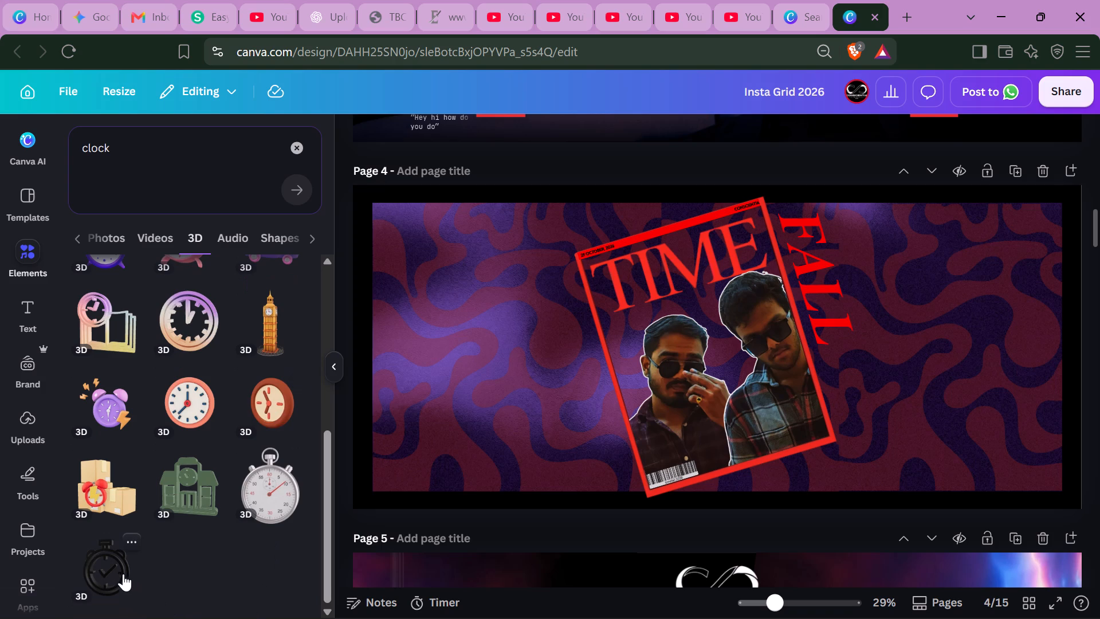
pyautogui.moveTo(112, 570); pyautogui.dragTo(426, 297)
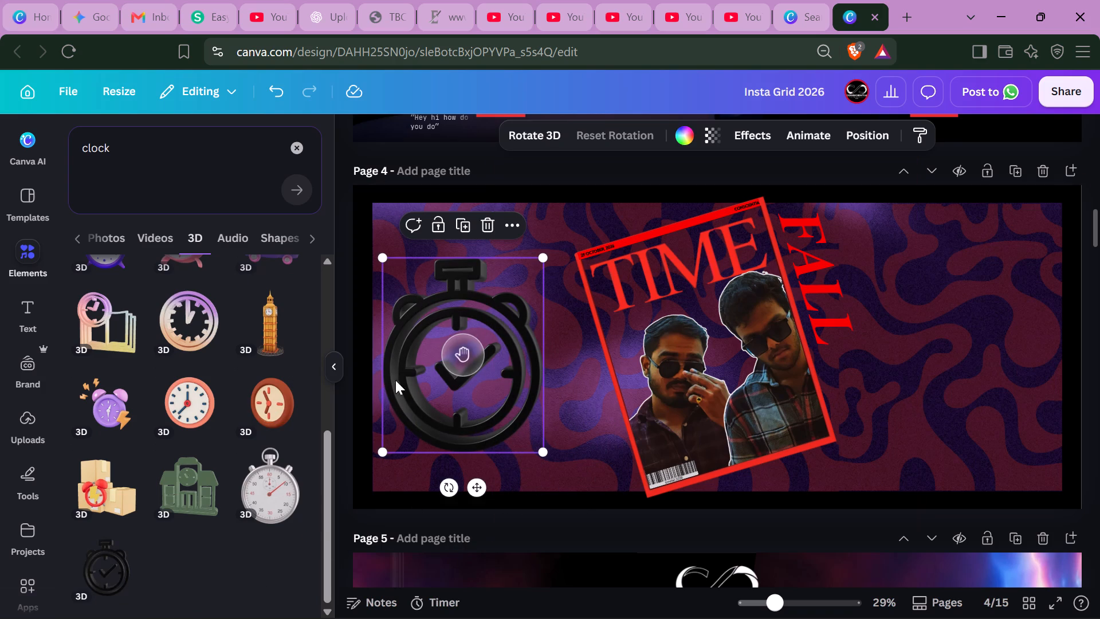
# Rotate the black stopwatch in 3D so its face turns left and tilts downward, exposing its thick side.
pyautogui.moveTo(470, 349); pyautogui.dragTo(492, 356)
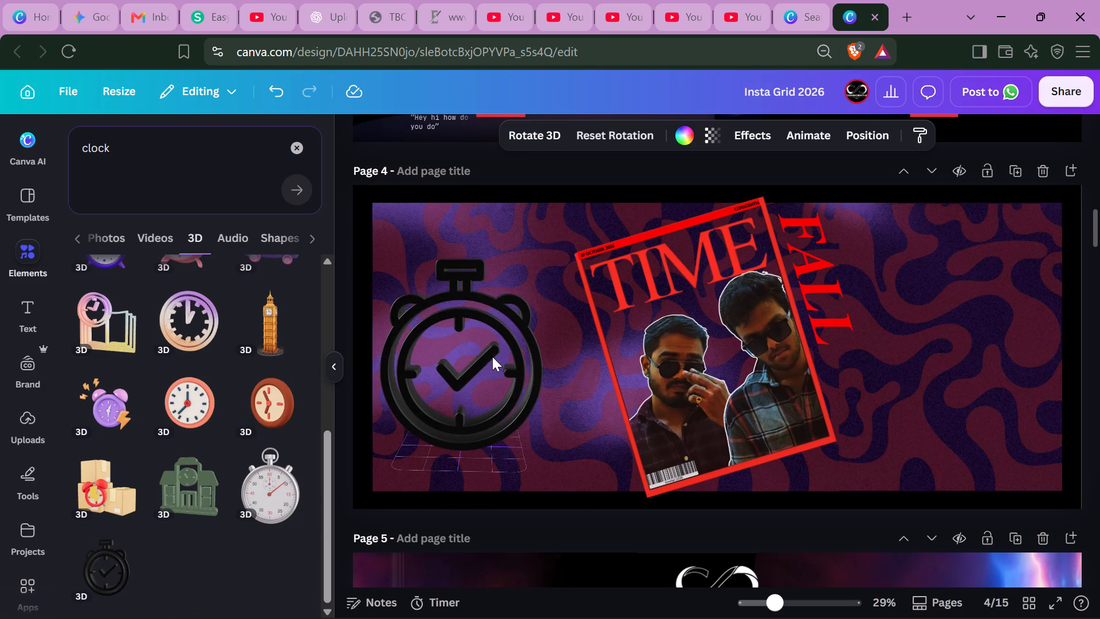
pyautogui.moveTo(492, 356); pyautogui.dragTo(447, 354)
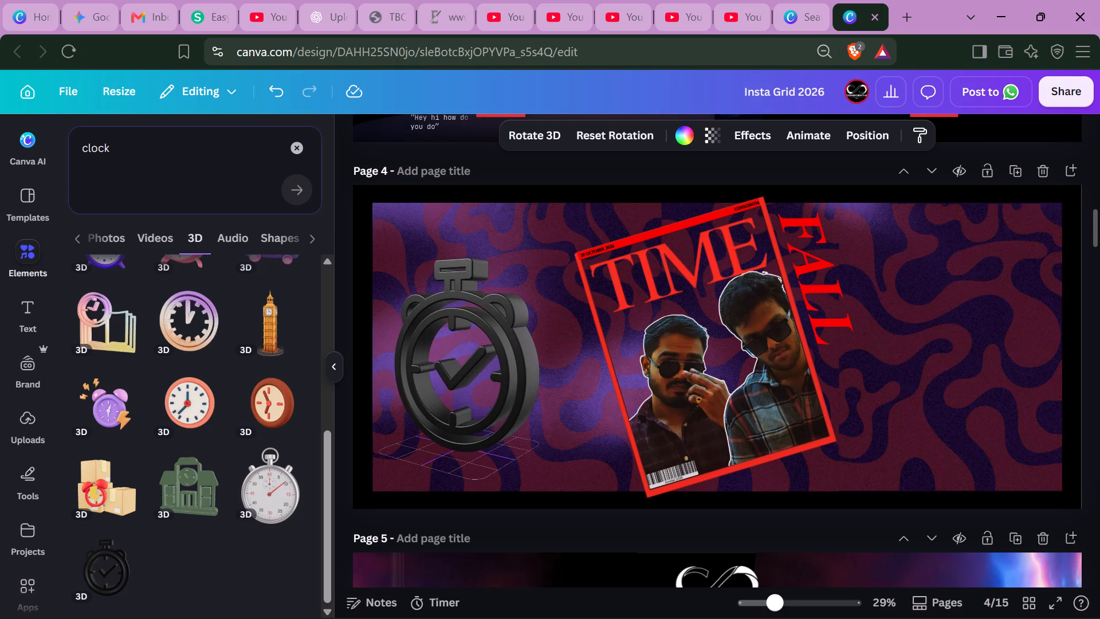
pyautogui.moveTo(447, 354); pyautogui.dragTo(441, 372)
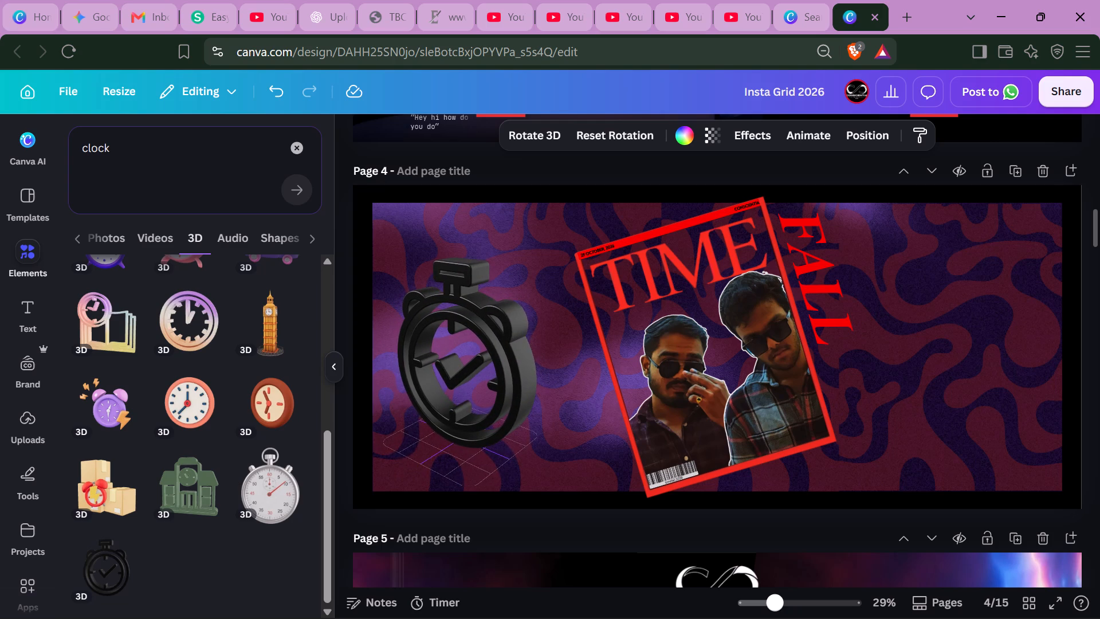
pyautogui.moveTo(441, 372); pyautogui.dragTo(440, 380)
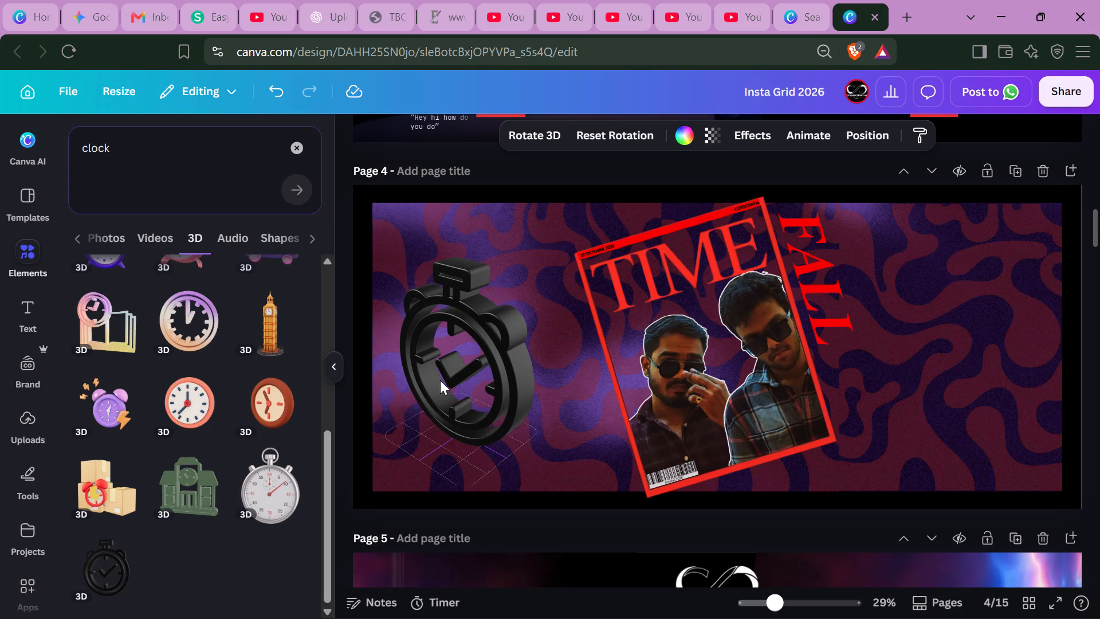
pyautogui.moveTo(440, 380); pyautogui.dragTo(434, 324)
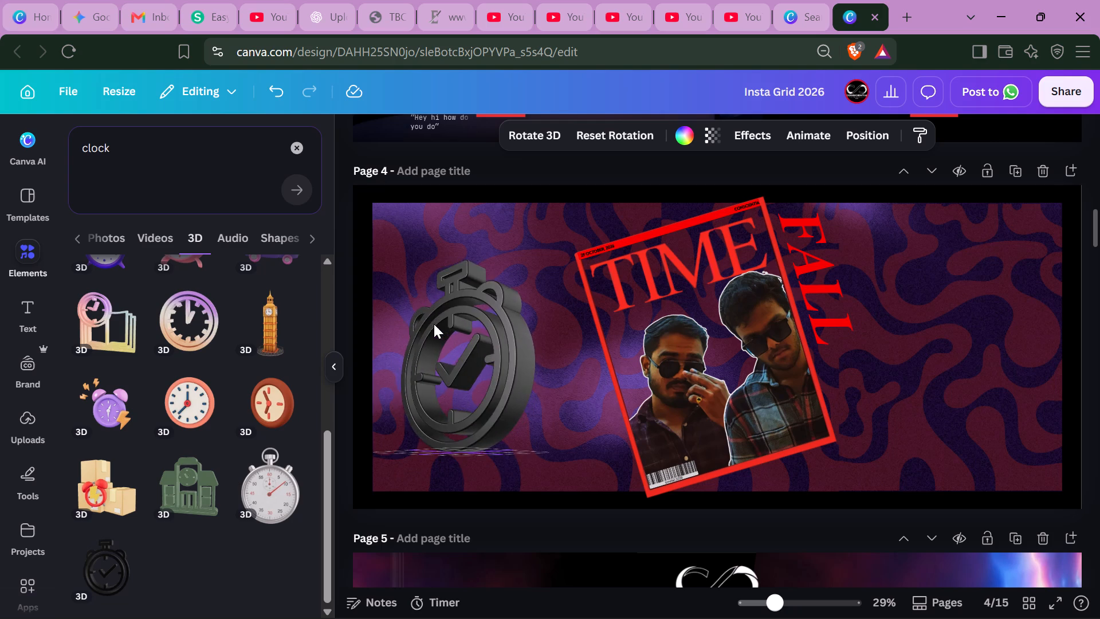
pyautogui.moveTo(434, 324); pyautogui.dragTo(429, 378)
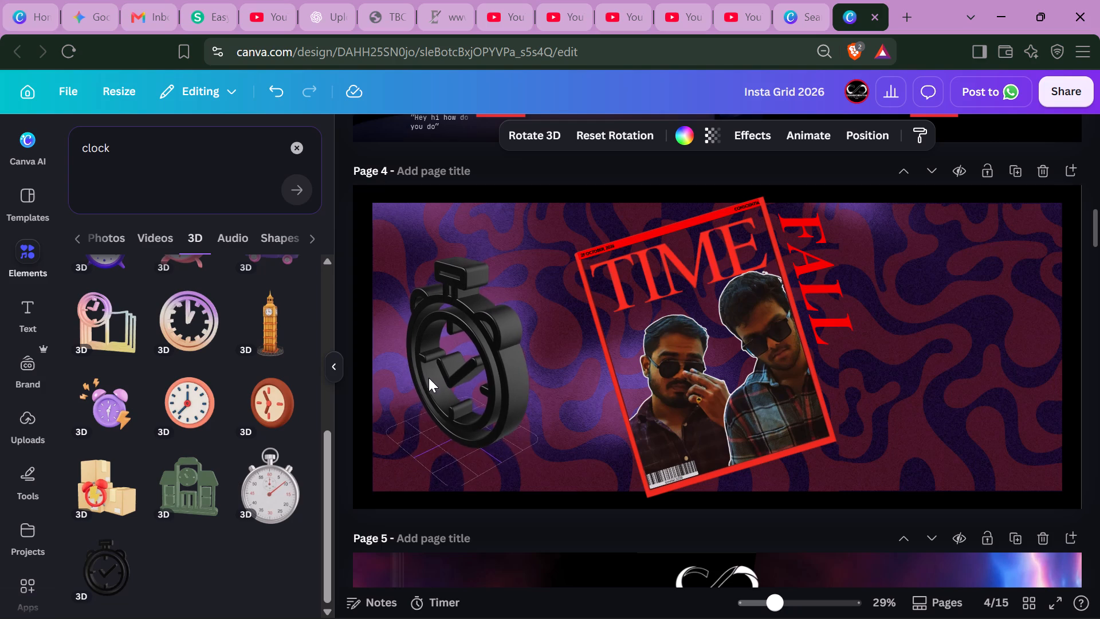
pyautogui.moveTo(429, 378); pyautogui.dragTo(435, 379)
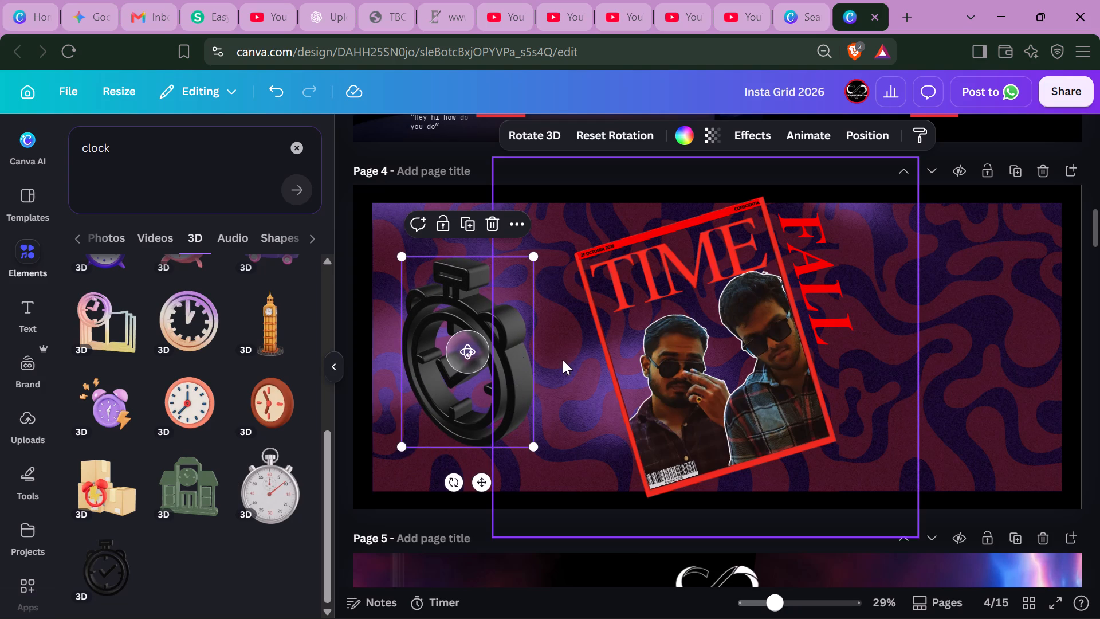
# Enlarge the stopwatch to the full height of page 4's patterned background and position it just left of the magazine cover.
pyautogui.click(526, 263)
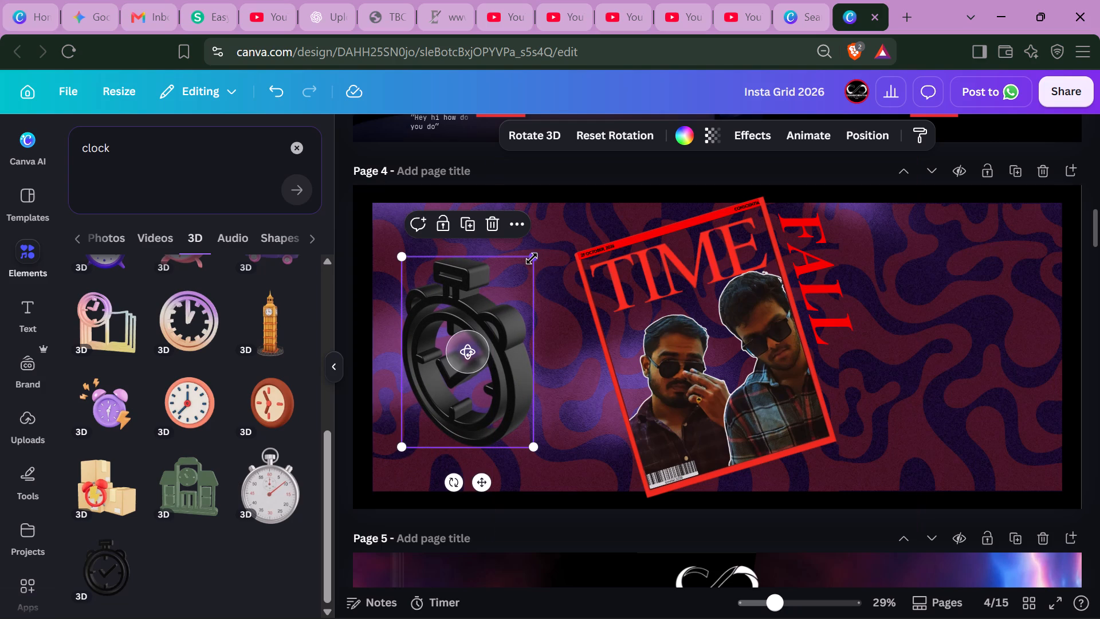
pyautogui.moveTo(532, 258); pyautogui.dragTo(557, 223)
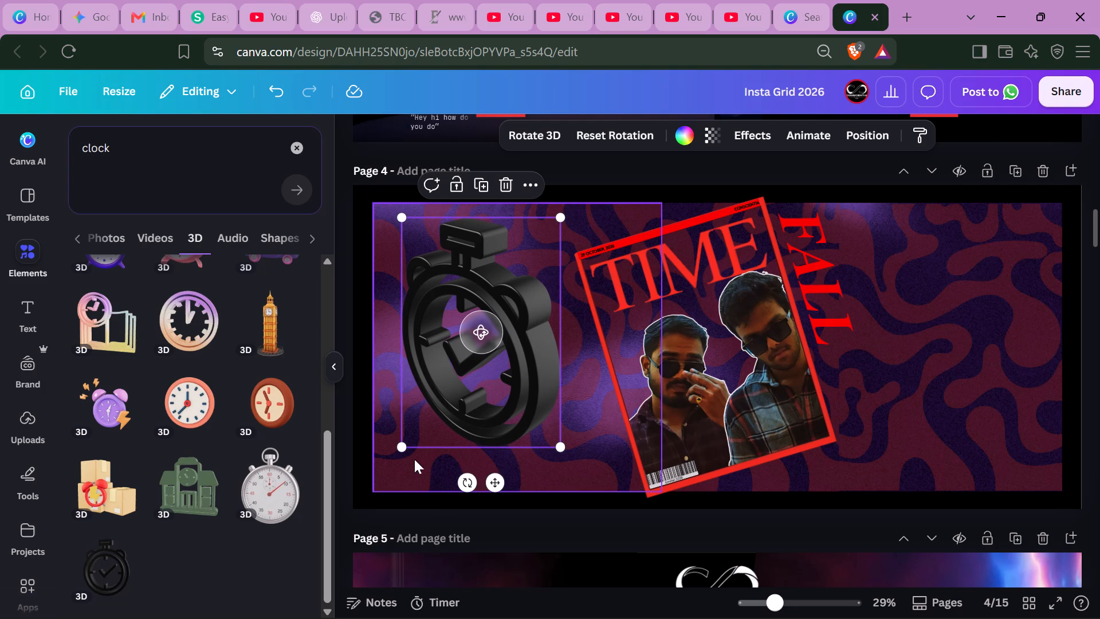
pyautogui.moveTo(403, 445); pyautogui.dragTo(388, 464)
pyautogui.moveTo(465, 394); pyautogui.dragTo(459, 398)
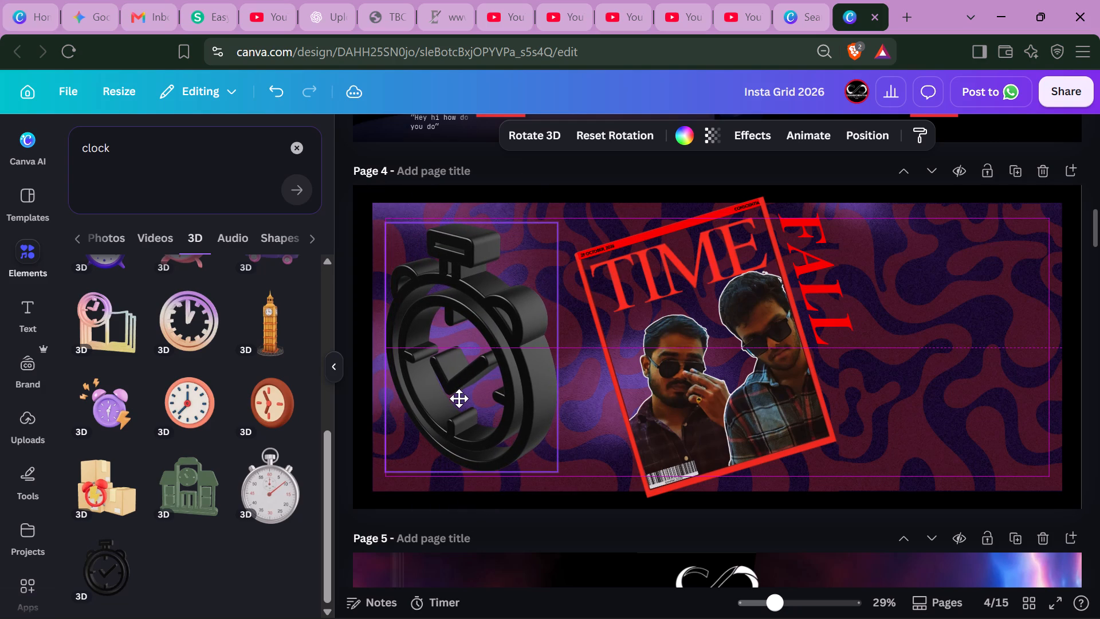
pyautogui.moveTo(459, 398); pyautogui.dragTo(460, 401)
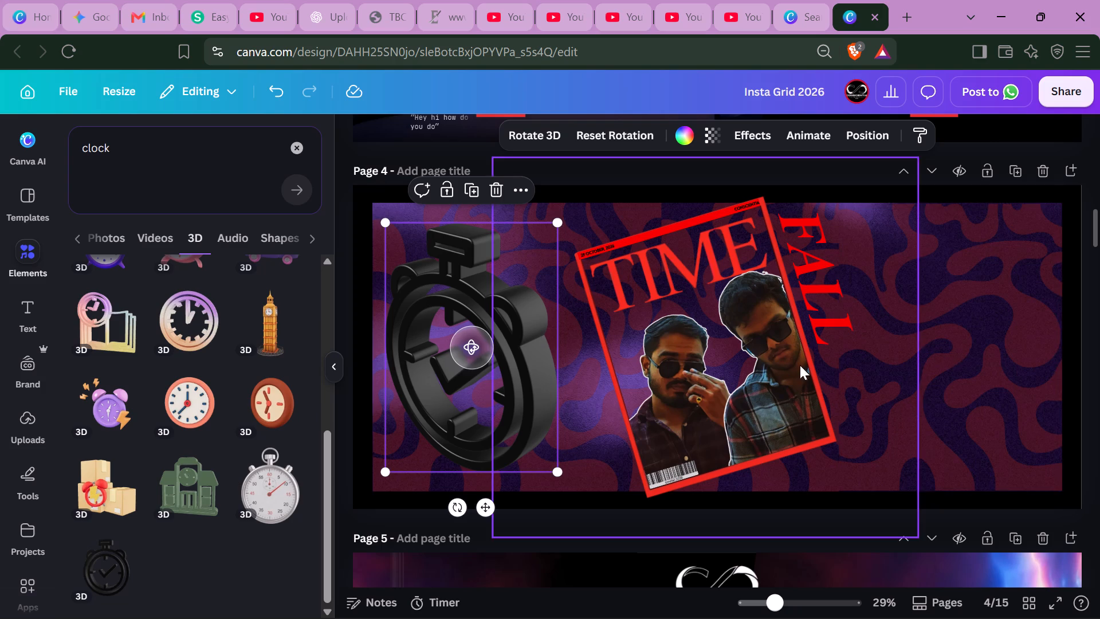
pyautogui.moveTo(555, 228); pyautogui.dragTo(598, 179)
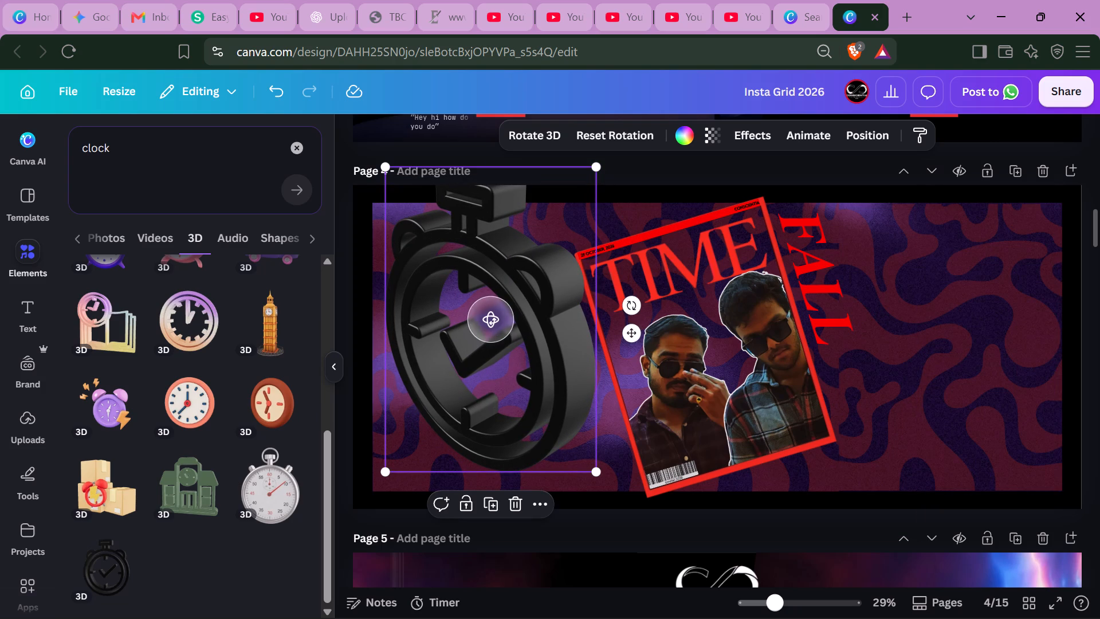
pyautogui.moveTo(504, 352); pyautogui.dragTo(493, 379)
pyautogui.moveTo(587, 195); pyautogui.dragTo(584, 205)
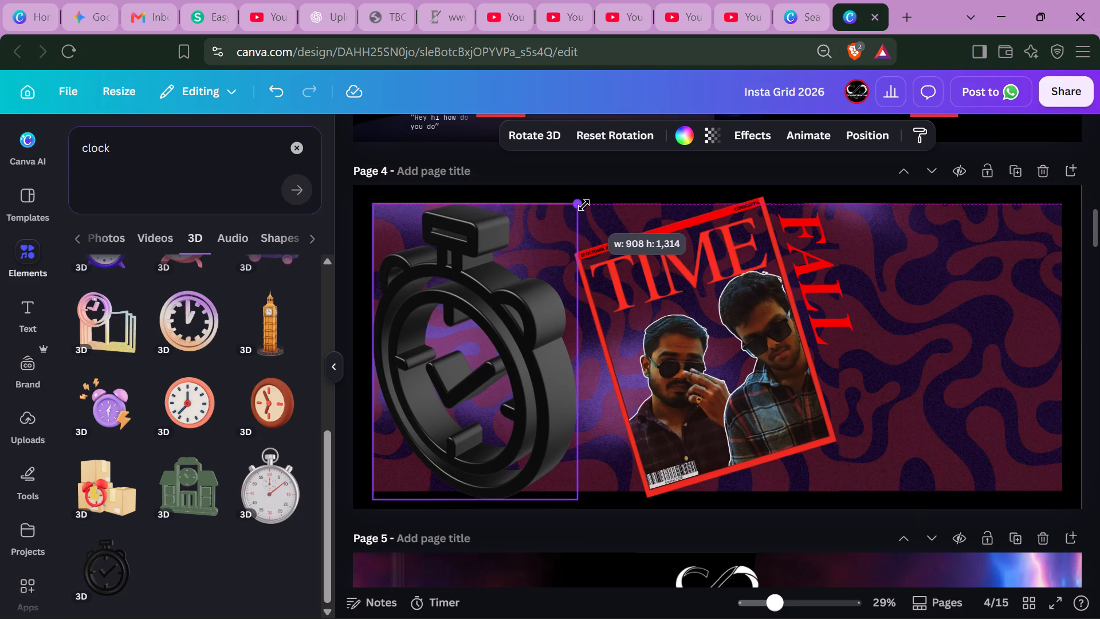
pyautogui.moveTo(584, 205); pyautogui.dragTo(580, 212)
pyautogui.moveTo(493, 421); pyautogui.dragTo(494, 419)
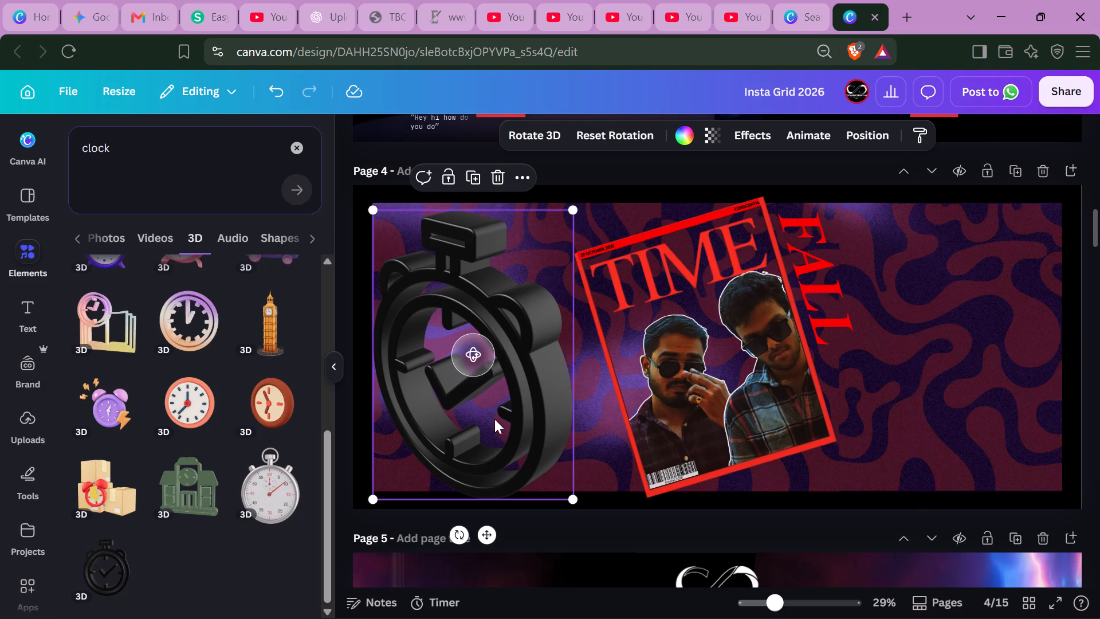
pyautogui.moveTo(494, 419); pyautogui.dragTo(504, 414)
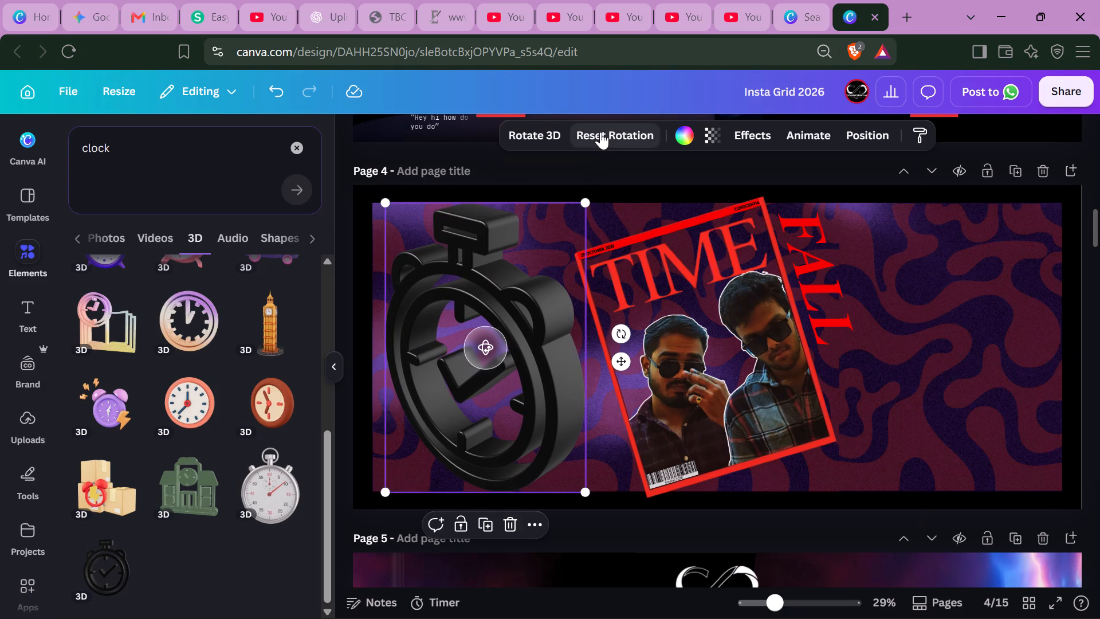
# Try reds and brown from the photo colours on the stopwatch, and settle on dark red #450f0c.
pyautogui.click(682, 132)
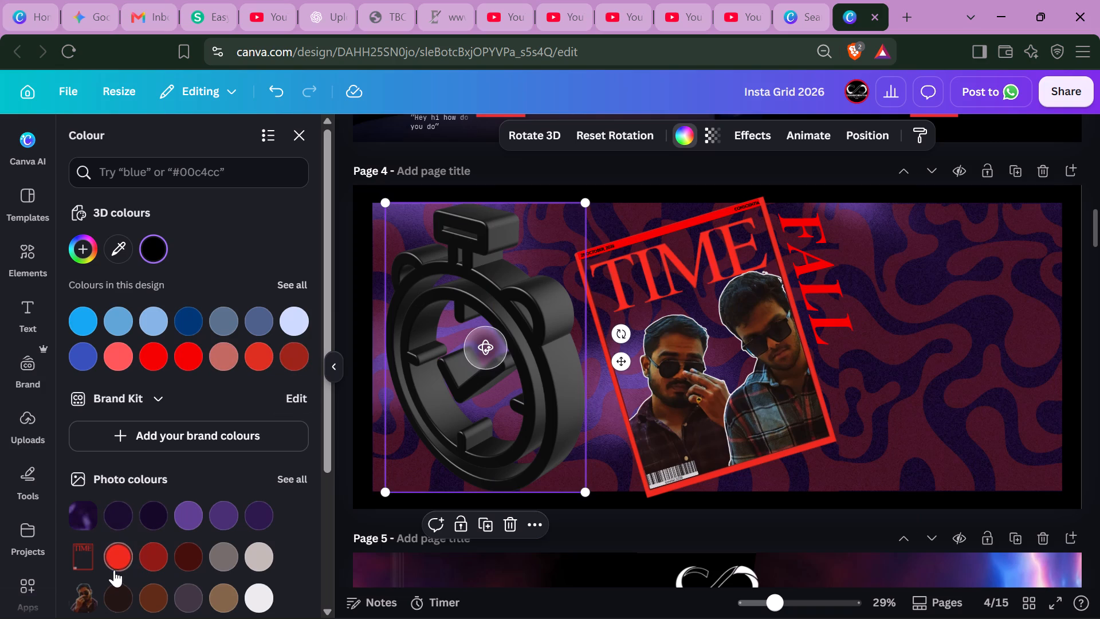
pyautogui.click(118, 558)
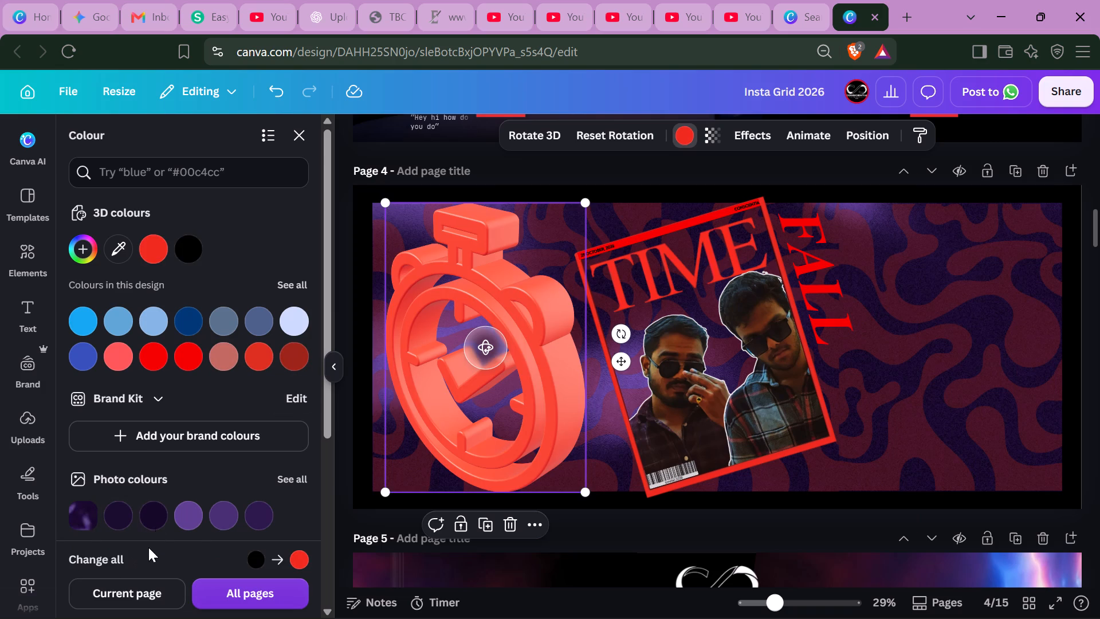
pyautogui.scroll(-1, 171, 504)
pyautogui.click(192, 497)
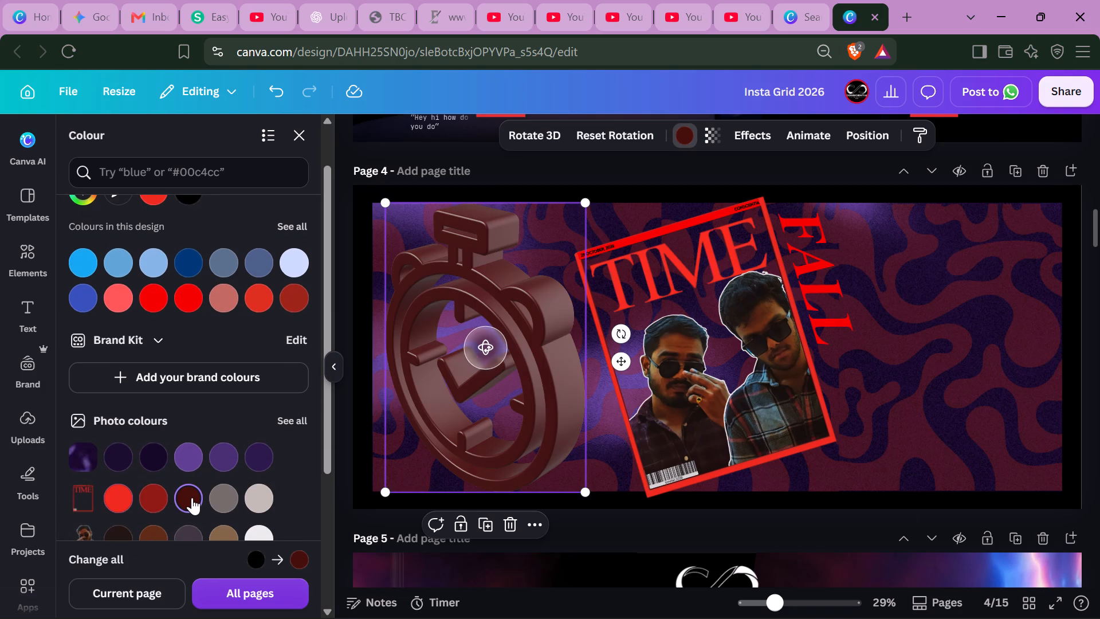
pyautogui.scroll(-1, 192, 497)
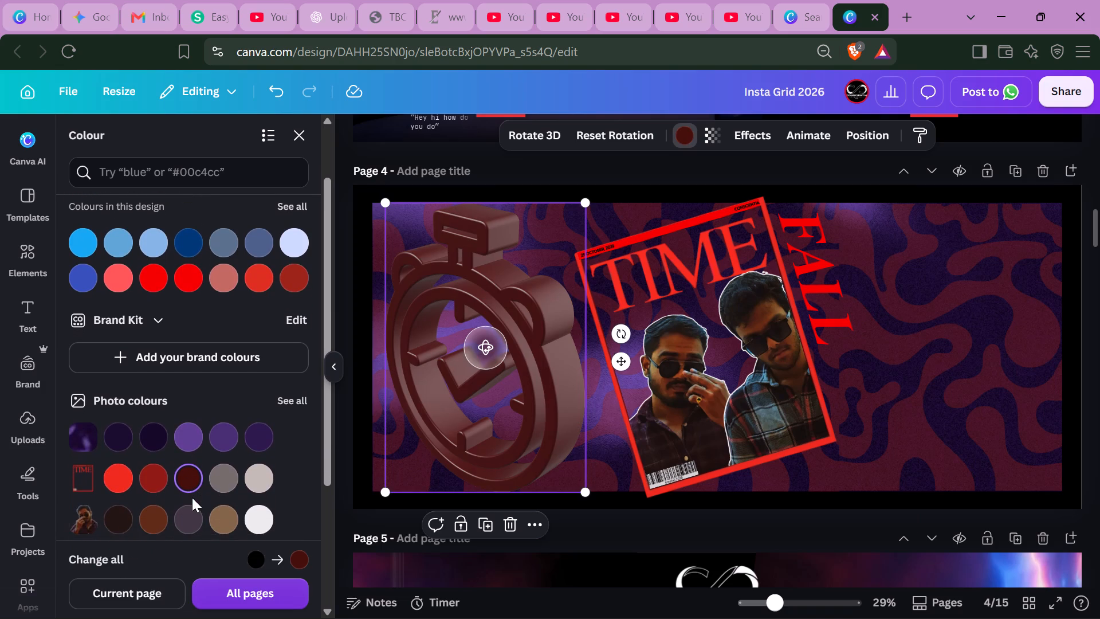
pyautogui.click(154, 483)
pyautogui.click(184, 477)
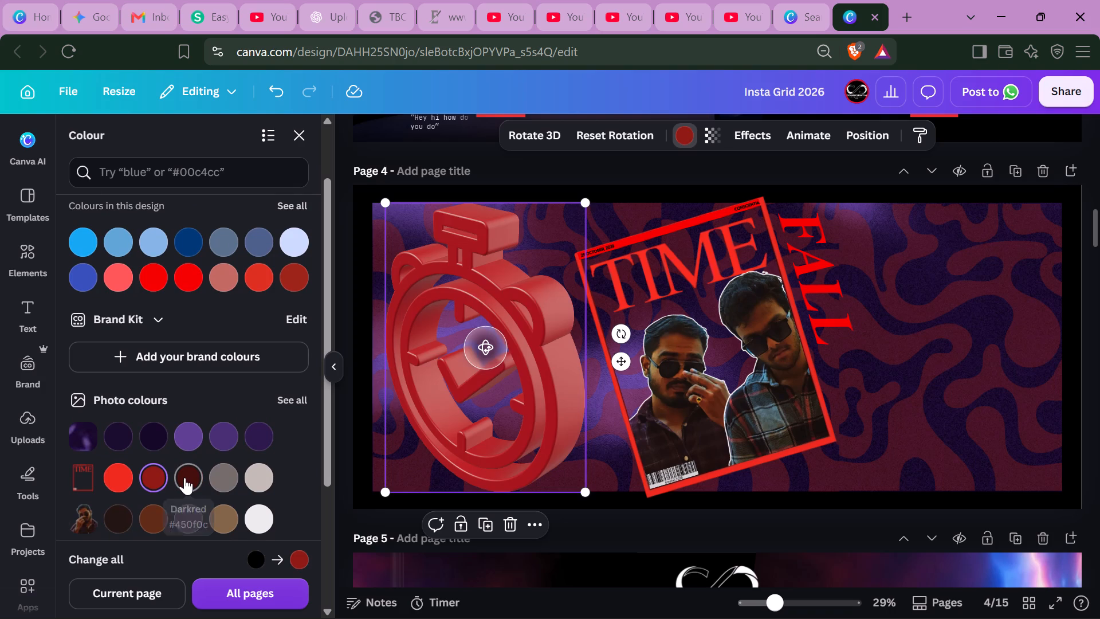
pyautogui.click(158, 514)
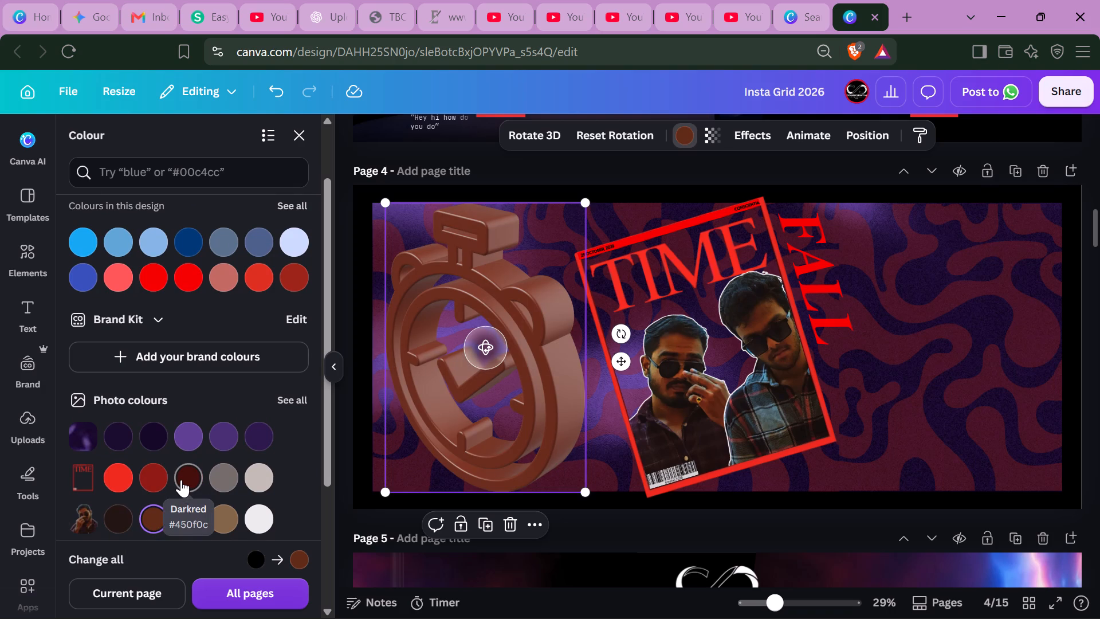
pyautogui.click(181, 480)
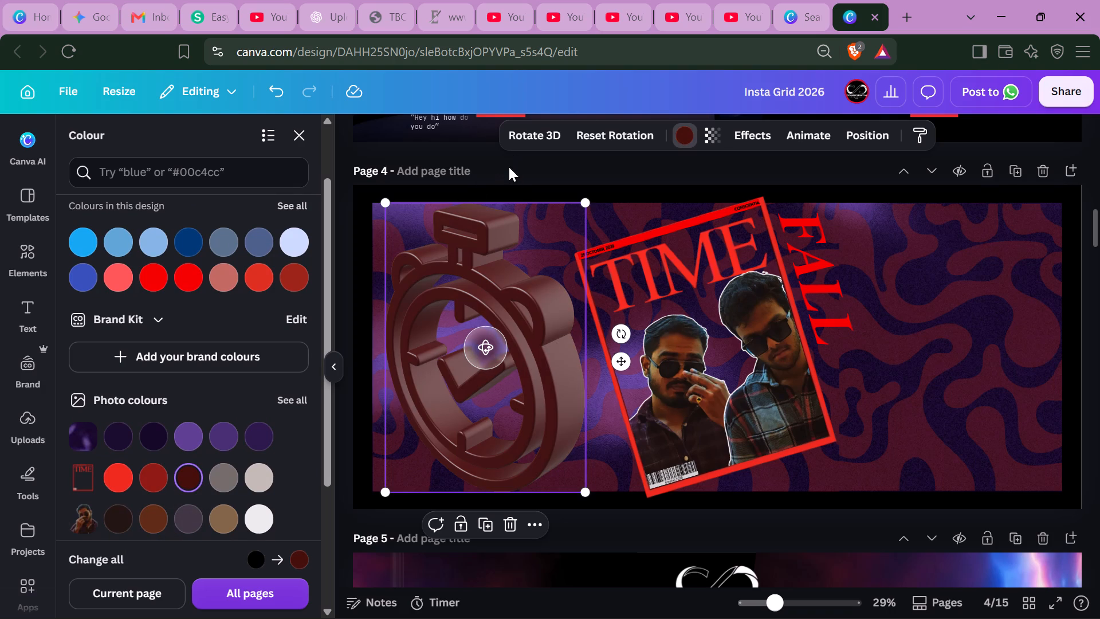
pyautogui.click(517, 178)
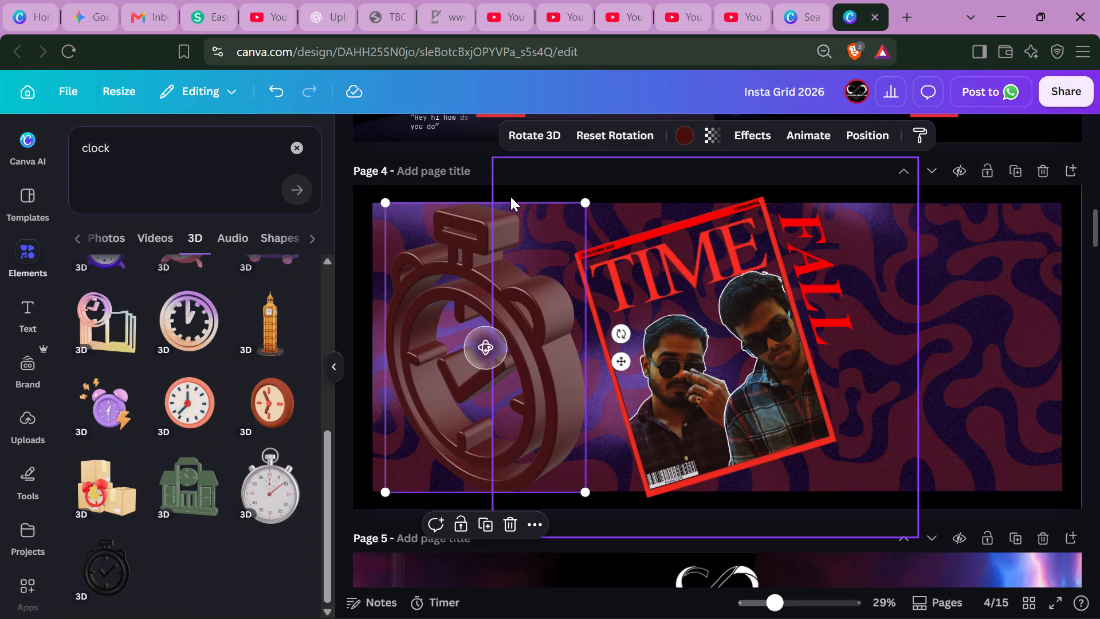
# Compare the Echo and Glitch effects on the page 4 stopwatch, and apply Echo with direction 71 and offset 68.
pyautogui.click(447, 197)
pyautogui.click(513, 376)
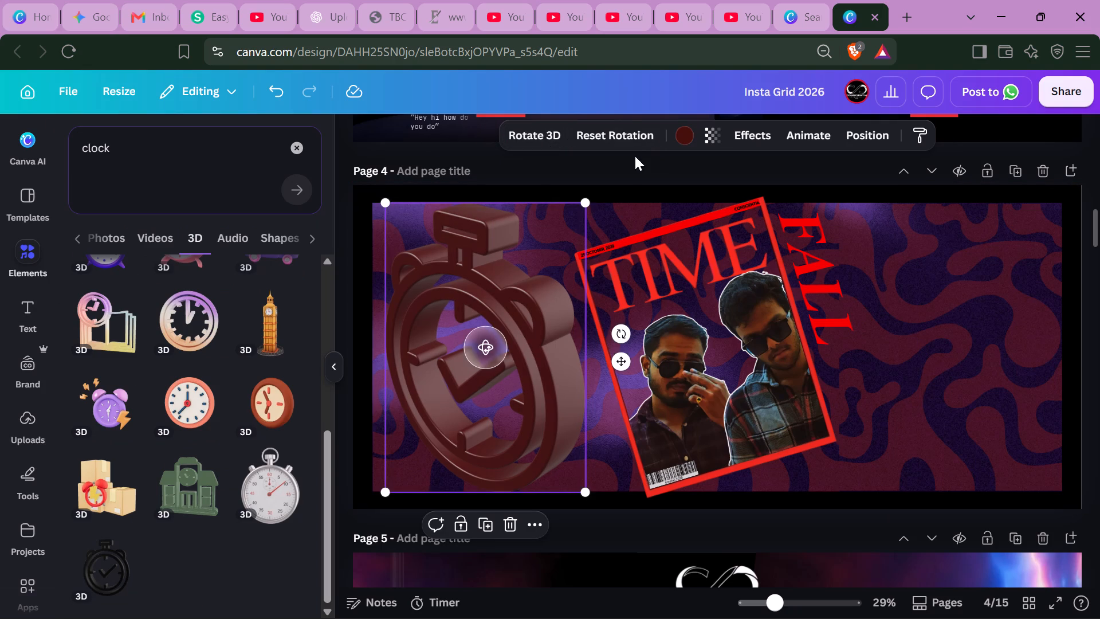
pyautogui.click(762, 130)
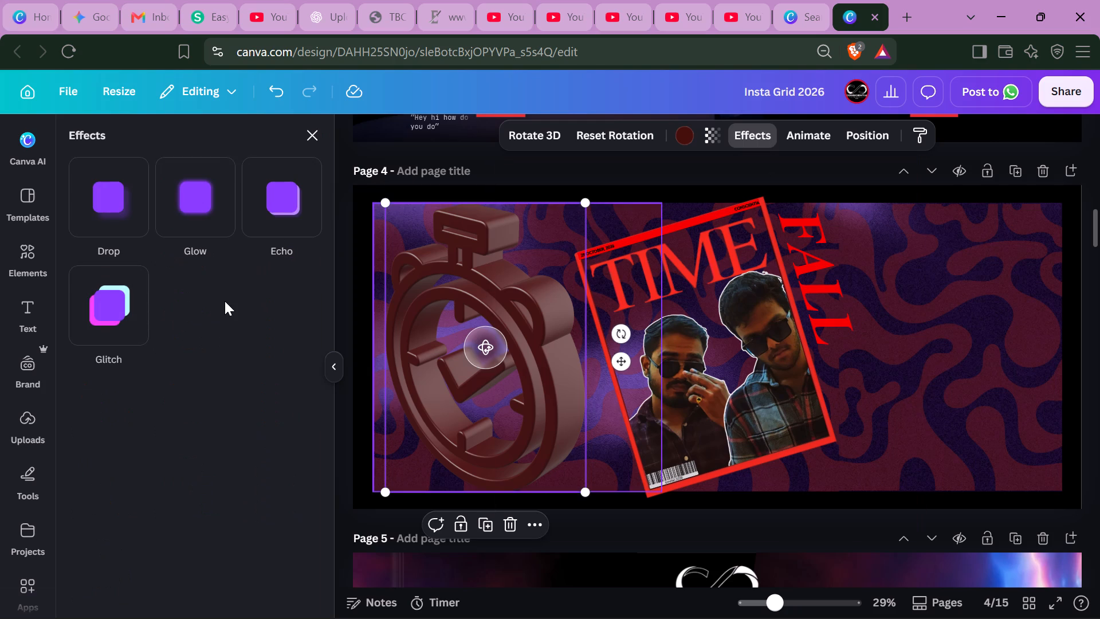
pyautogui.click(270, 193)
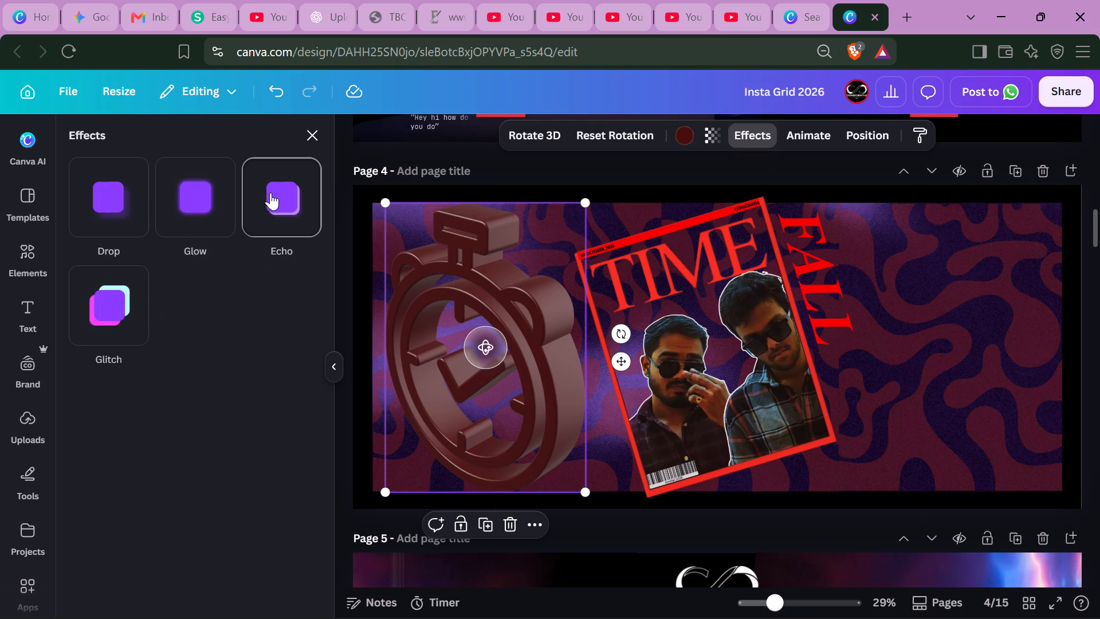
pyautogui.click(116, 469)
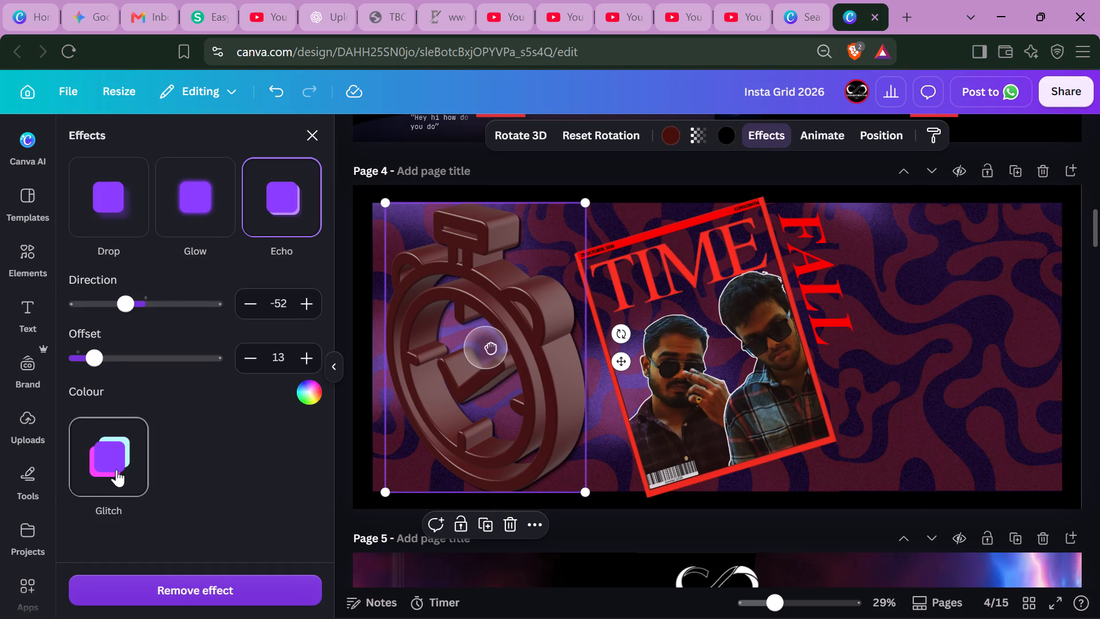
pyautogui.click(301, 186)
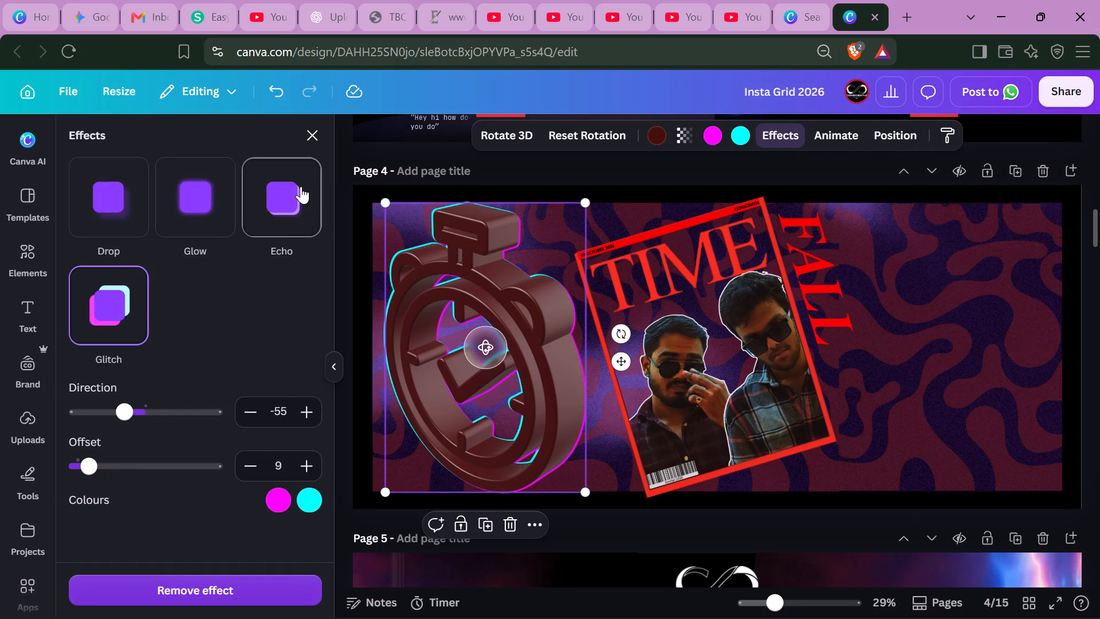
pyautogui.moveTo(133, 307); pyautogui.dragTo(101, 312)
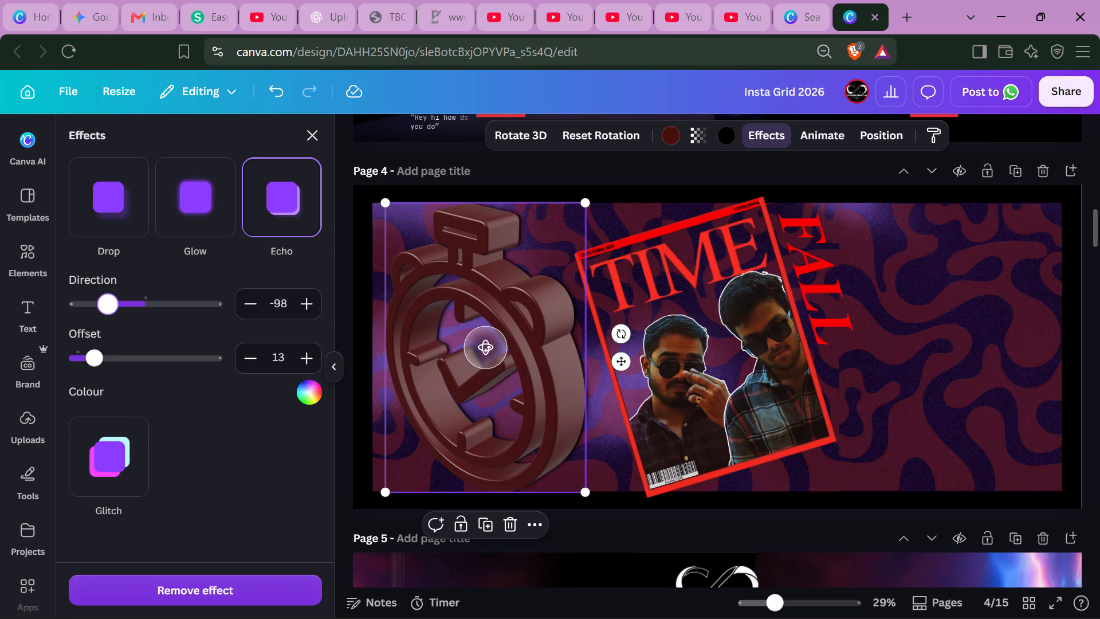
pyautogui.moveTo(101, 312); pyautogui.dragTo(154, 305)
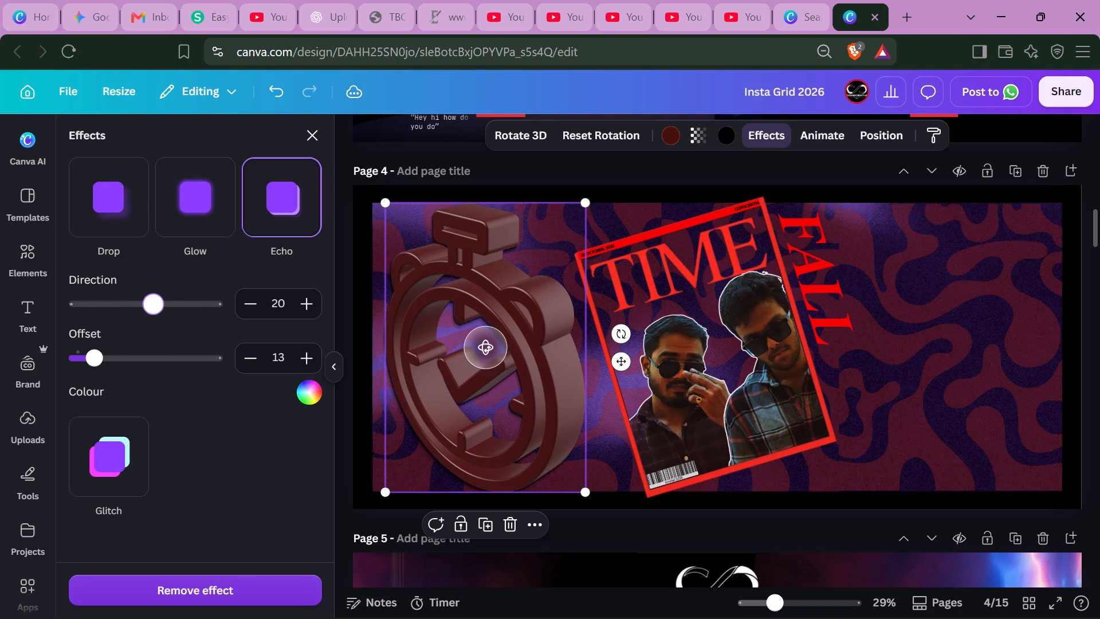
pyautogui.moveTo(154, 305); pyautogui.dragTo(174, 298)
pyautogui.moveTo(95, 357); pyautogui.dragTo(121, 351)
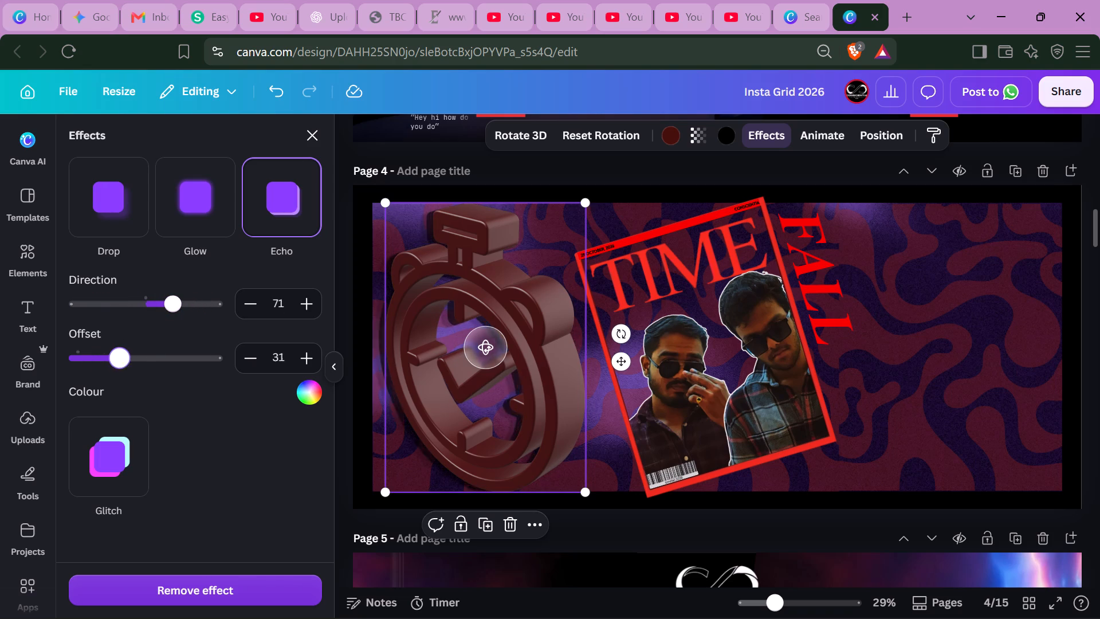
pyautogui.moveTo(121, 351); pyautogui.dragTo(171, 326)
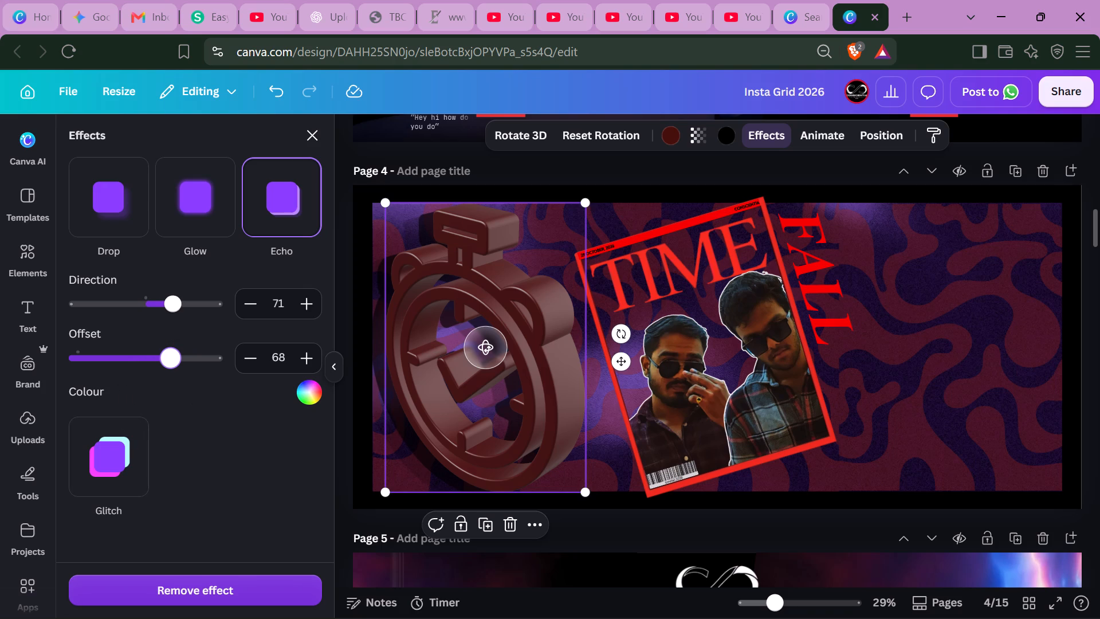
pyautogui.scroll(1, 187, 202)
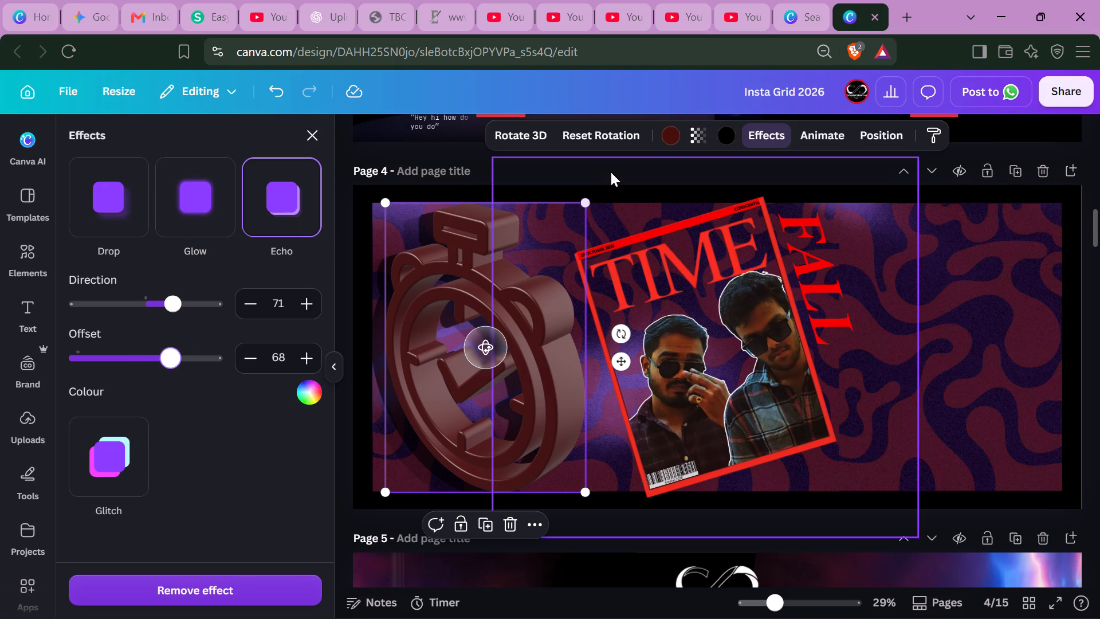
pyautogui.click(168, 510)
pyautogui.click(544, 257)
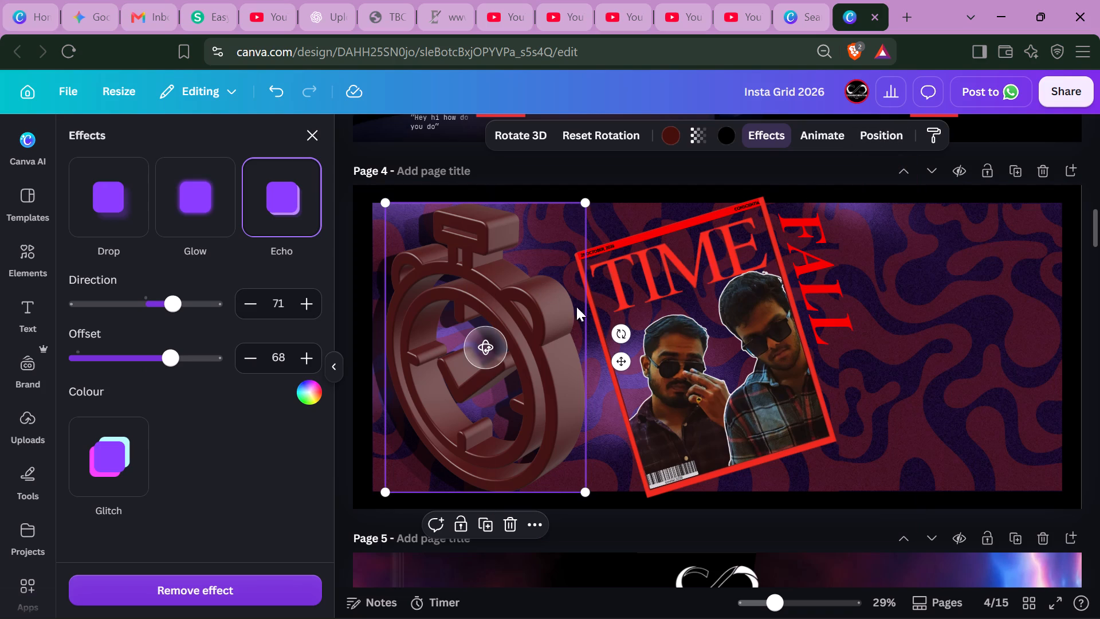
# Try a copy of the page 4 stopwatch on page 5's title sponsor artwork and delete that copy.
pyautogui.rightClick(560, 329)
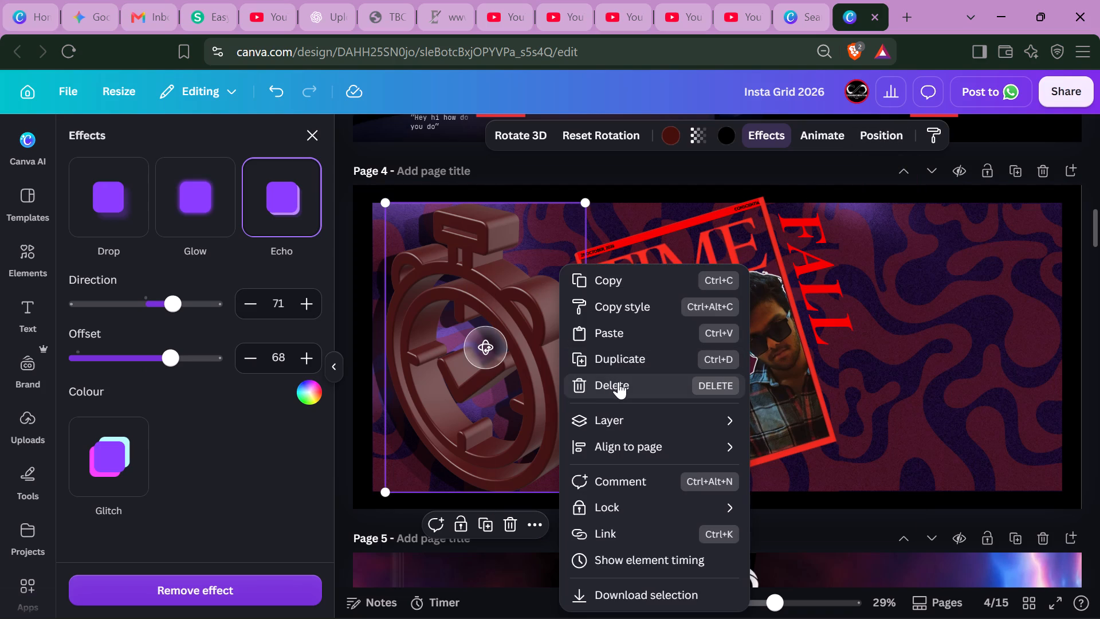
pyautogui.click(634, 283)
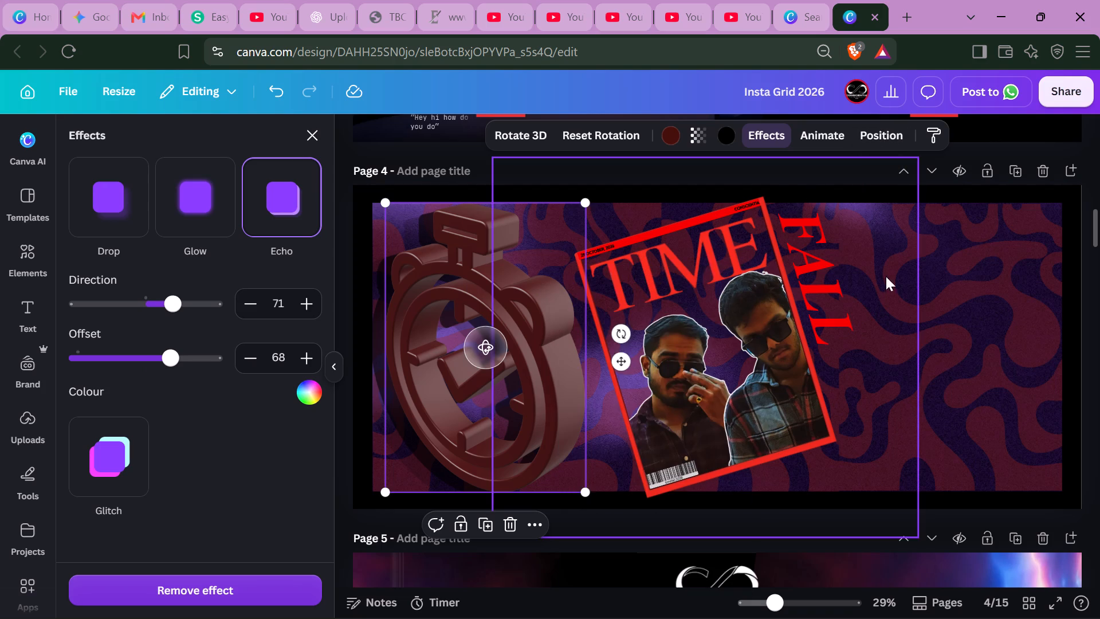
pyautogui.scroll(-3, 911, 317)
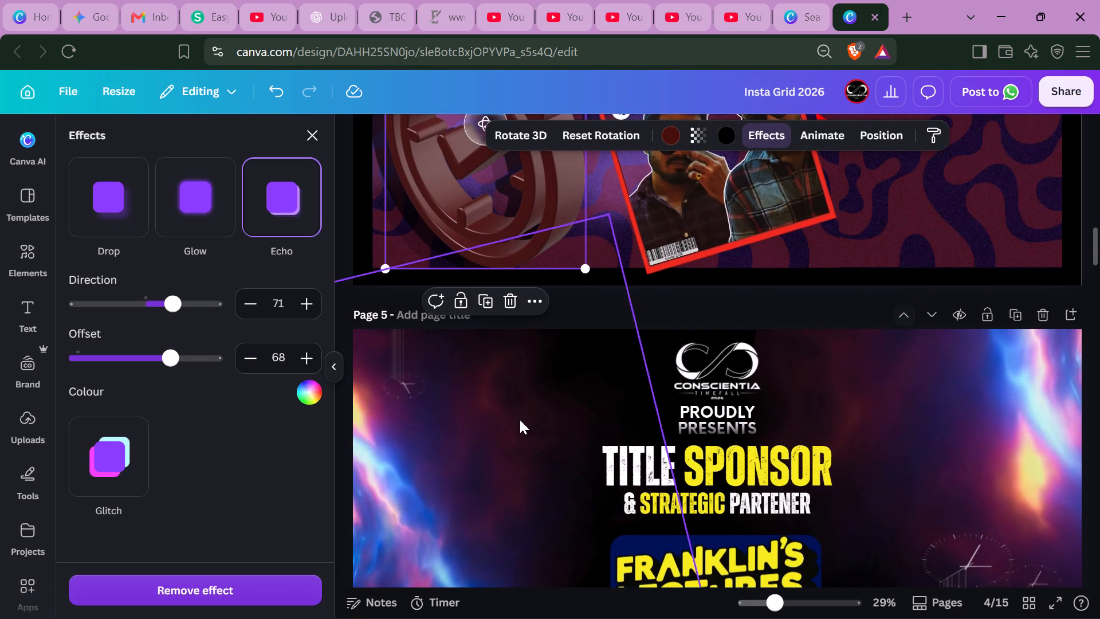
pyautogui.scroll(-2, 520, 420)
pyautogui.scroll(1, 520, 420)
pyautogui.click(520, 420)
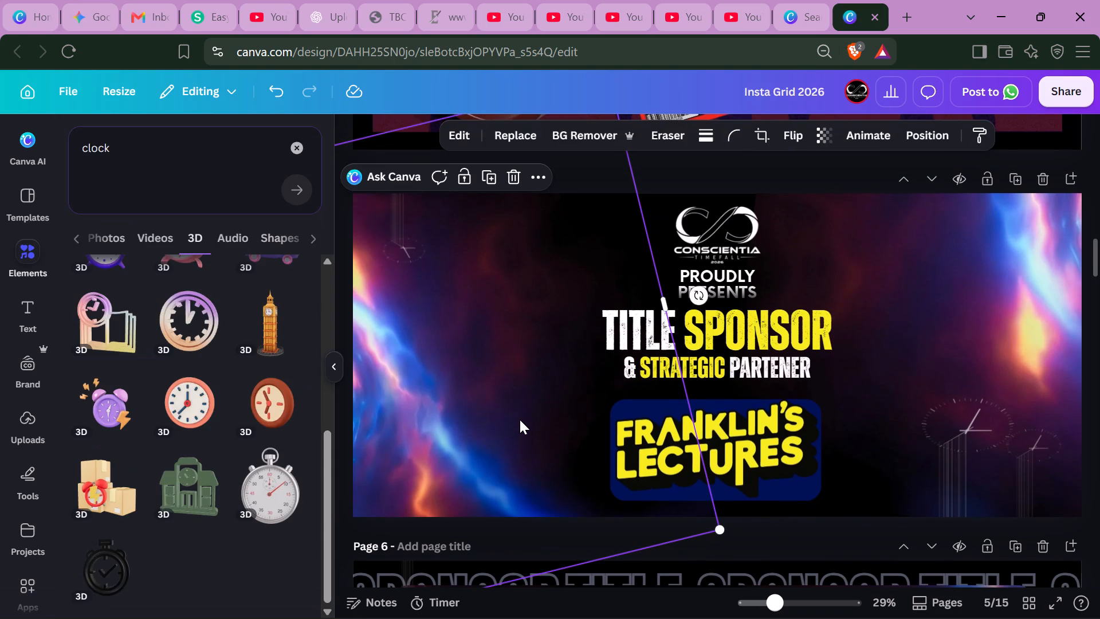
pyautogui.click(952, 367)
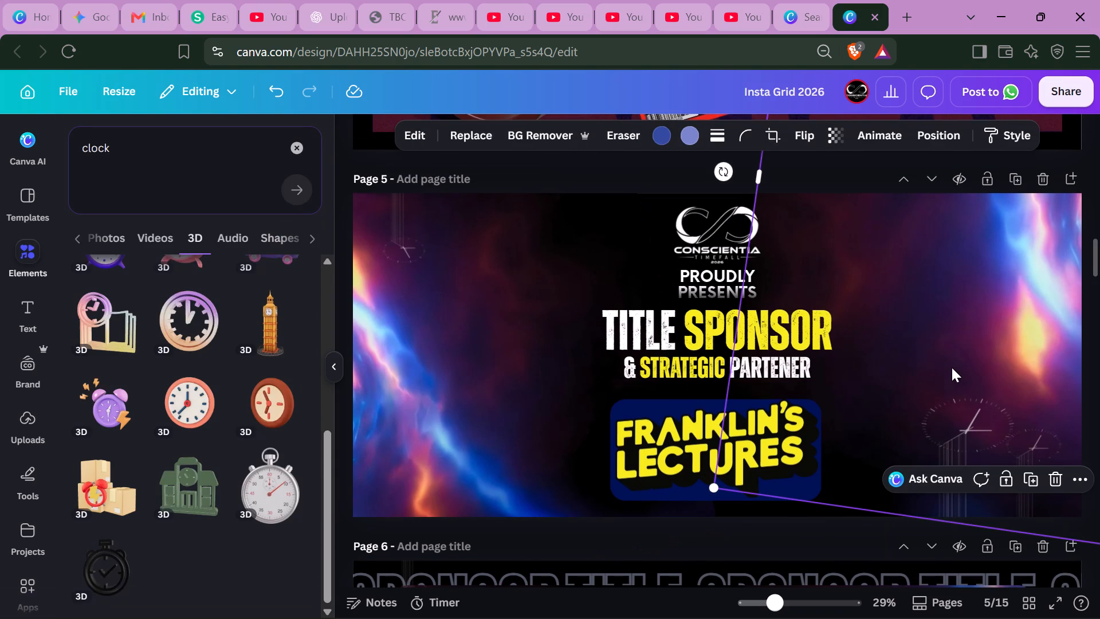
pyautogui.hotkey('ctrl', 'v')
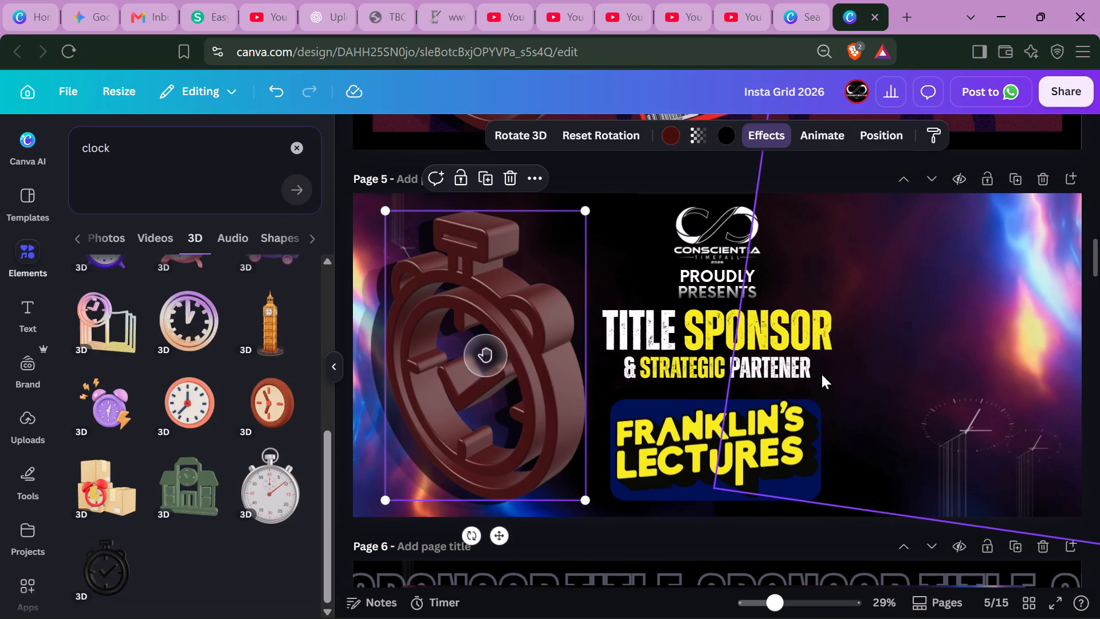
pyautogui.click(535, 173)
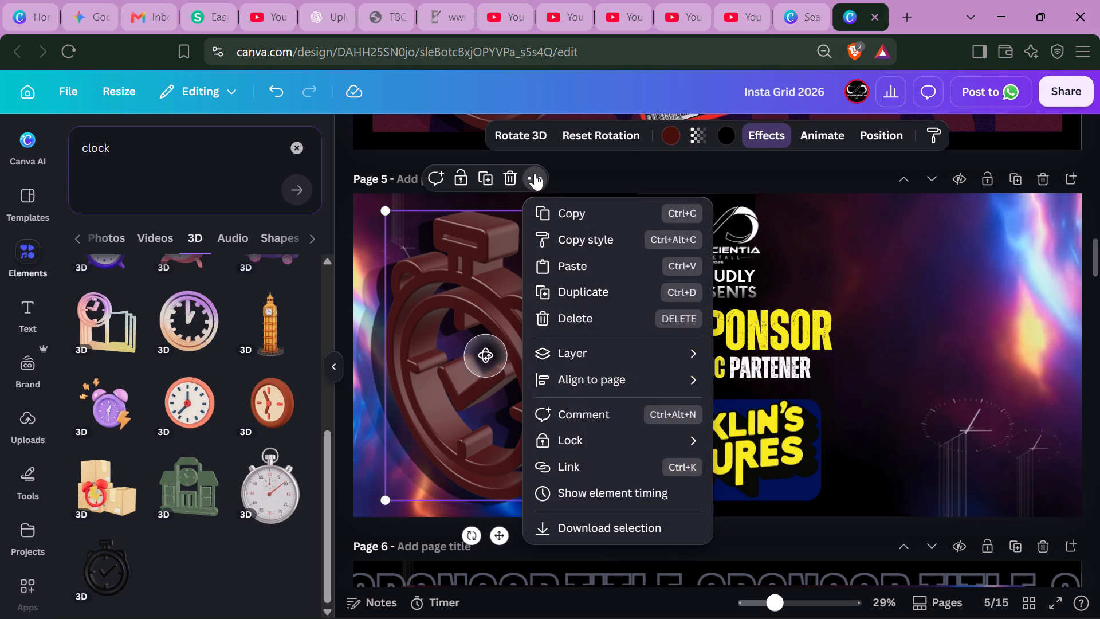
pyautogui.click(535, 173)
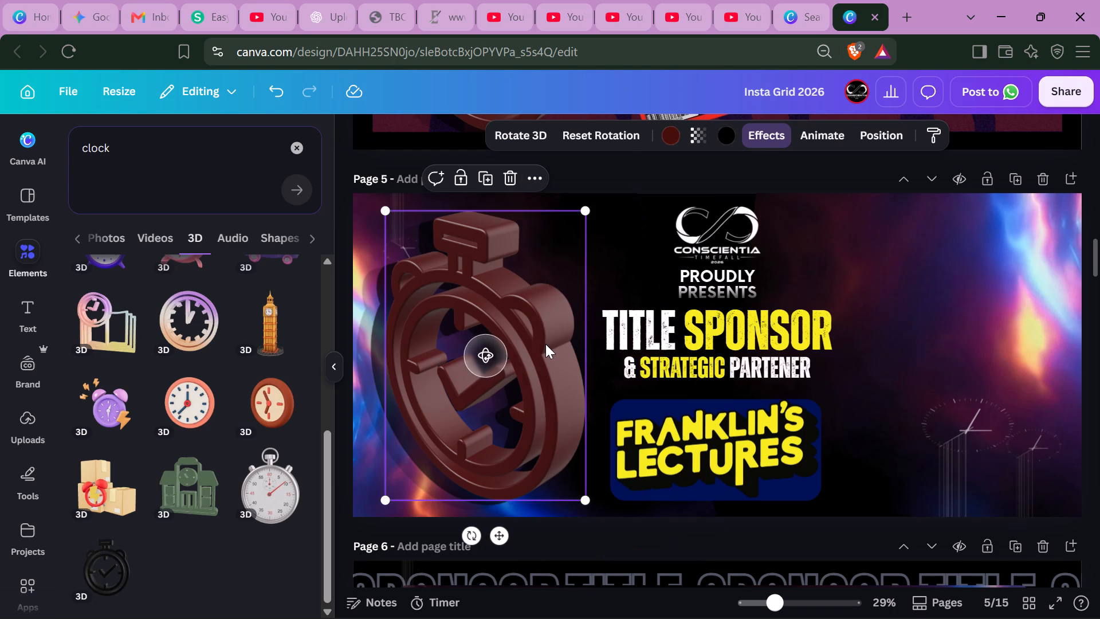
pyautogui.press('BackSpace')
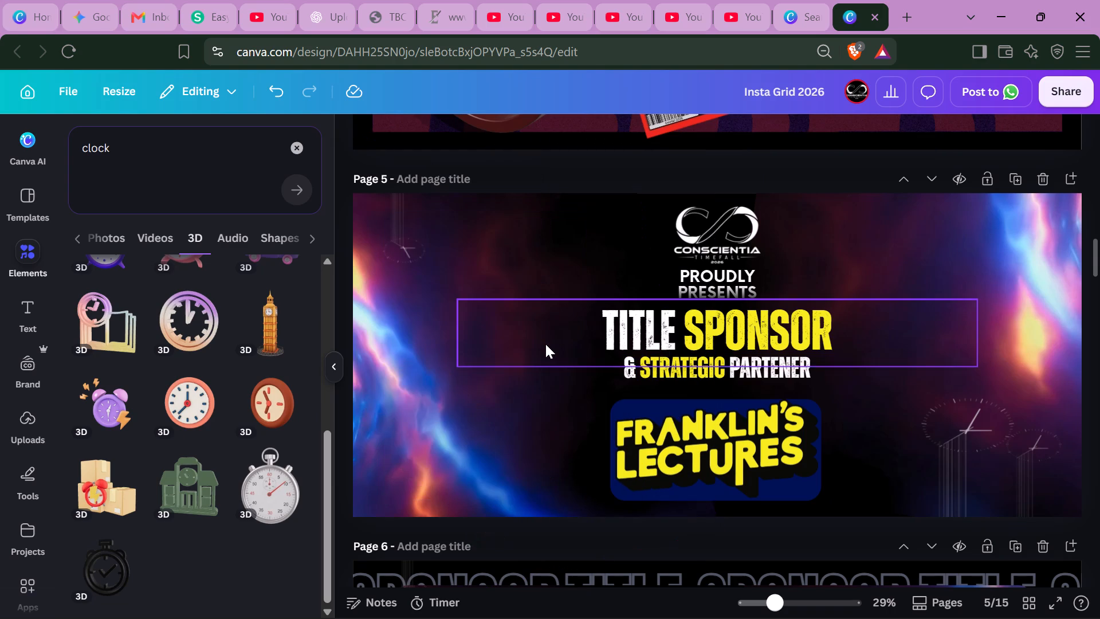
# Delete the dark red 3D stopwatch from page 4.
pyautogui.scroll(2, 545, 344)
pyautogui.click(545, 344)
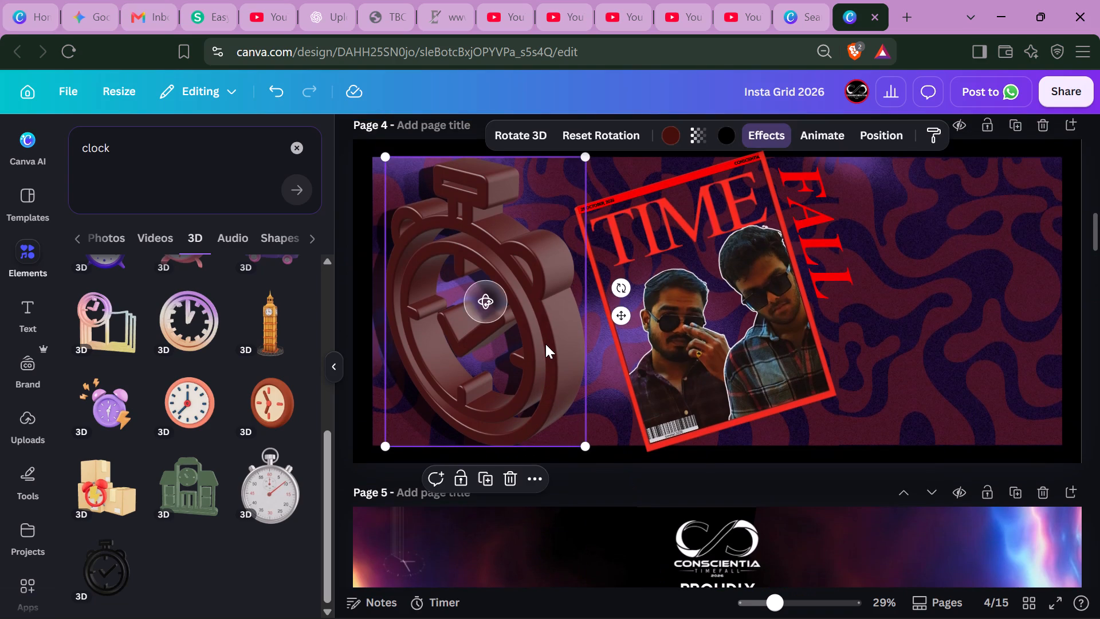
pyautogui.press('BackSpace')
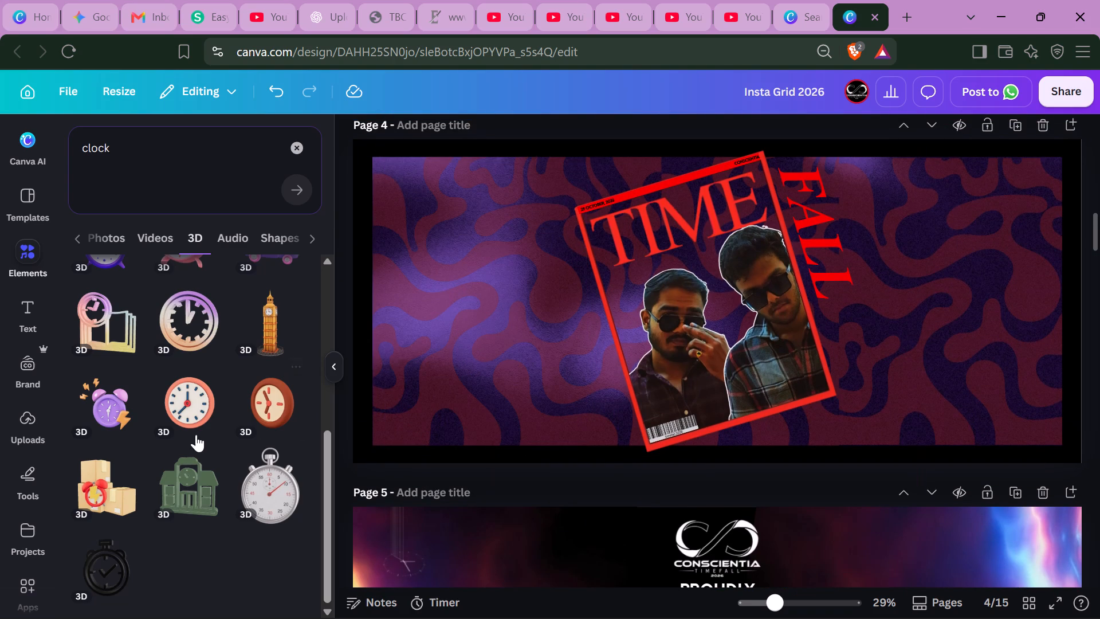
# Browse the clock photo results and place the angled antique gold clock with Roman numerals over the left side of page 4.
pyautogui.scroll(4, 191, 433)
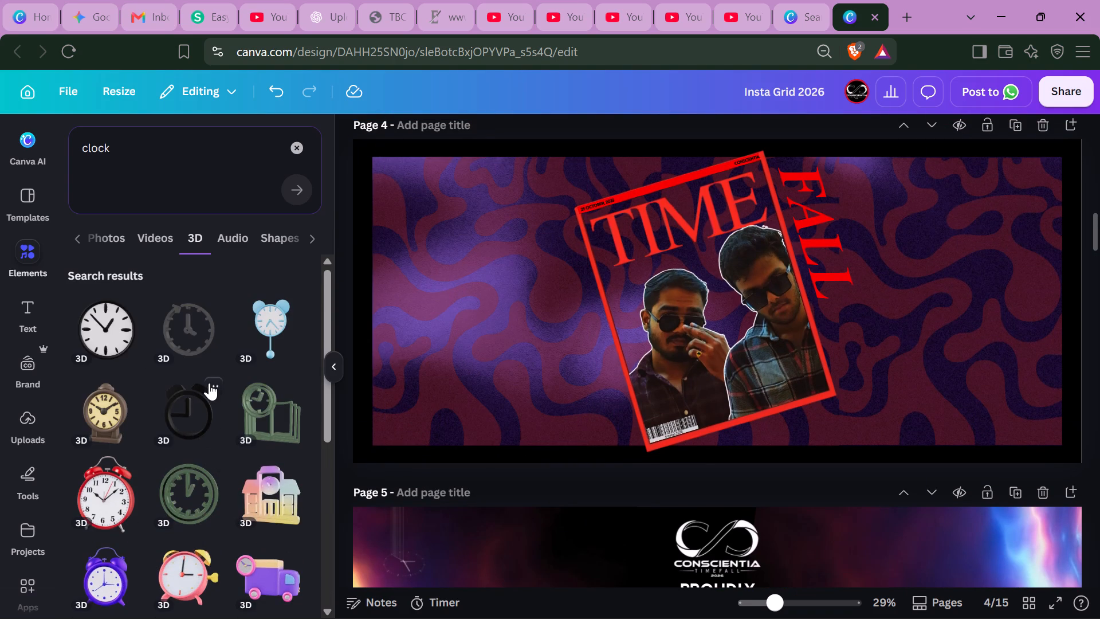
pyautogui.scroll(1, 209, 383)
pyautogui.hscroll(-1, 261, 238)
pyautogui.click(261, 238)
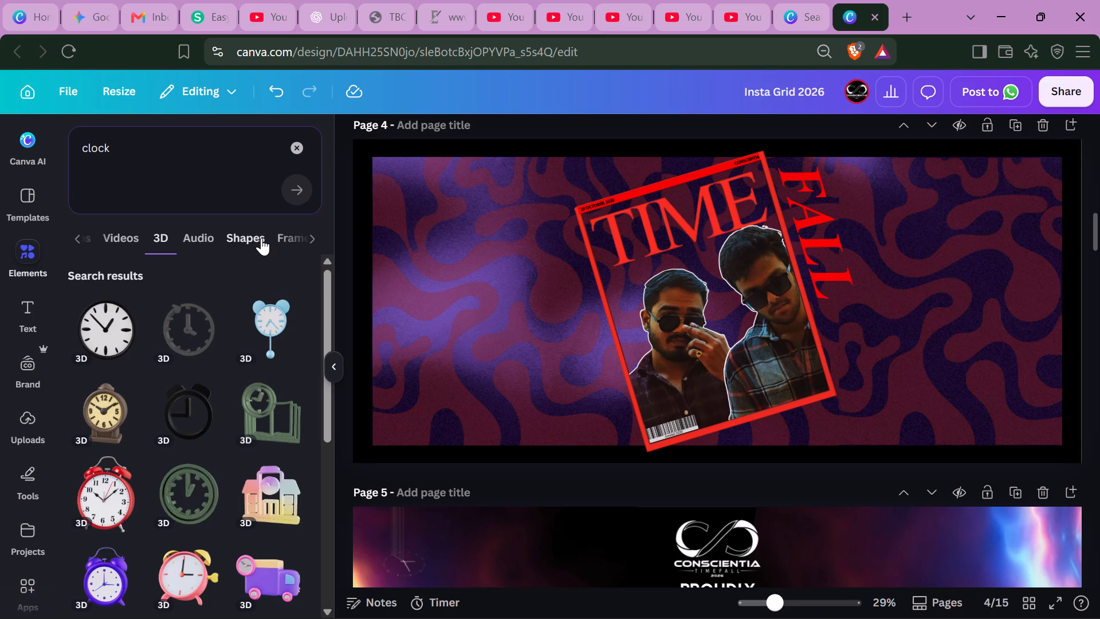
pyautogui.click(261, 238)
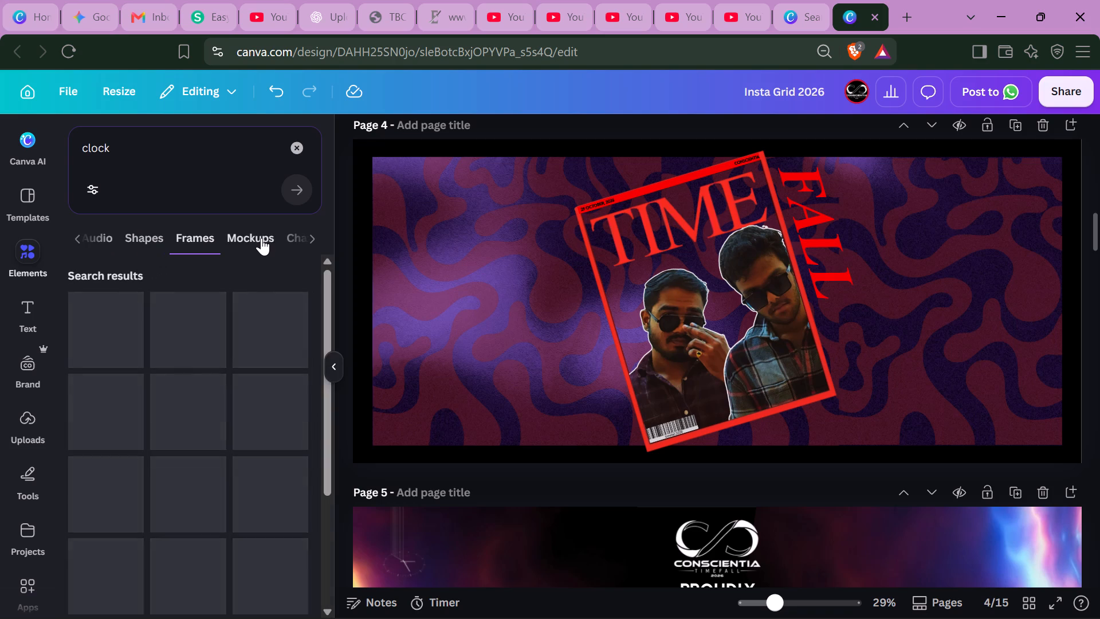
pyautogui.hscroll(4, 236, 241)
pyautogui.click(171, 237)
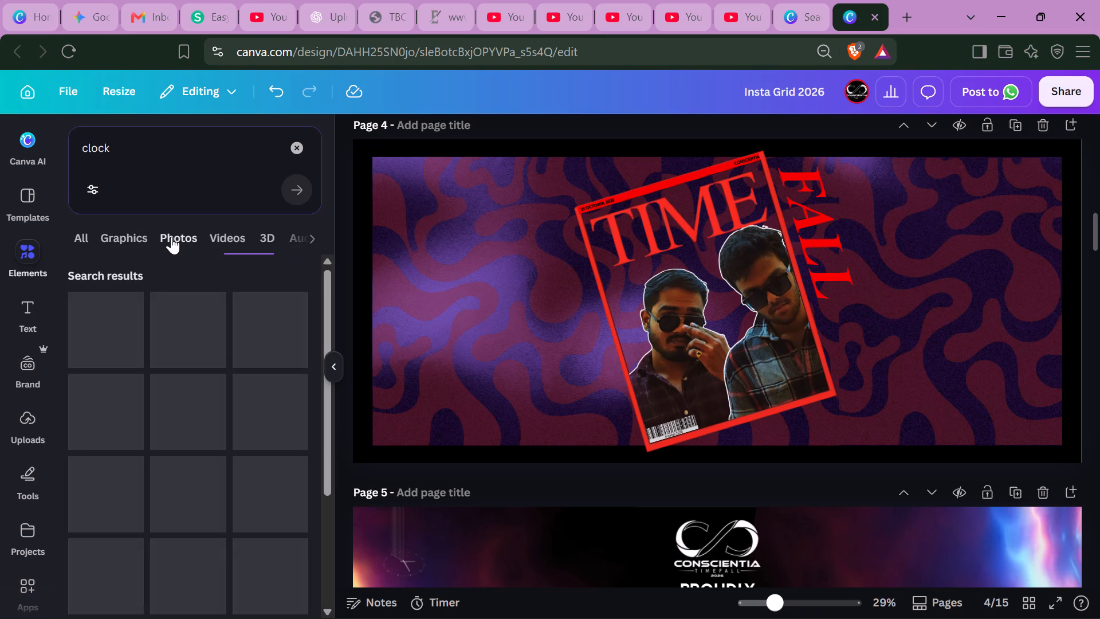
pyautogui.scroll(-1, 211, 421)
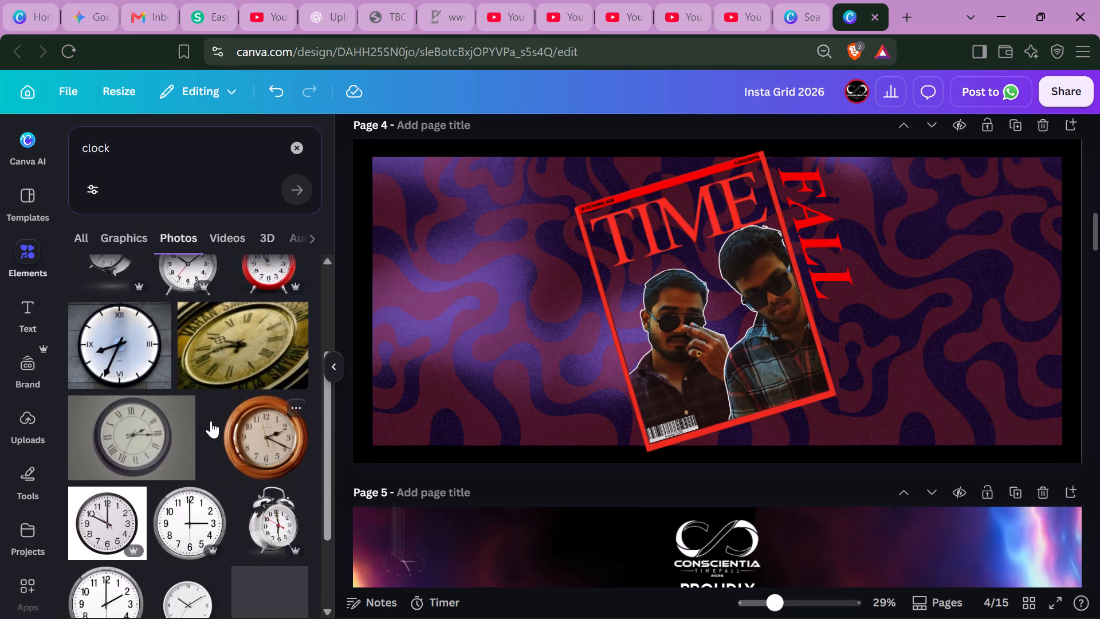
pyautogui.scroll(-1, 211, 421)
pyautogui.moveTo(256, 340); pyautogui.dragTo(300, 335)
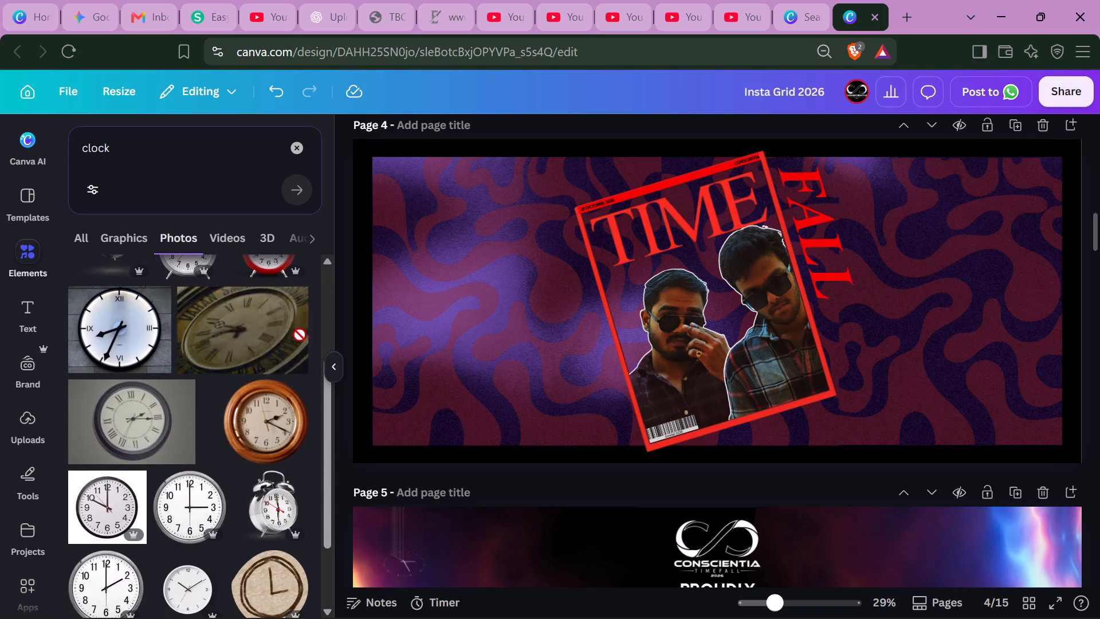
pyautogui.moveTo(300, 335); pyautogui.dragTo(445, 236)
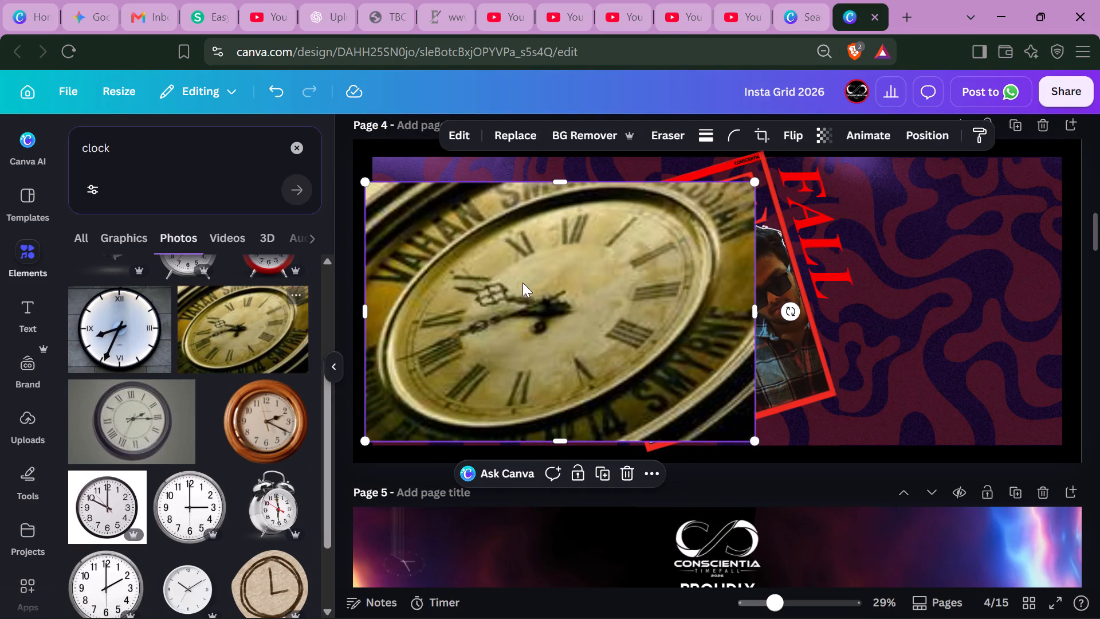
# Resize the antique clock photo on page 4 to about 1,480 by 984 and align it with the background artwork's left edge.
pyautogui.moveTo(752, 182); pyautogui.dragTo(601, 229)
pyautogui.moveTo(516, 353); pyautogui.dragTo(520, 308)
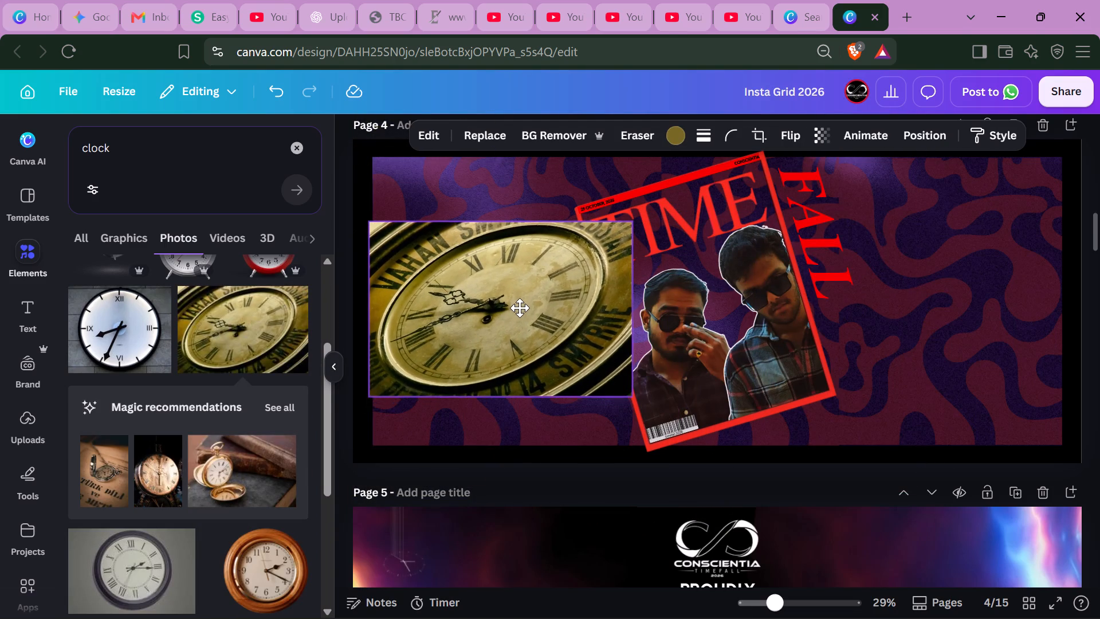
pyautogui.moveTo(520, 308); pyautogui.dragTo(524, 300)
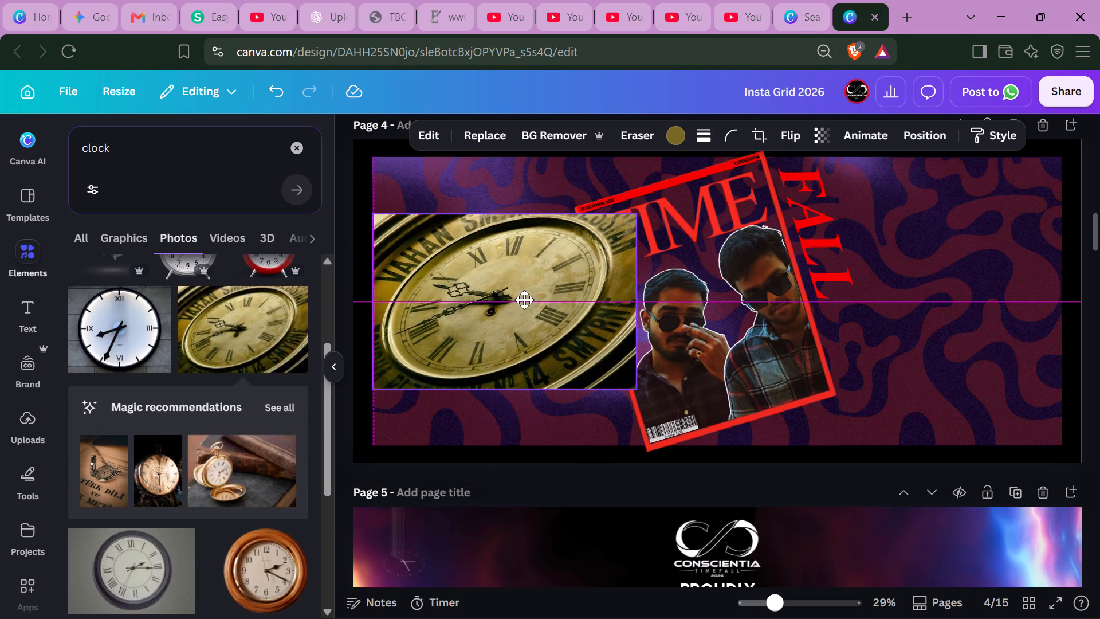
pyautogui.moveTo(524, 300); pyautogui.dragTo(521, 284)
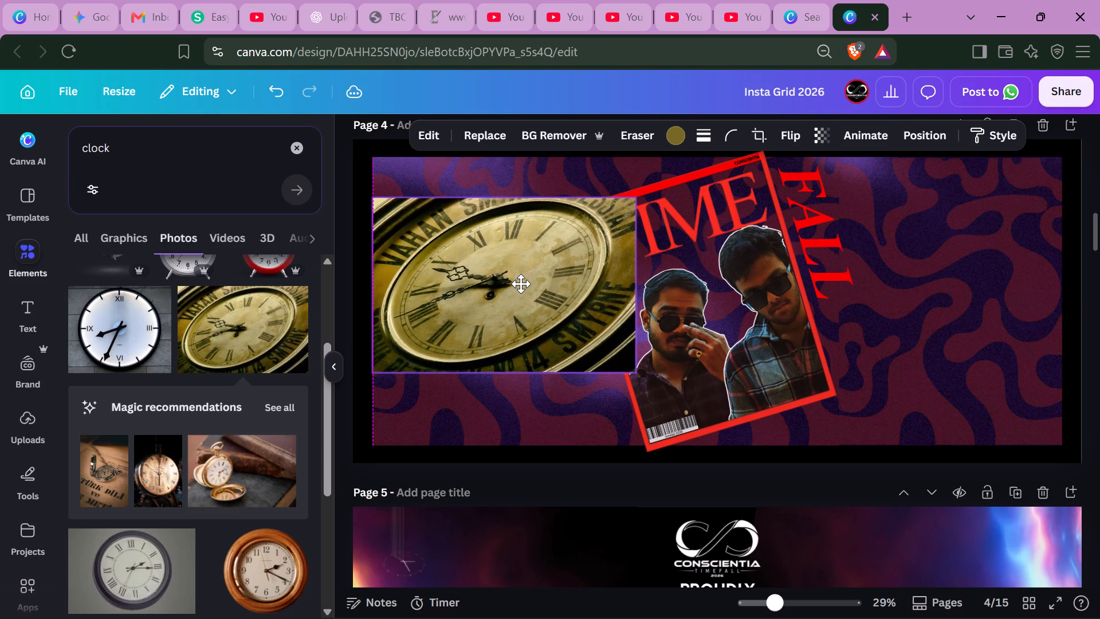
pyautogui.moveTo(521, 284); pyautogui.dragTo(522, 280)
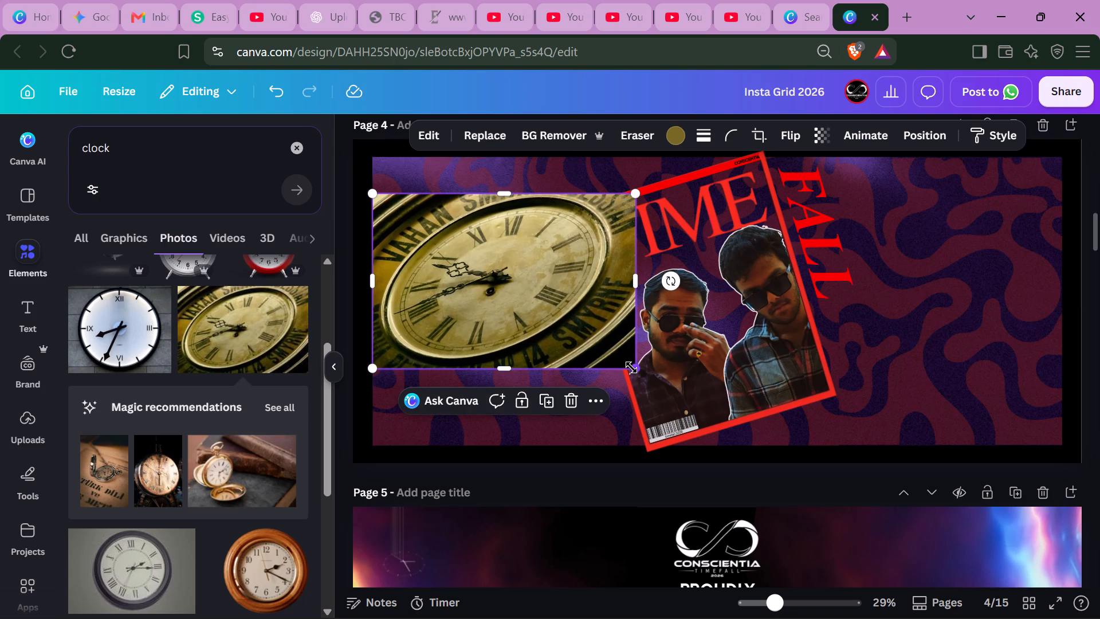
pyautogui.moveTo(634, 367); pyautogui.dragTo(690, 434)
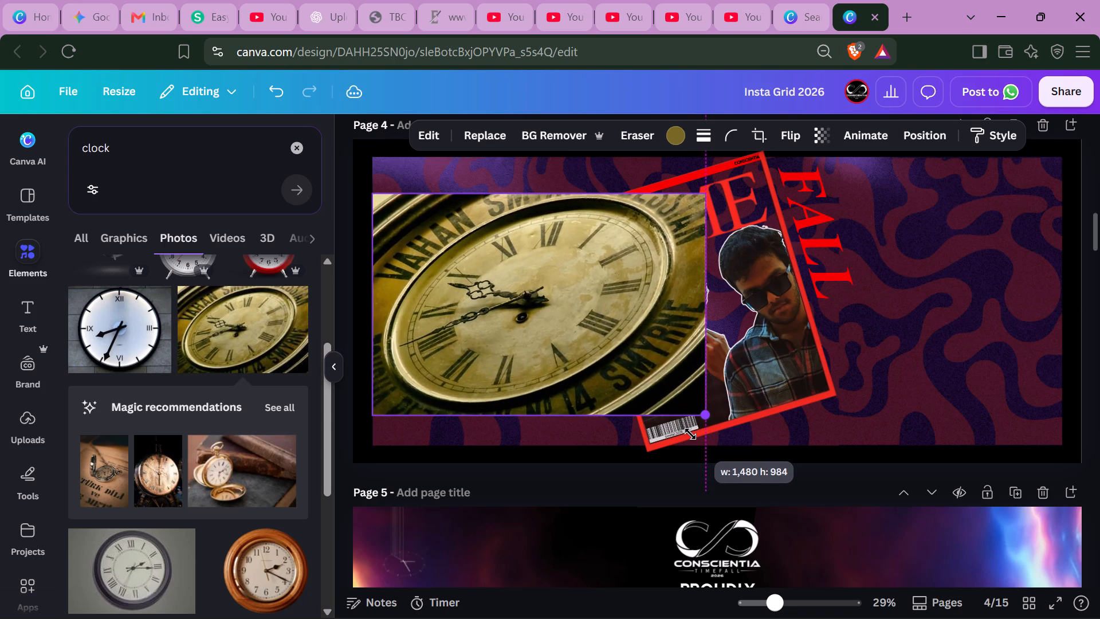
pyautogui.moveTo(690, 434); pyautogui.dragTo(689, 429)
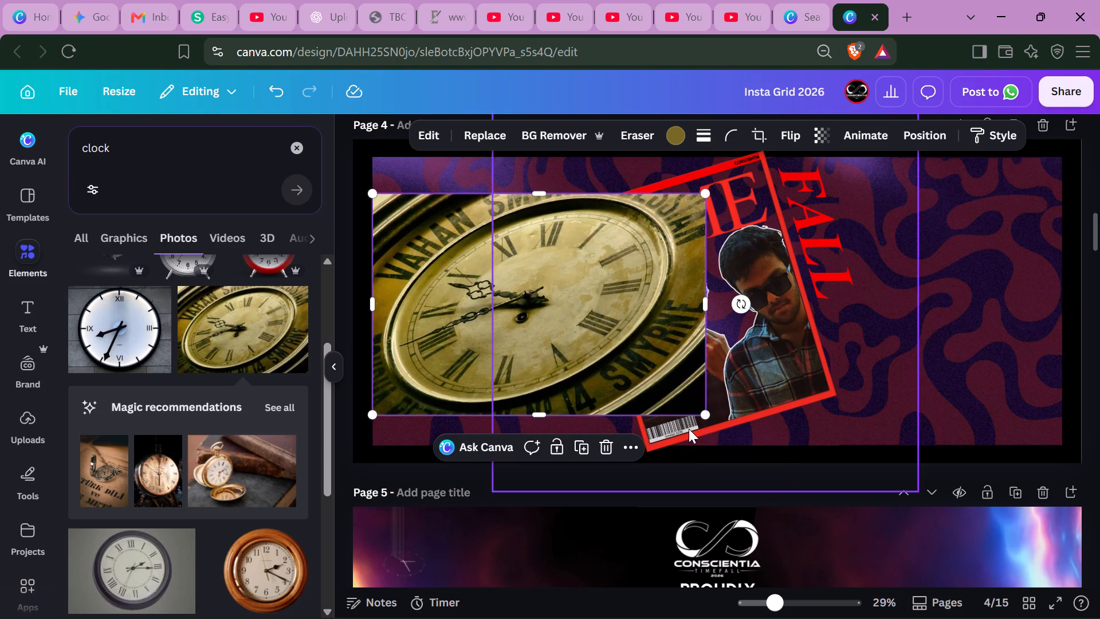
# Split the page 4 clock photo into editable layers with Magic Layers and deselect the resulting pieces.
pyautogui.click(438, 142)
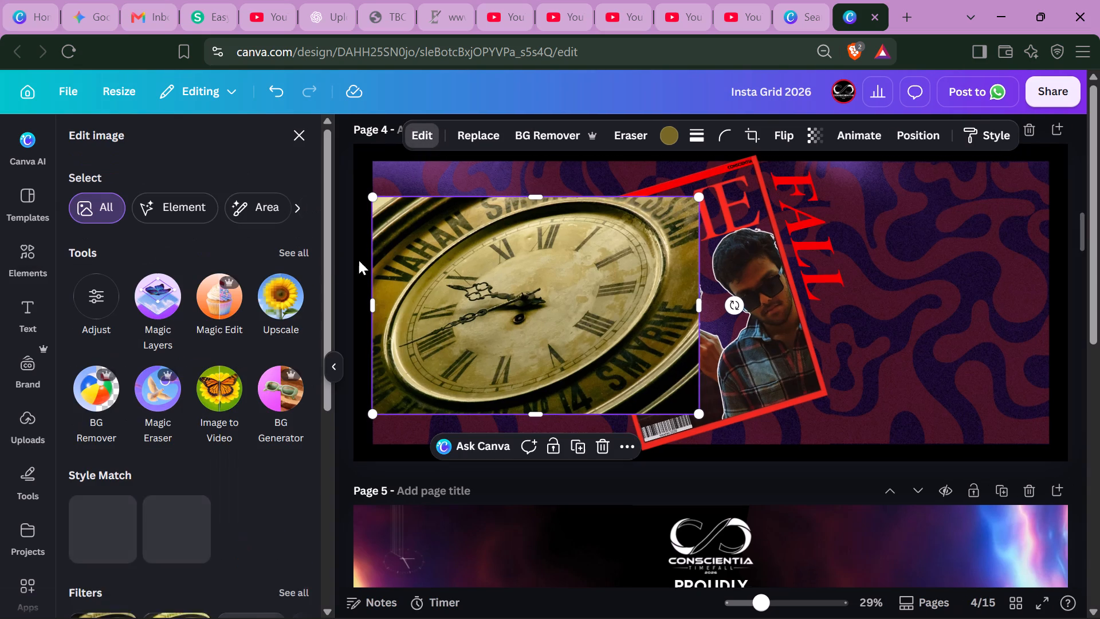
pyautogui.click(170, 306)
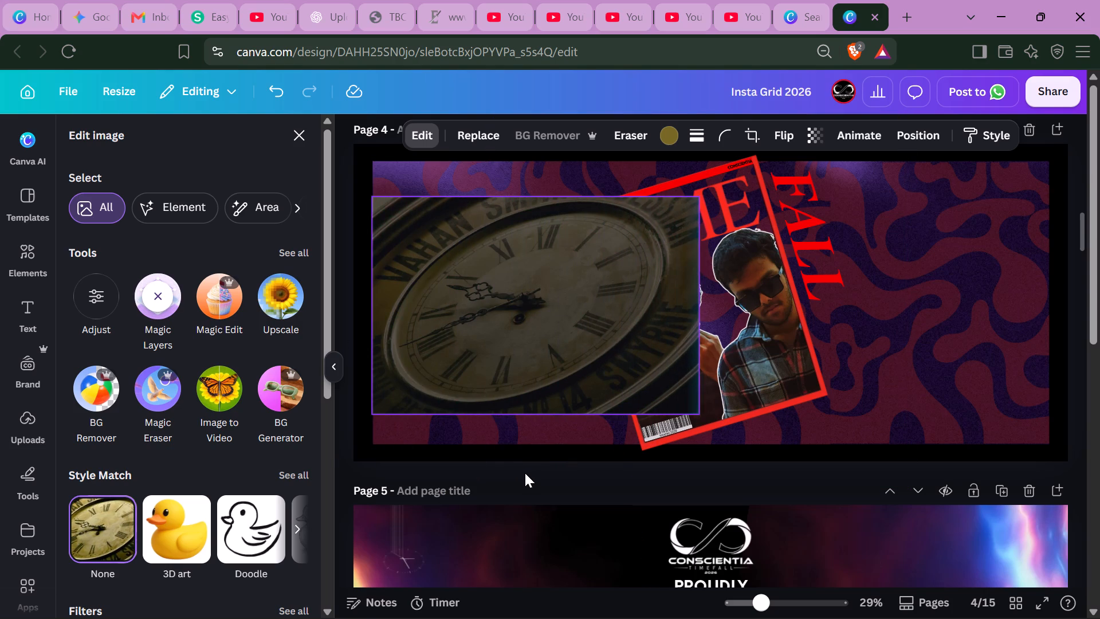
pyautogui.scroll(-1, 223, 530)
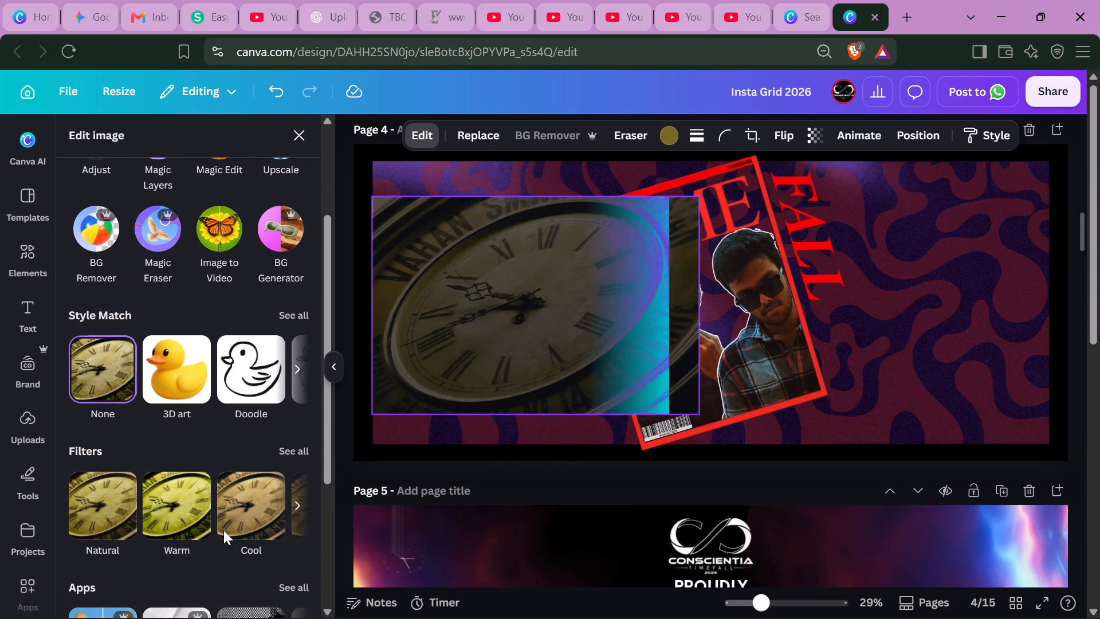
pyautogui.scroll(-2, 223, 530)
pyautogui.click(305, 418)
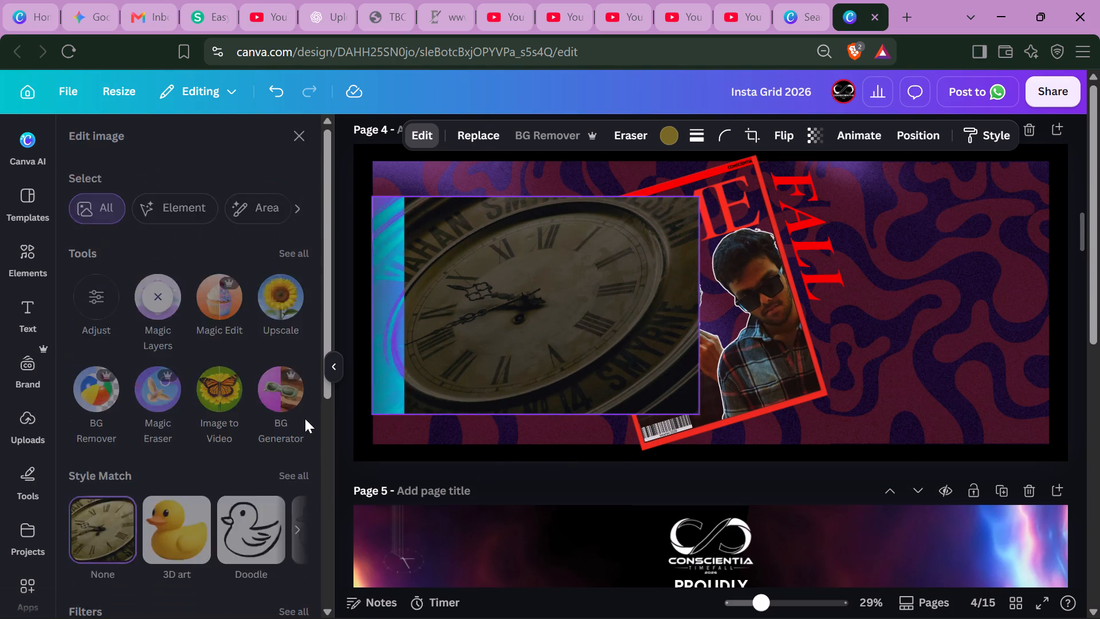
pyautogui.scroll(-2, 164, 501)
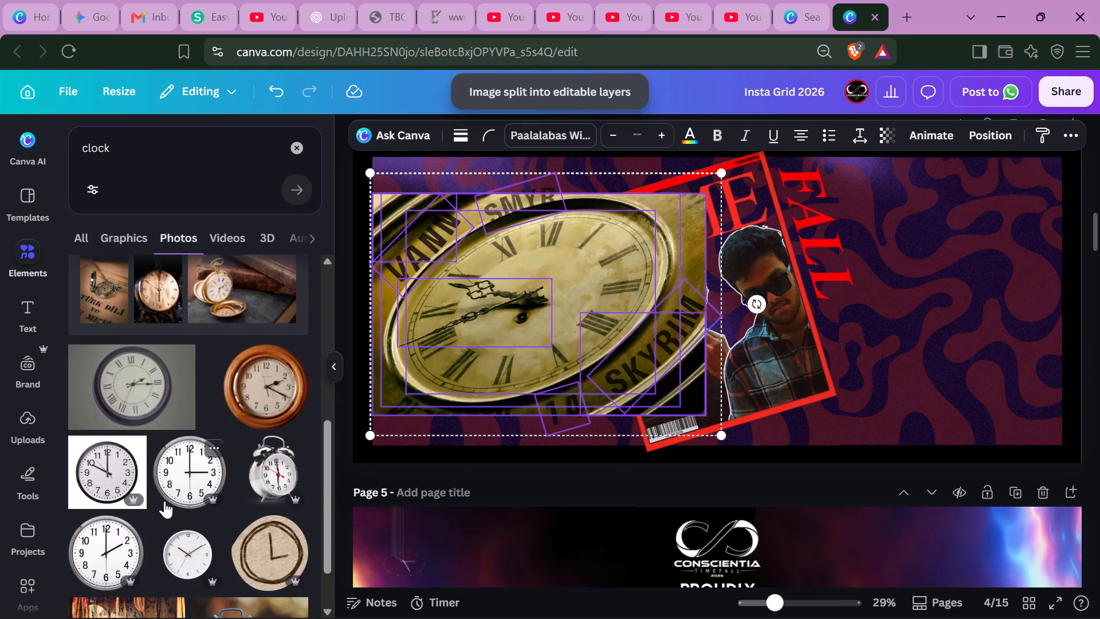
pyautogui.scroll(-1, 164, 501)
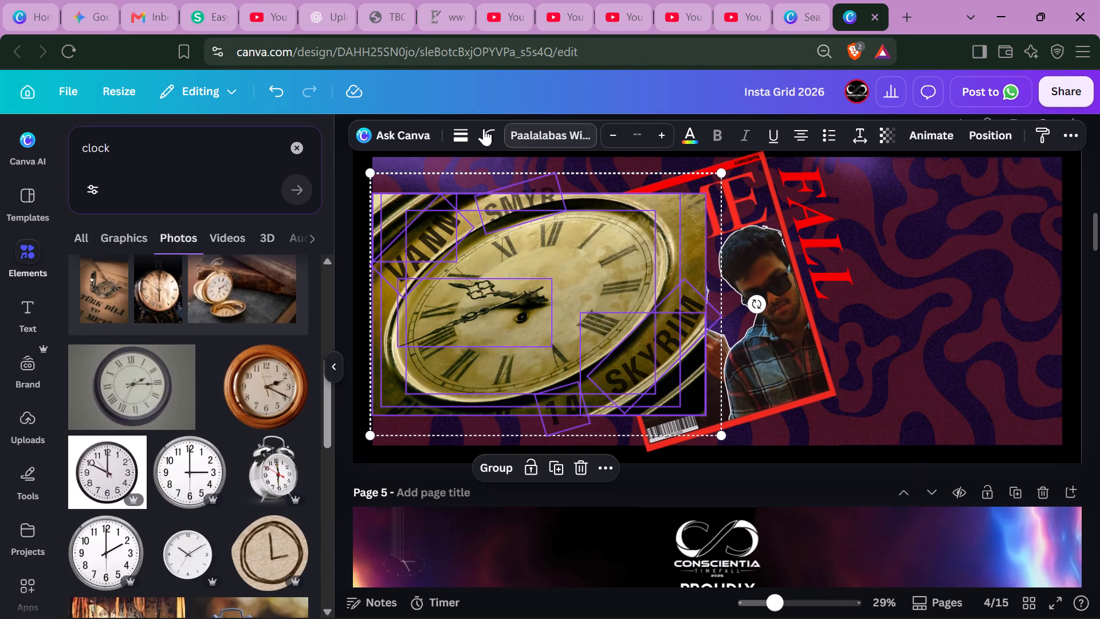
pyautogui.click(639, 253)
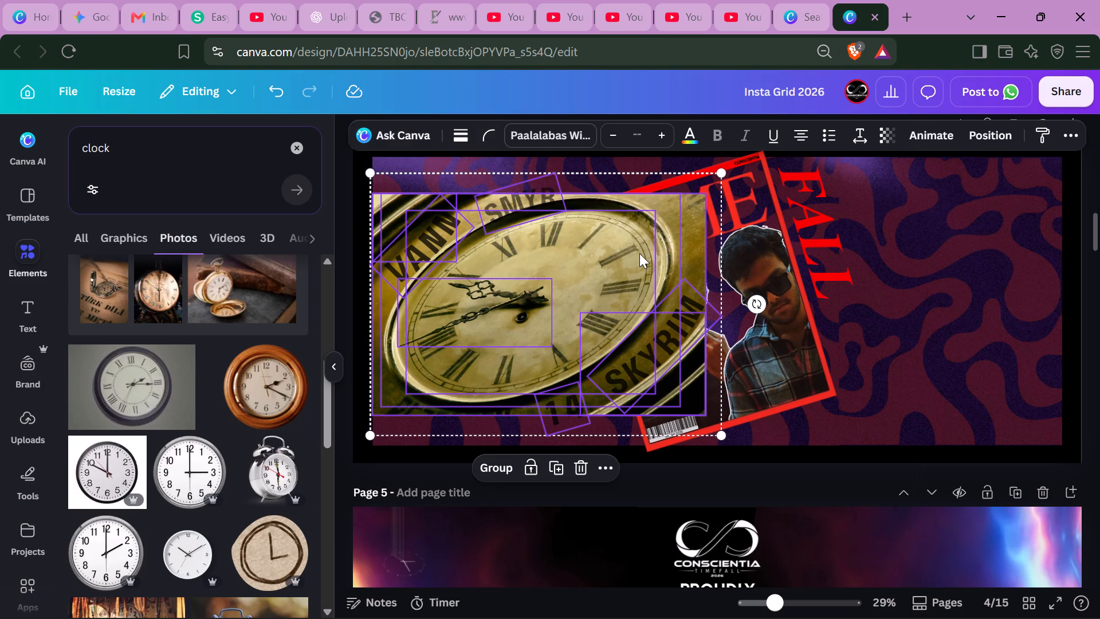
pyautogui.doubleClick(639, 253)
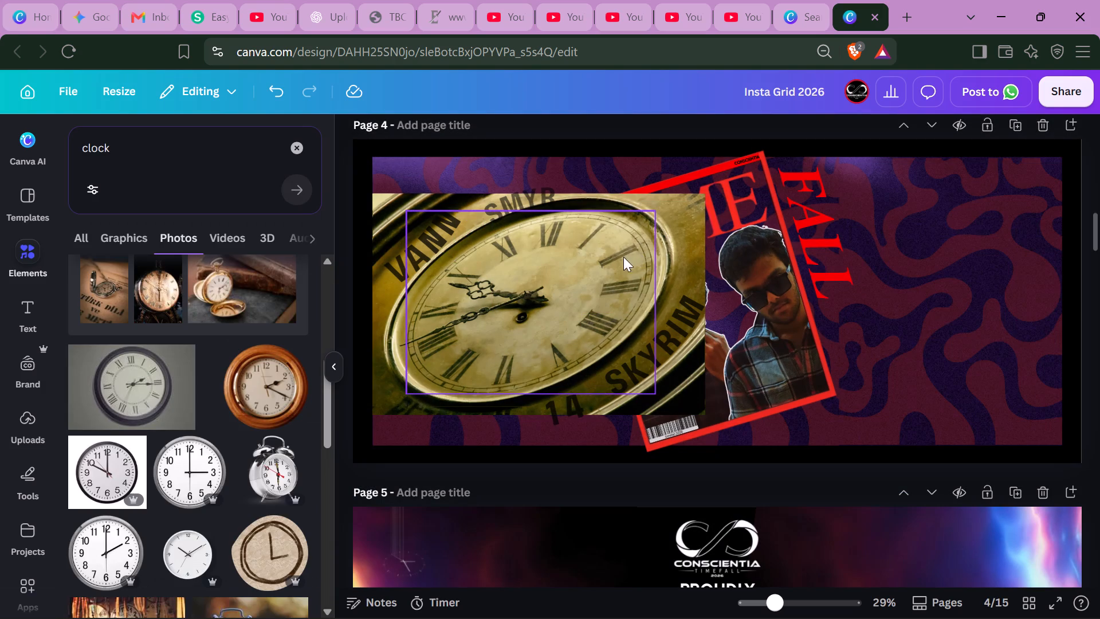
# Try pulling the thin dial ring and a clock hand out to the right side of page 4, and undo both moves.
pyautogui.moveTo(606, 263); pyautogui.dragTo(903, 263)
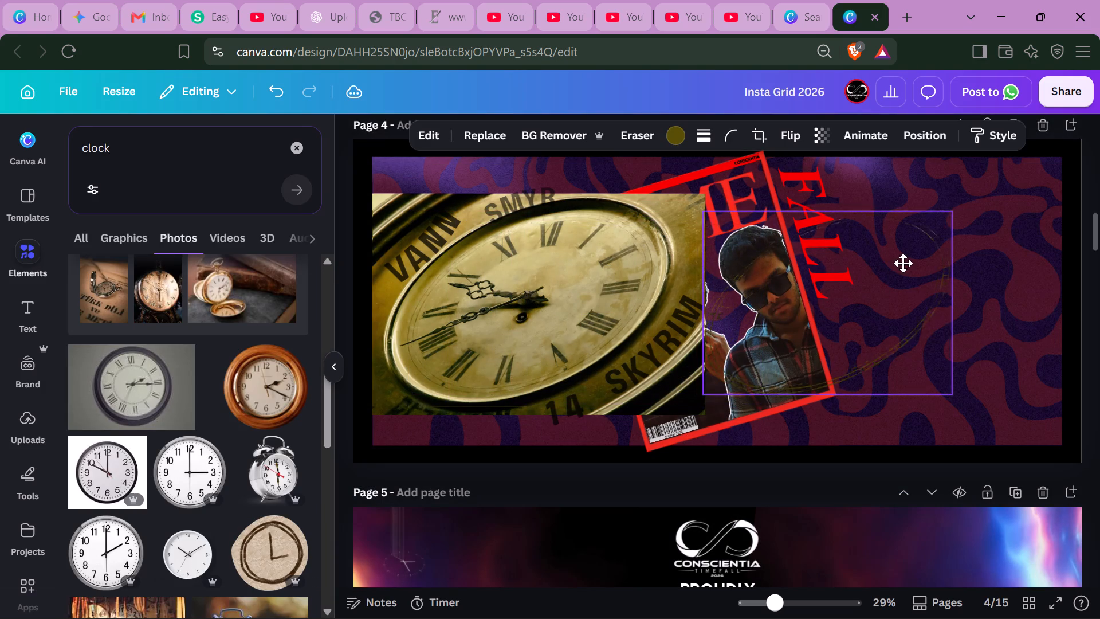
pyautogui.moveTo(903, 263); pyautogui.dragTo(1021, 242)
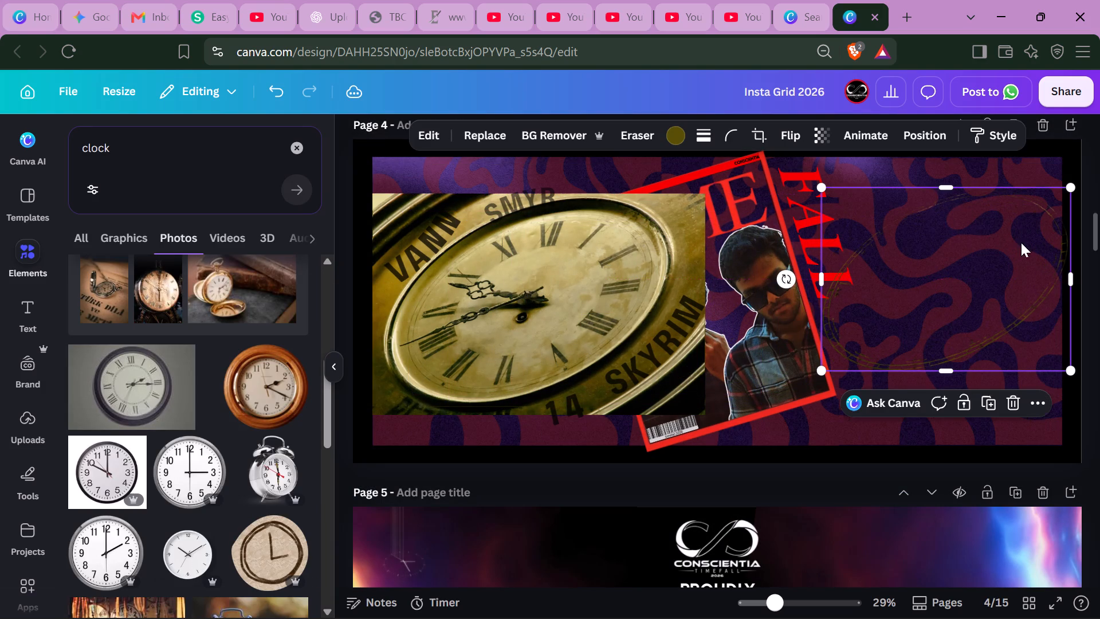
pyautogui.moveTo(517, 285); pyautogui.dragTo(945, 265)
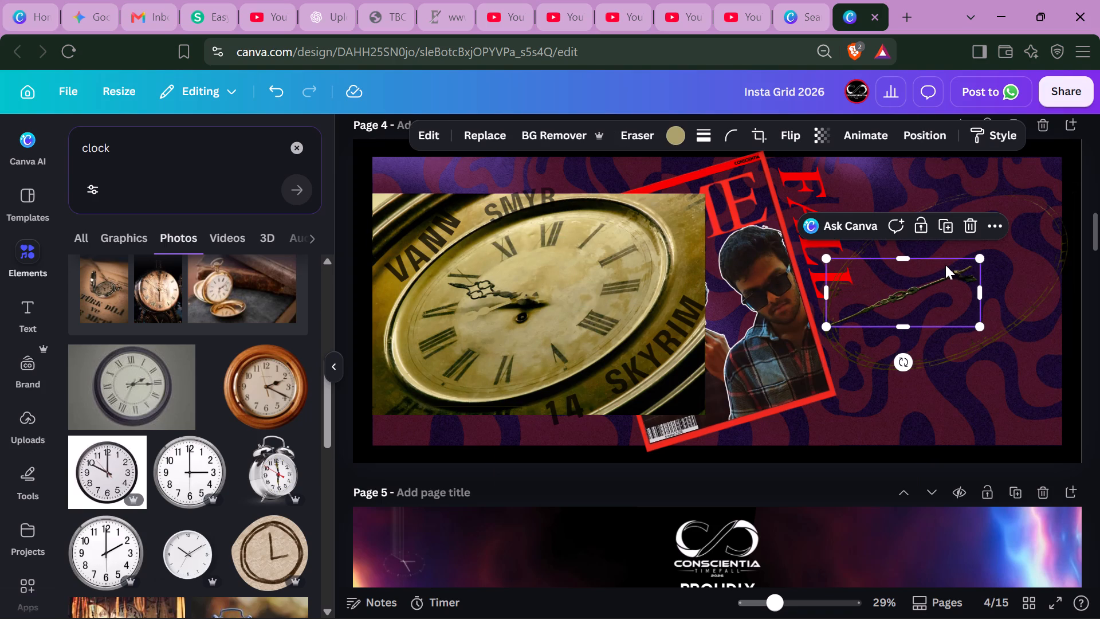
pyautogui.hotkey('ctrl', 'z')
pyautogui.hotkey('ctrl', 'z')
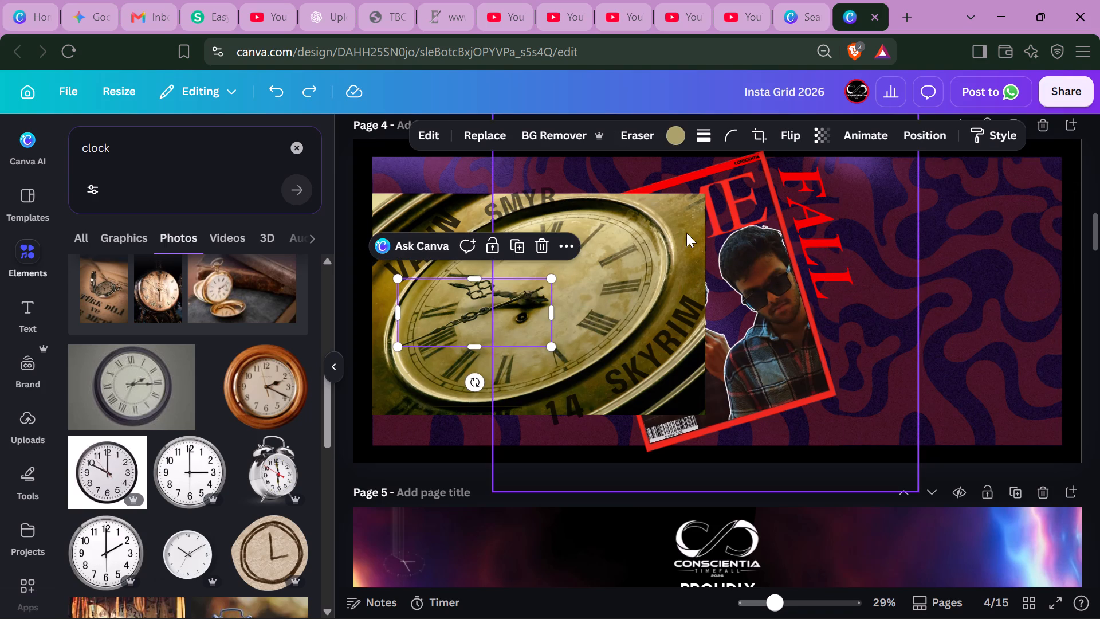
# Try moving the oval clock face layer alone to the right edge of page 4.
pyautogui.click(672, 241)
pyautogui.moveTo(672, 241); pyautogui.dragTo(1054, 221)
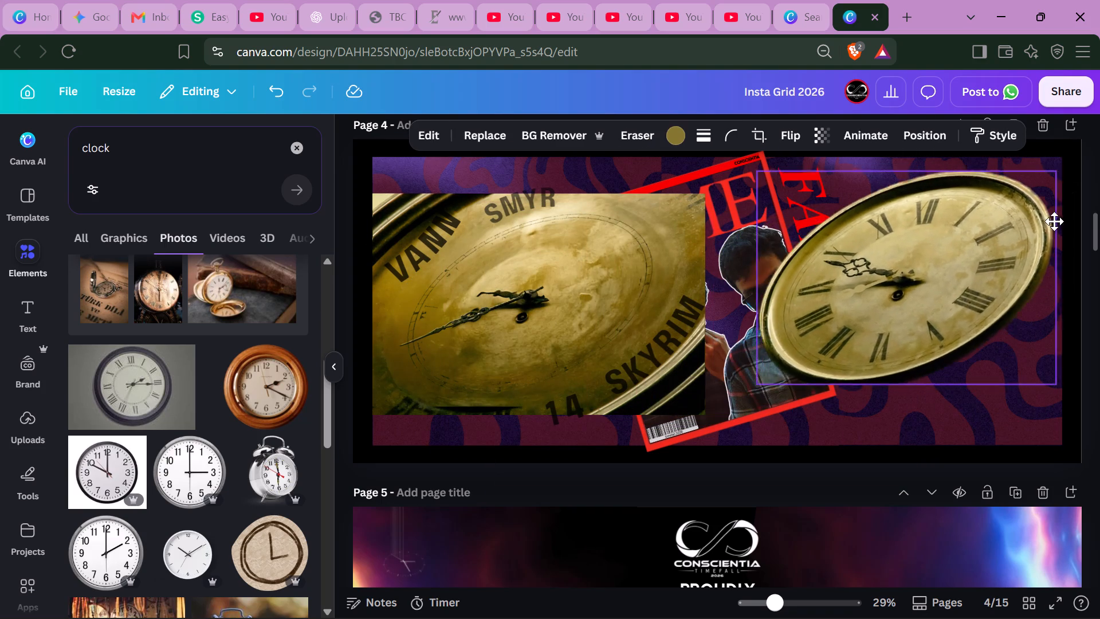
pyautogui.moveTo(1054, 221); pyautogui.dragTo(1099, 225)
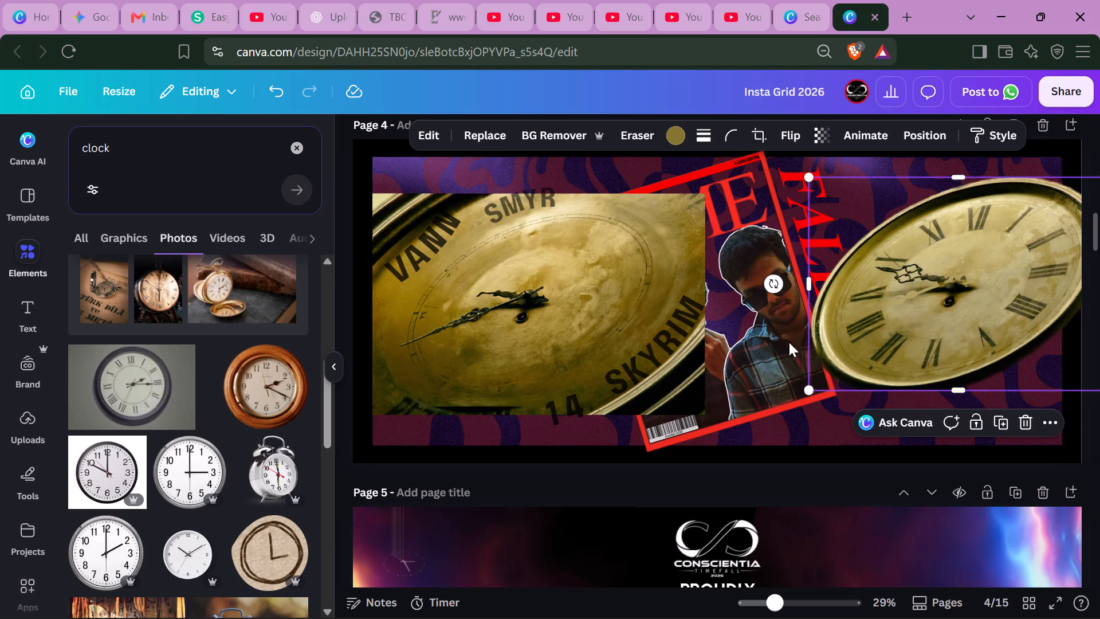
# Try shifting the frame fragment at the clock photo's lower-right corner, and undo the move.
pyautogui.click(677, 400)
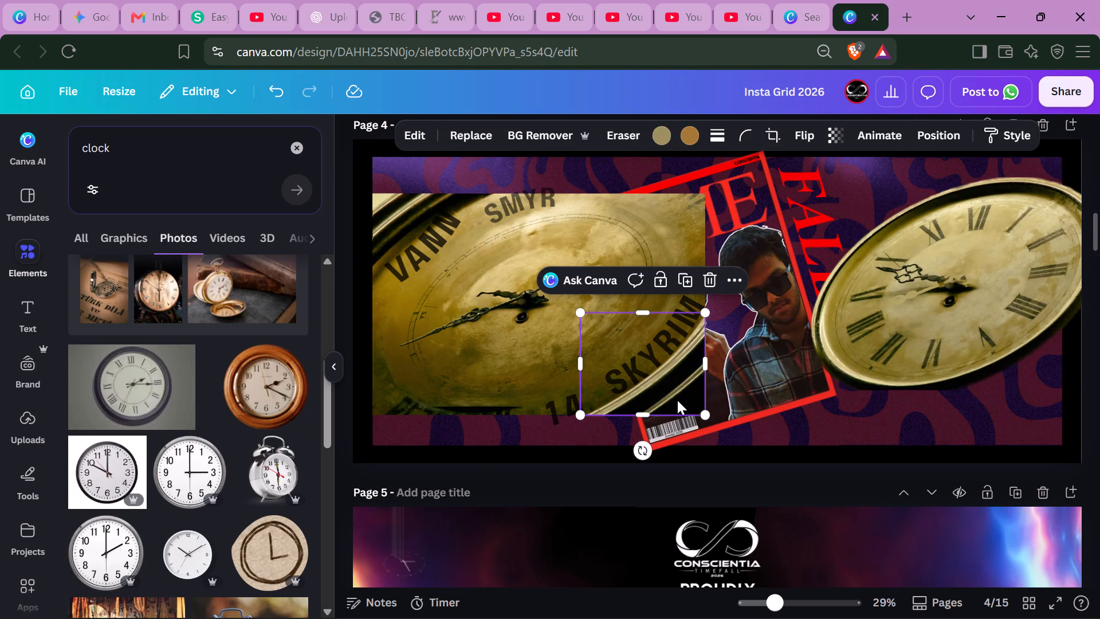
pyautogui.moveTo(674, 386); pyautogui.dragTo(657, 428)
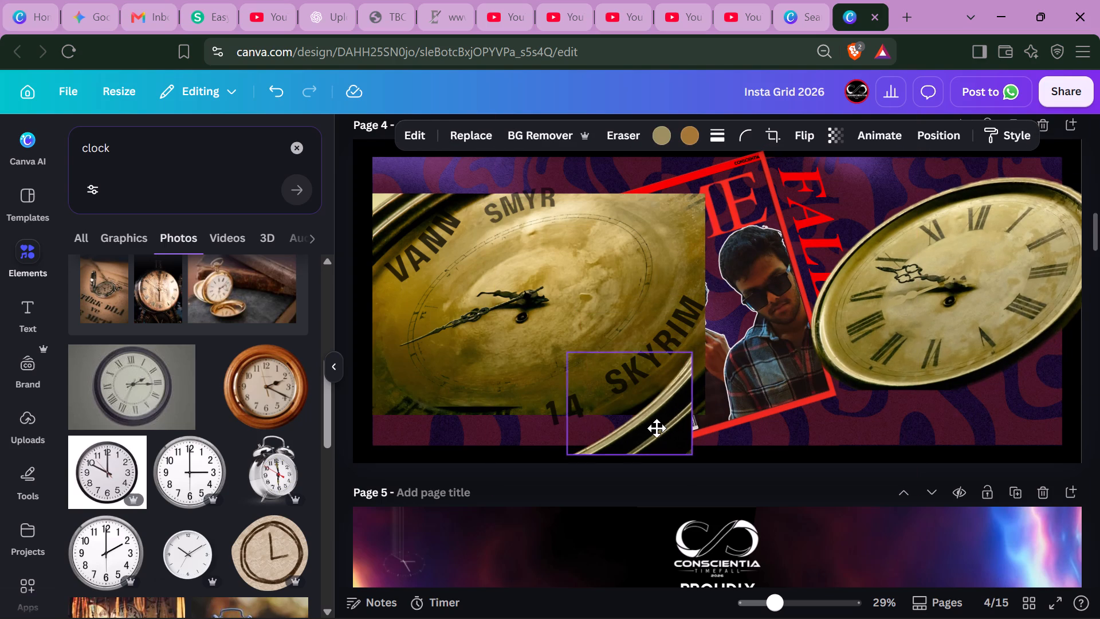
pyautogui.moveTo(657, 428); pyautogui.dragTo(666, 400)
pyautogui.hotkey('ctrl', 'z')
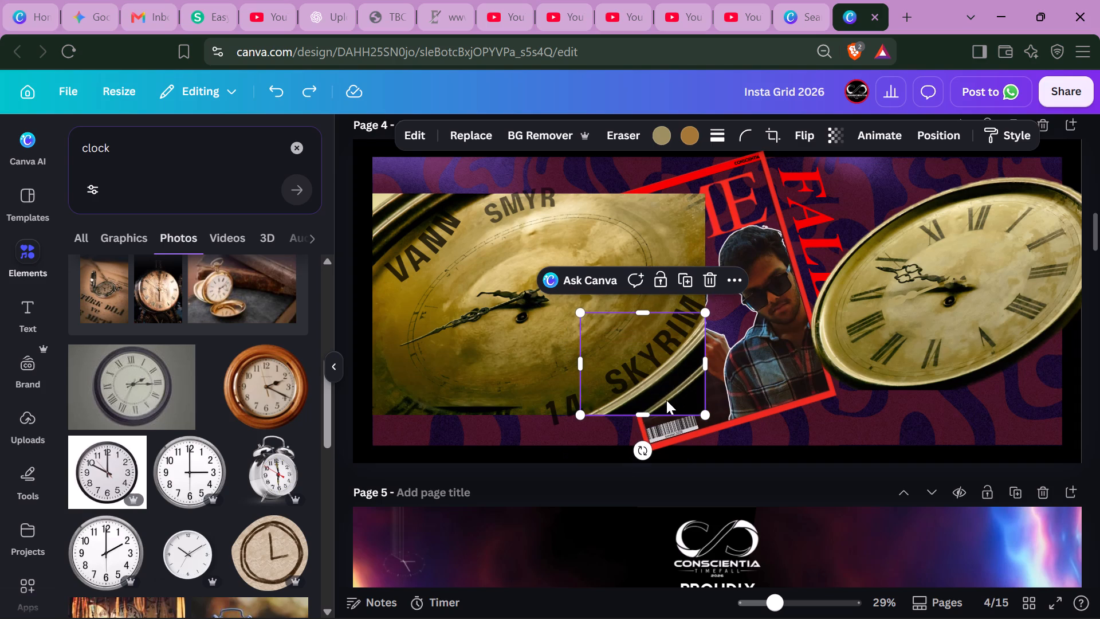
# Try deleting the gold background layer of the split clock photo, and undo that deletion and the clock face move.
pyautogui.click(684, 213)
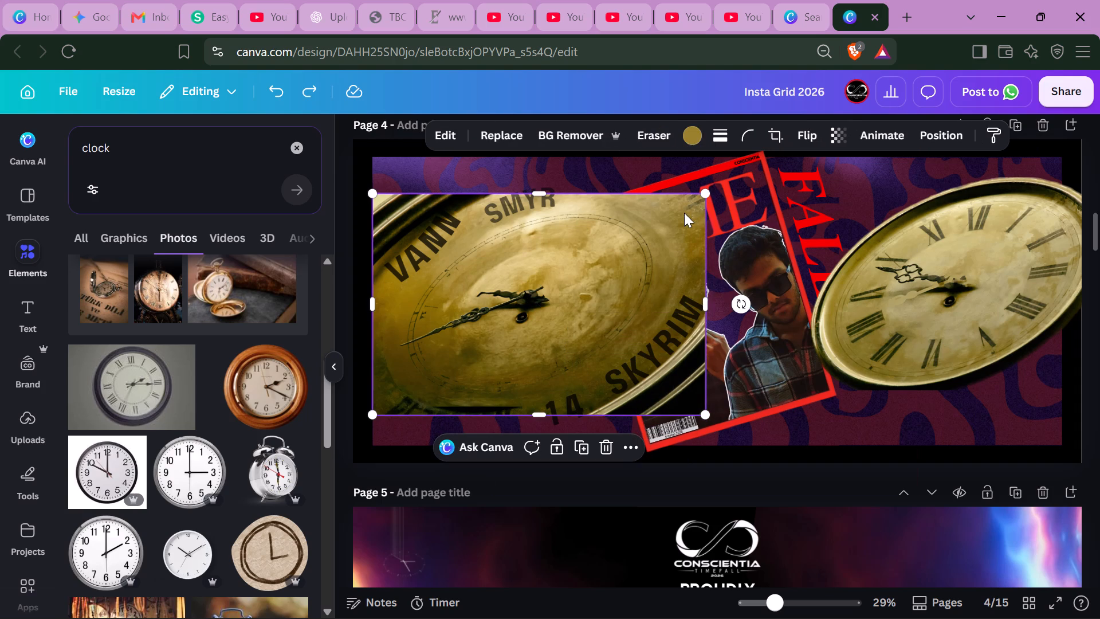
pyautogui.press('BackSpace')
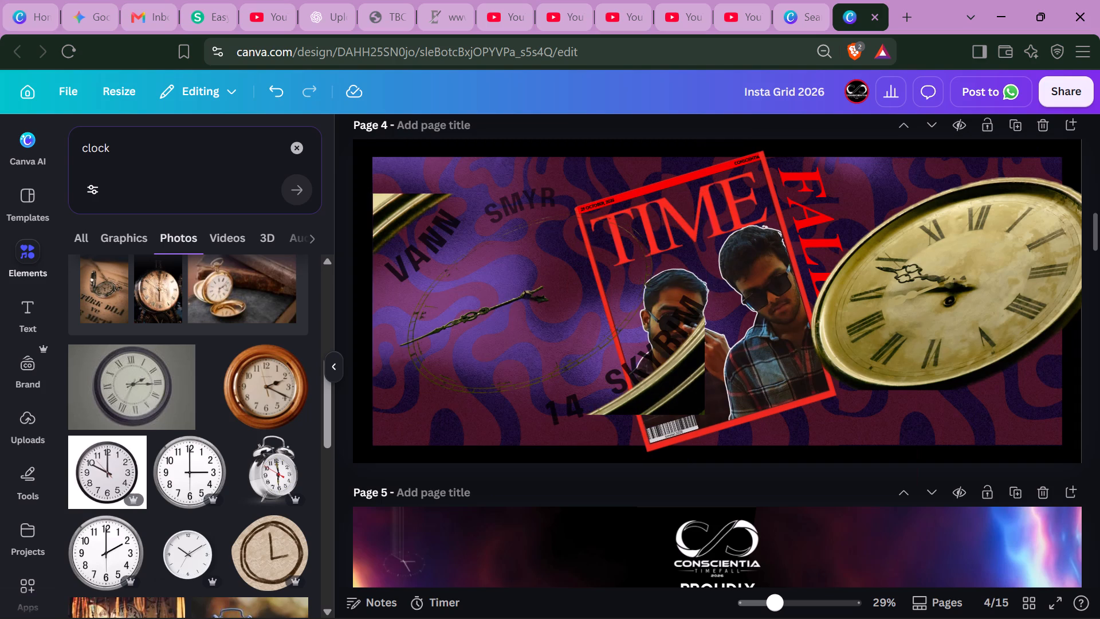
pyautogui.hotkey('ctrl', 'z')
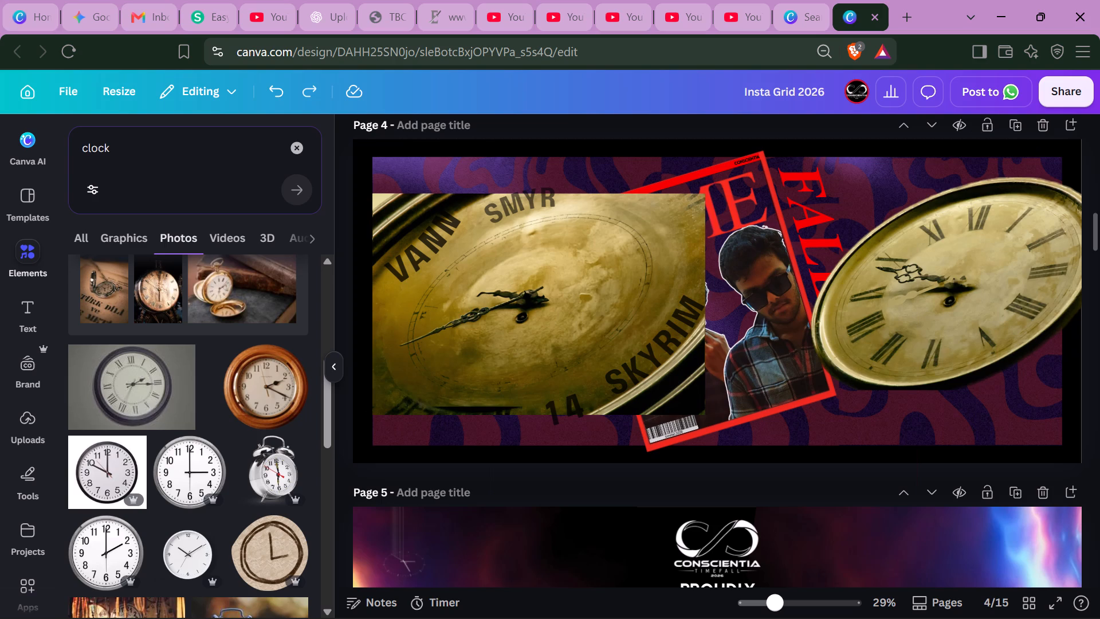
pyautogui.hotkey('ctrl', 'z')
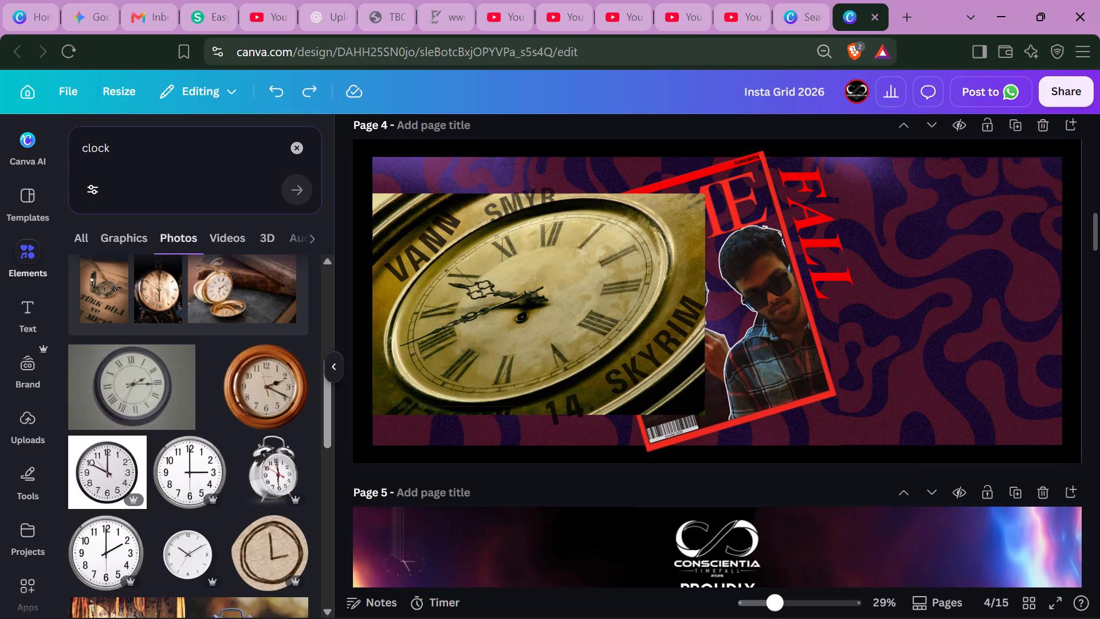
# Move the clock face, dial ring and hand layers together to the right side of page 4 and group them.
pyautogui.click(581, 296)
pyautogui.keyDown('shift'); pyautogui.click(527, 299); pyautogui.keyUp('shift')
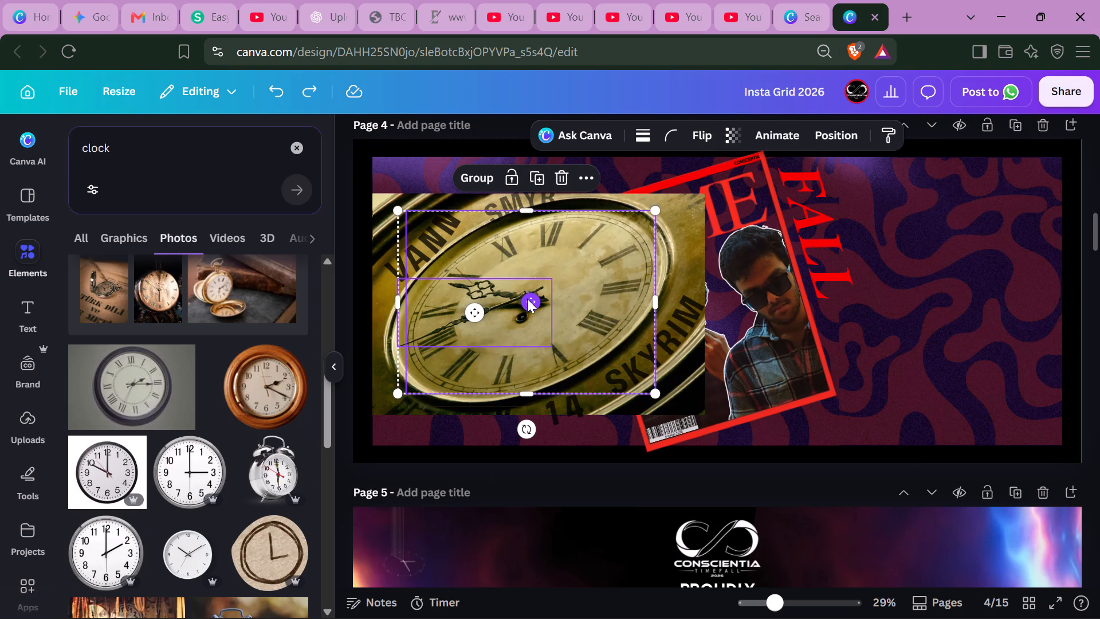
pyautogui.moveTo(568, 298); pyautogui.dragTo(697, 303)
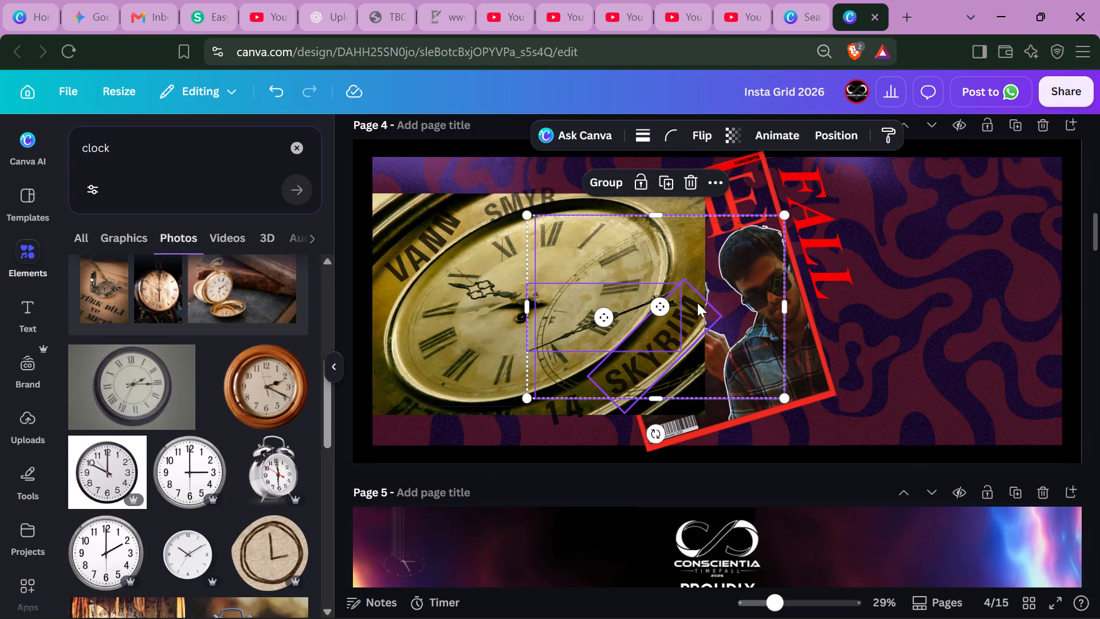
pyautogui.hotkey('ctrl', 'z')
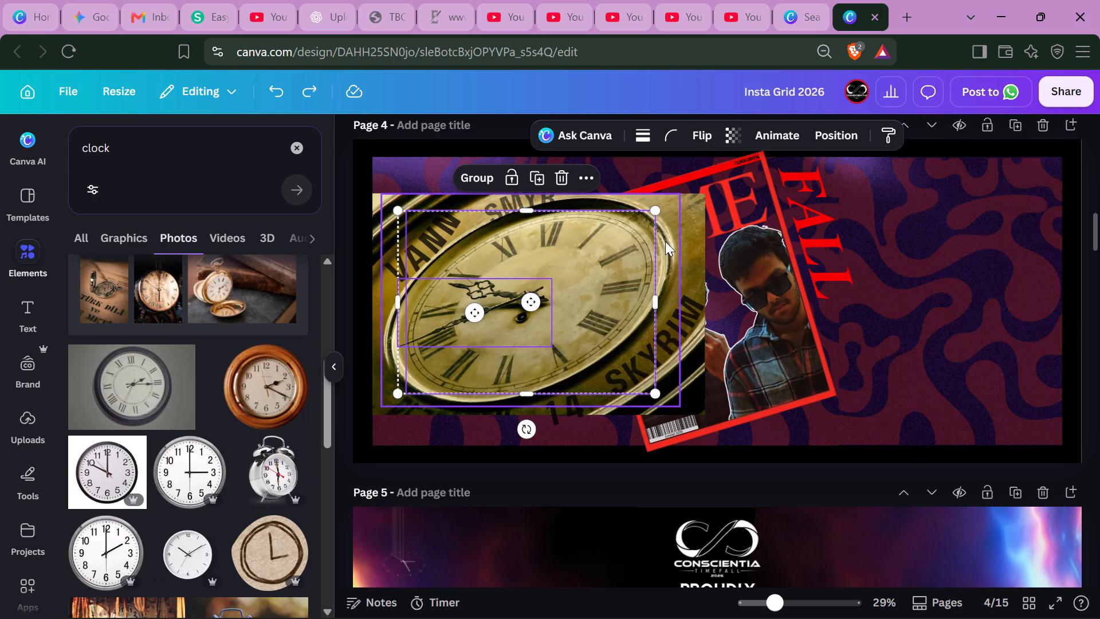
pyautogui.keyDown('shift'); pyautogui.click(665, 242); pyautogui.keyUp('shift')
pyautogui.moveTo(665, 242); pyautogui.dragTo(744, 256)
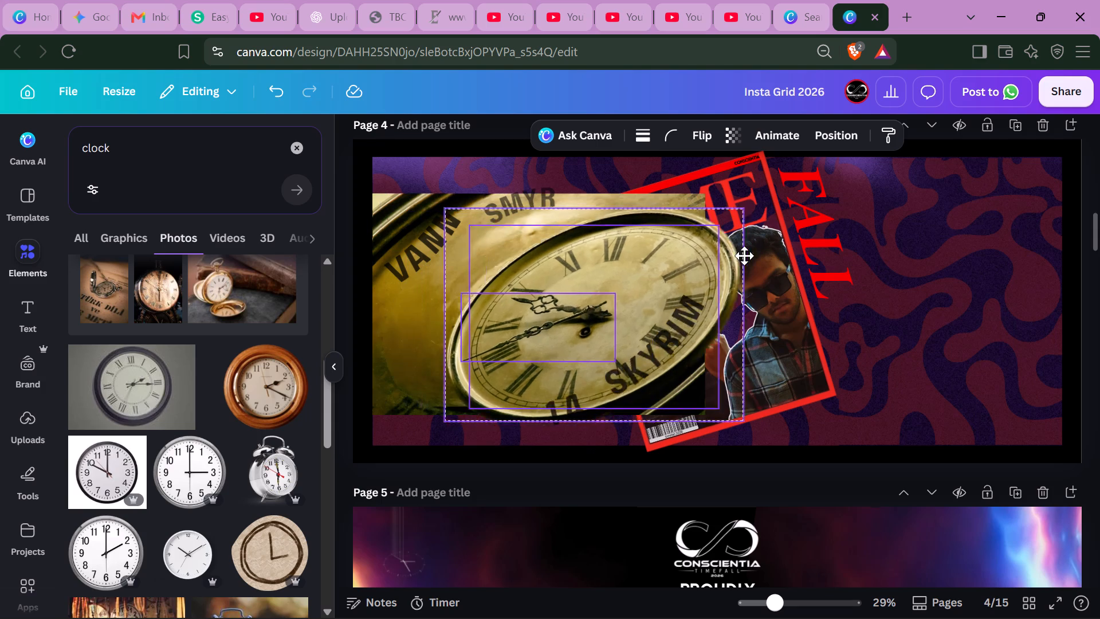
pyautogui.moveTo(744, 256); pyautogui.dragTo(991, 238)
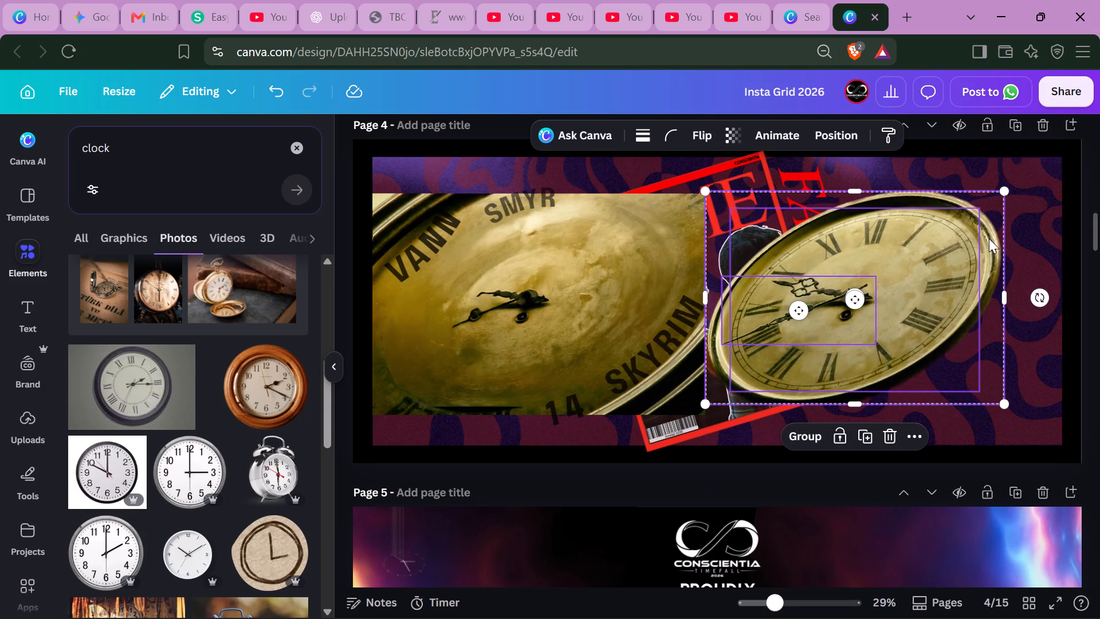
pyautogui.moveTo(989, 239); pyautogui.dragTo(1062, 240)
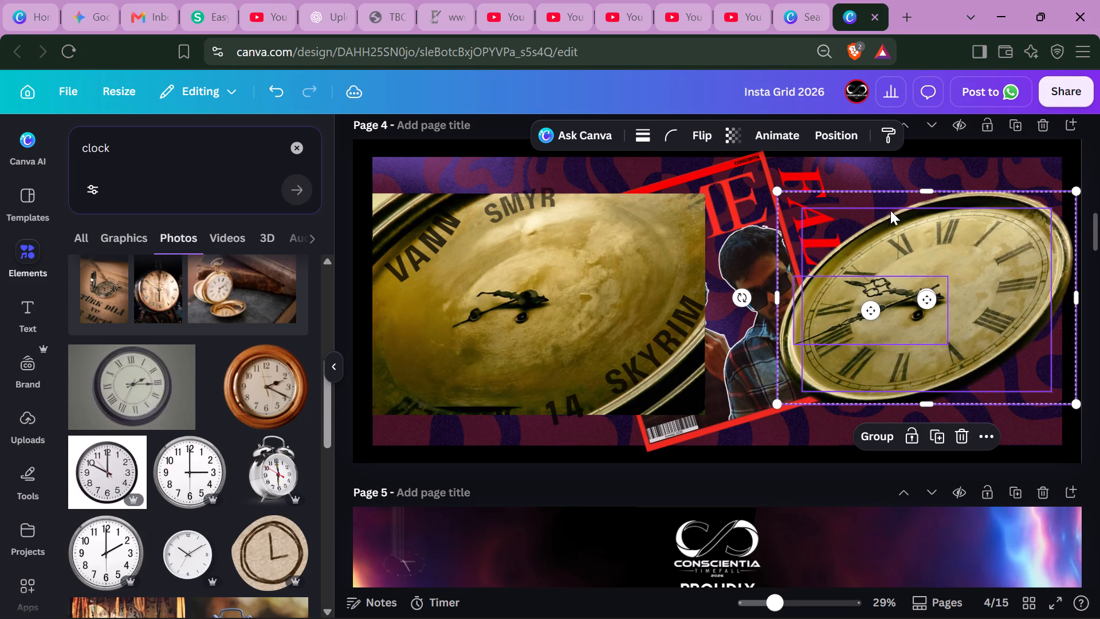
pyautogui.rightClick(881, 226)
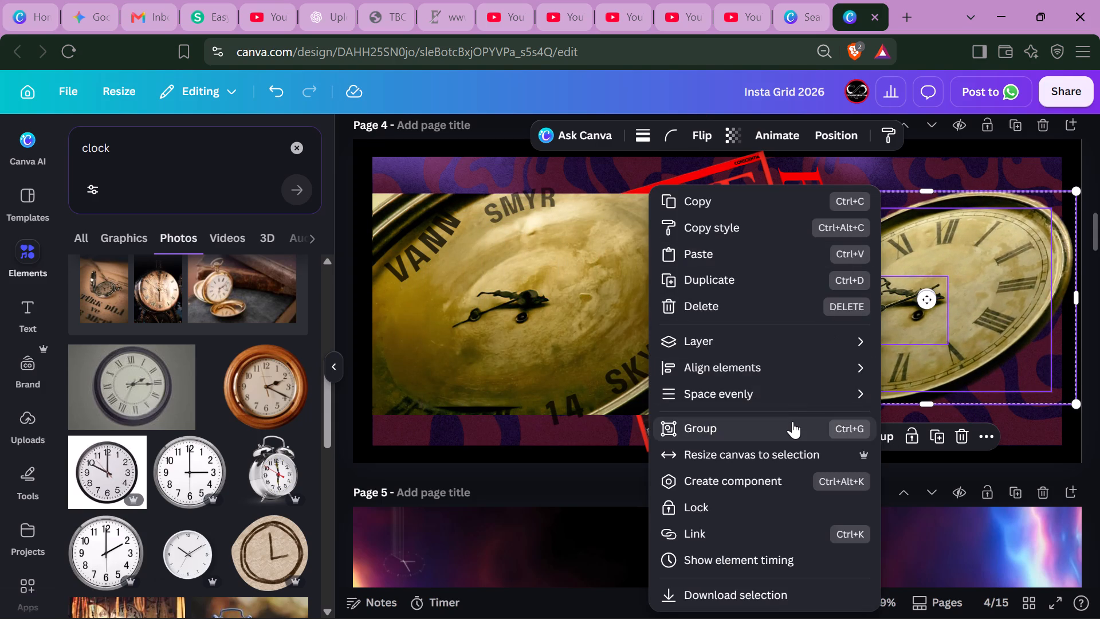
pyautogui.click(791, 422)
# Delete the split clock photo's leftover gold background layers and the frame fragment at its lower-right corner on page 4.
pyautogui.click(505, 296)
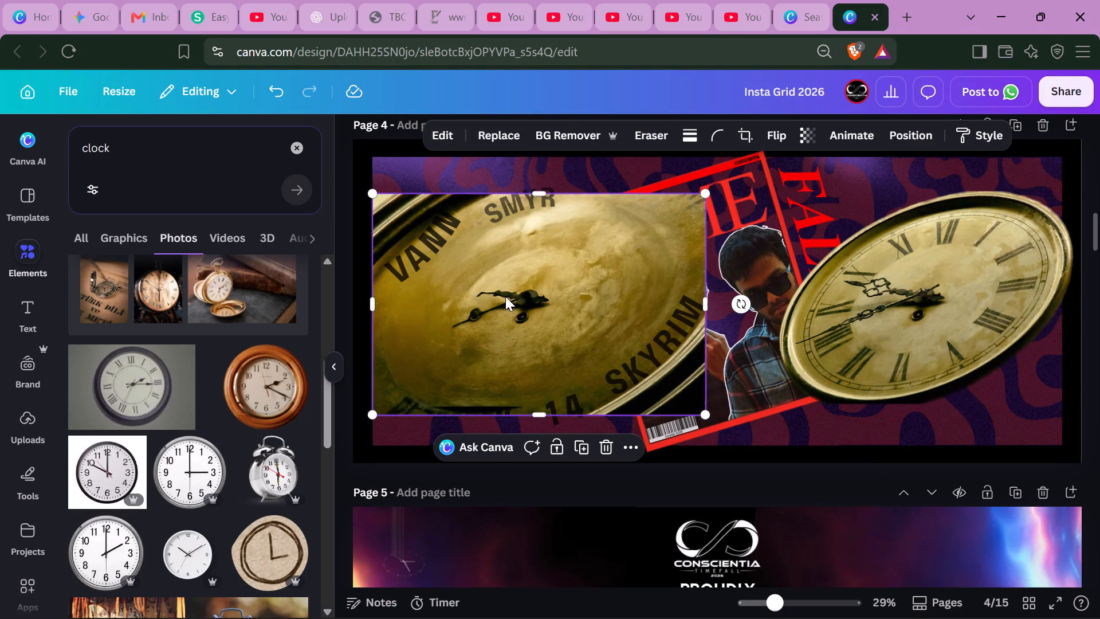
pyautogui.click(528, 320)
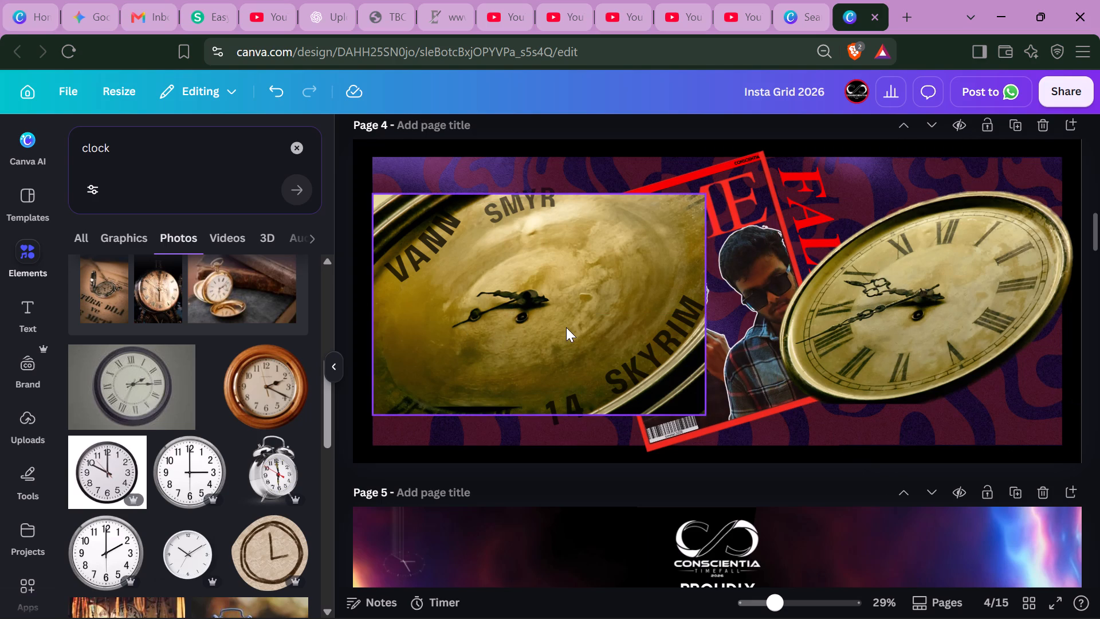
pyautogui.press('BackSpace')
pyautogui.click(574, 292)
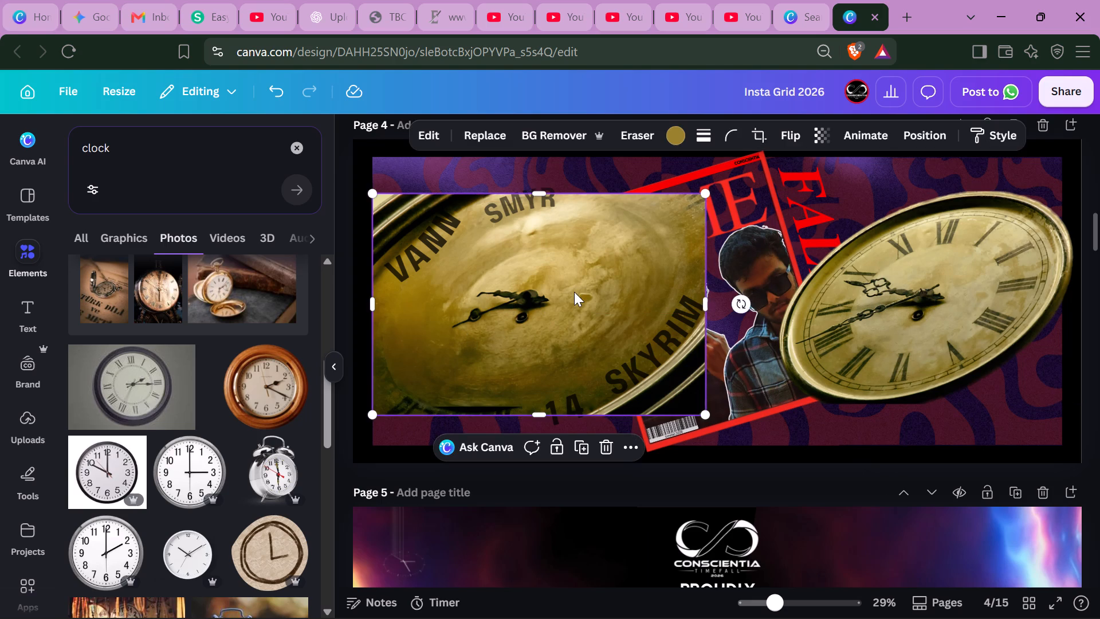
pyautogui.press('BackSpace')
pyautogui.click(667, 403)
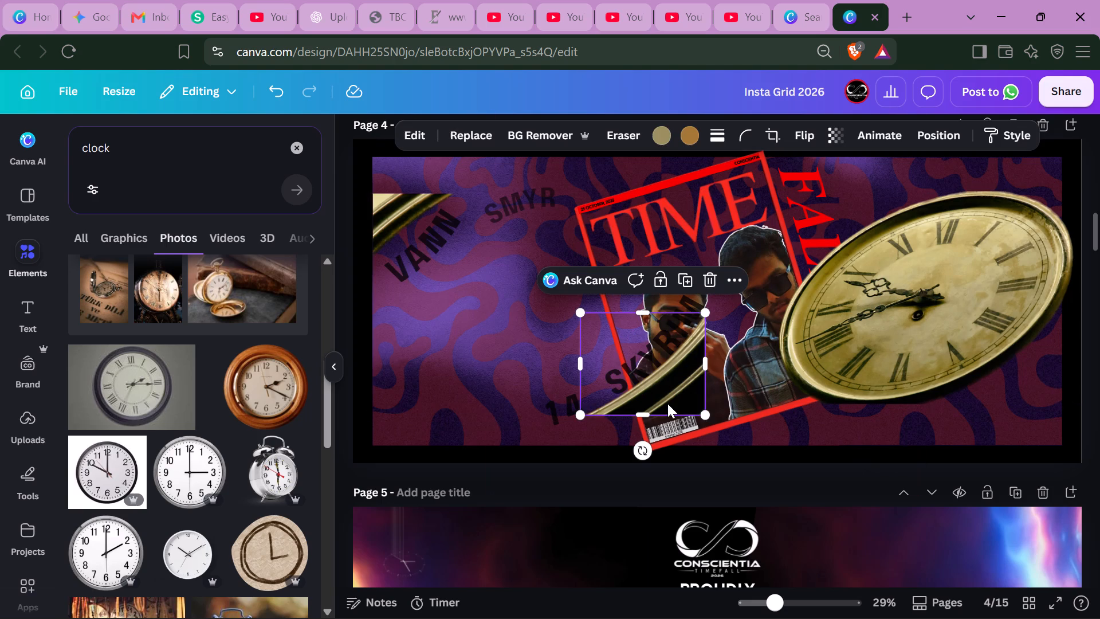
pyautogui.press('BackSpace')
# Delete the SKYRIM, 14, VANN and SMYR text layers and the remaining upper-left frame fragment from page 4.
pyautogui.click(640, 377)
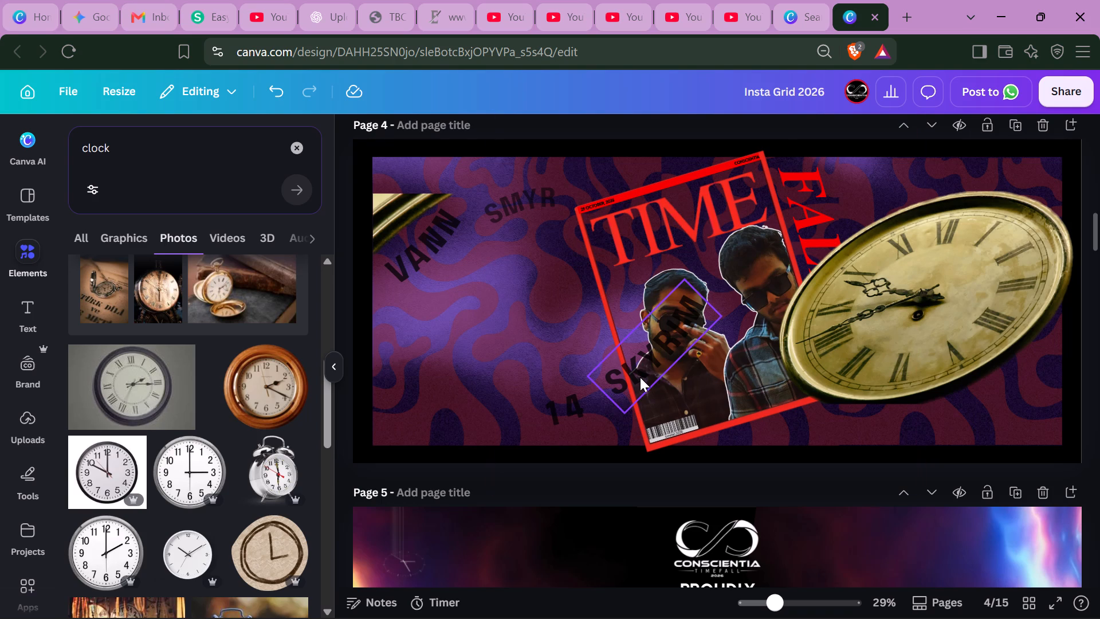
pyautogui.press('BackSpace')
pyautogui.click(573, 406)
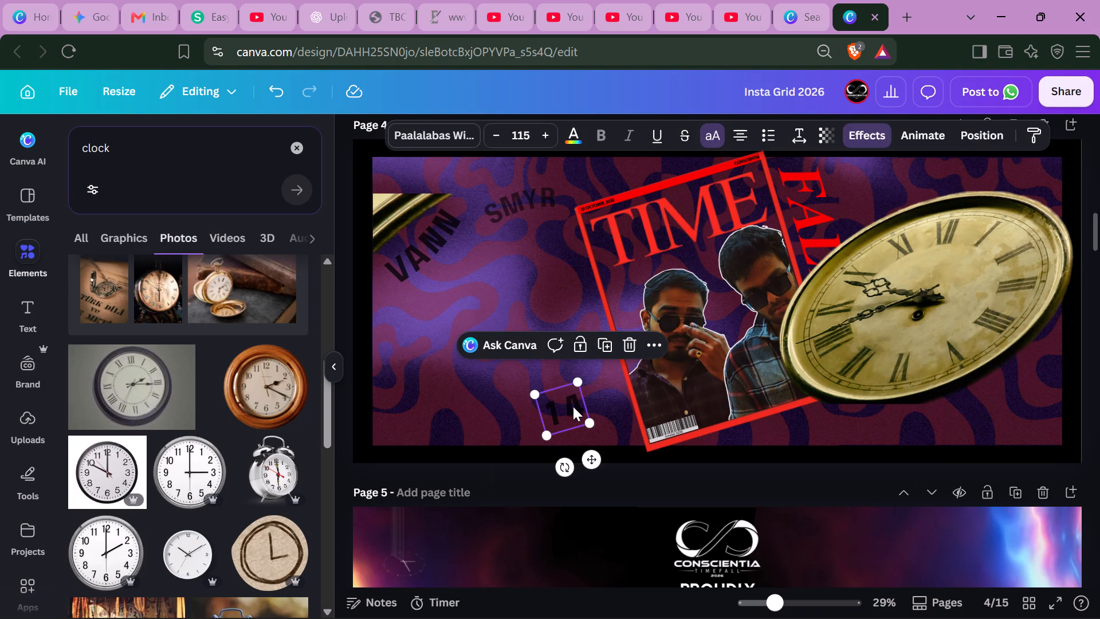
pyautogui.press('BackSpace')
pyautogui.click(431, 234)
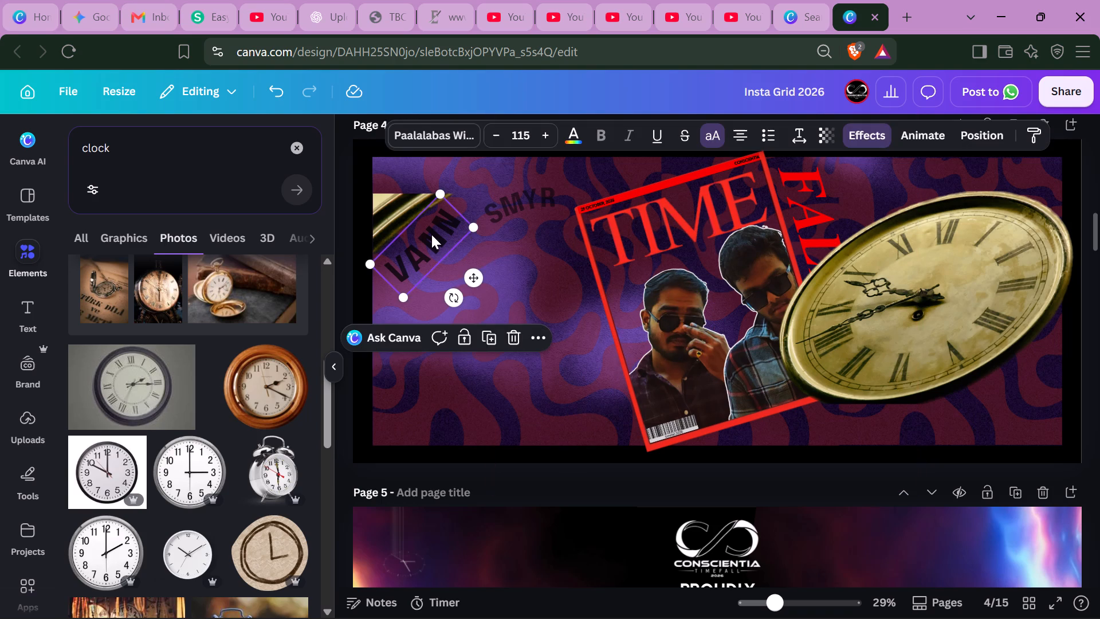
pyautogui.press('BackSpace')
pyautogui.click(407, 217)
pyautogui.click(529, 213)
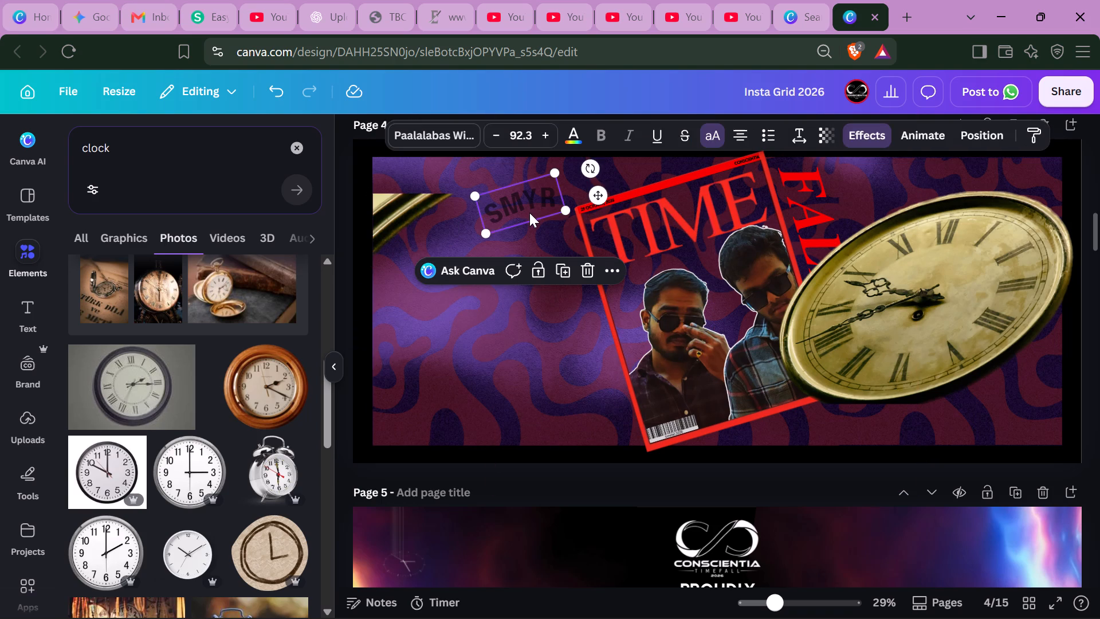
pyautogui.press('BackSpace')
pyautogui.click(429, 226)
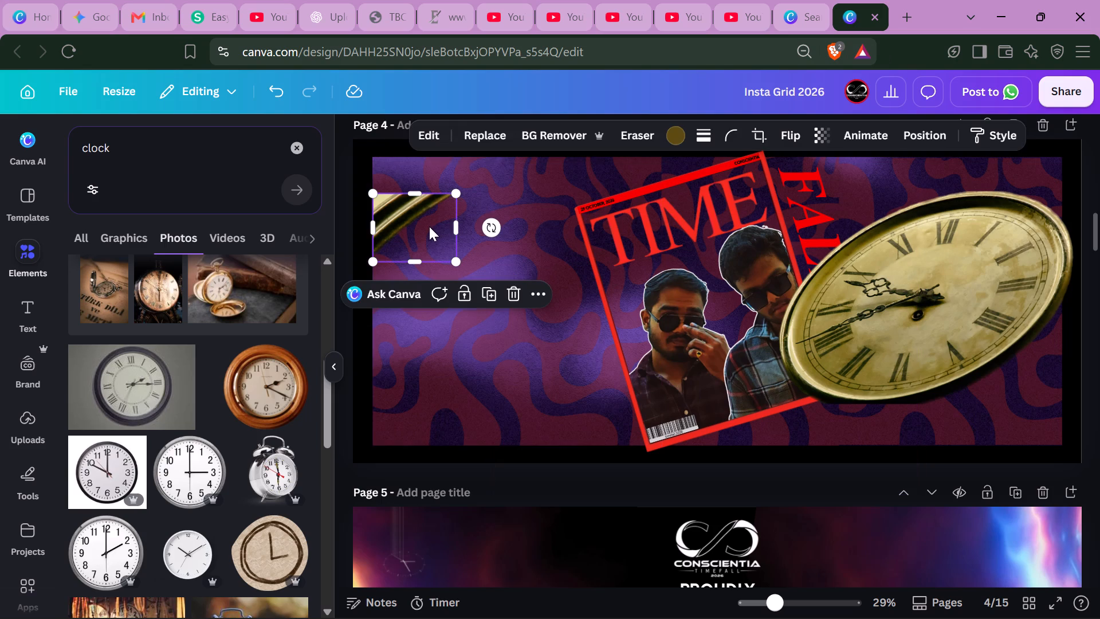
pyautogui.press('BackSpace')
# Move the grouped clock to the left side of page 4, partly overlapping the TIME magazine cover.
pyautogui.moveTo(903, 319); pyautogui.dragTo(630, 348)
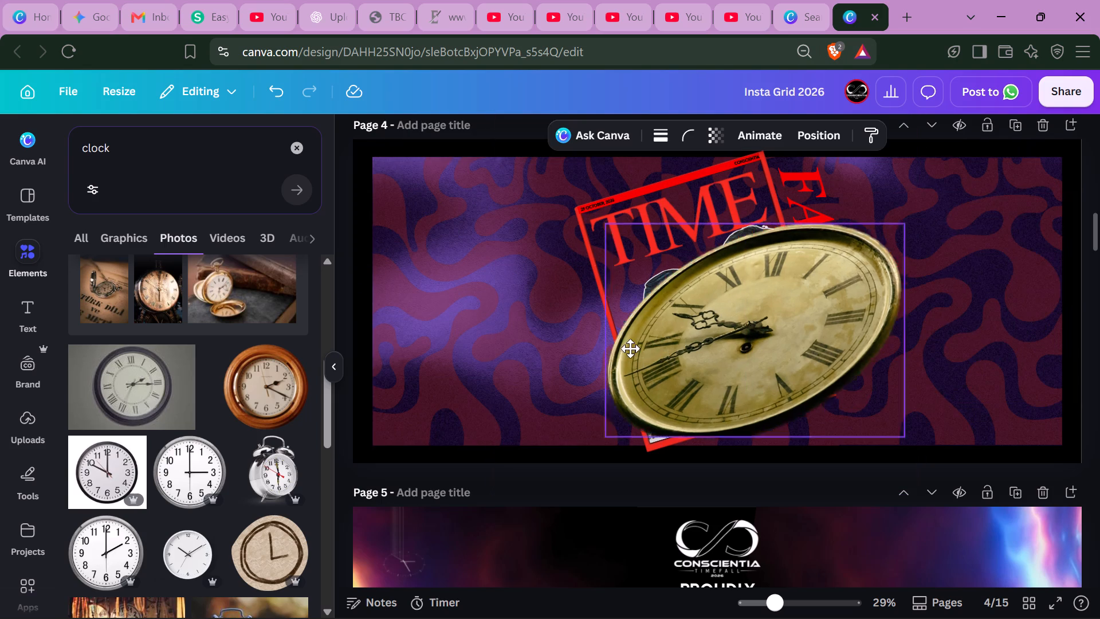
pyautogui.moveTo(630, 348); pyautogui.dragTo(493, 335)
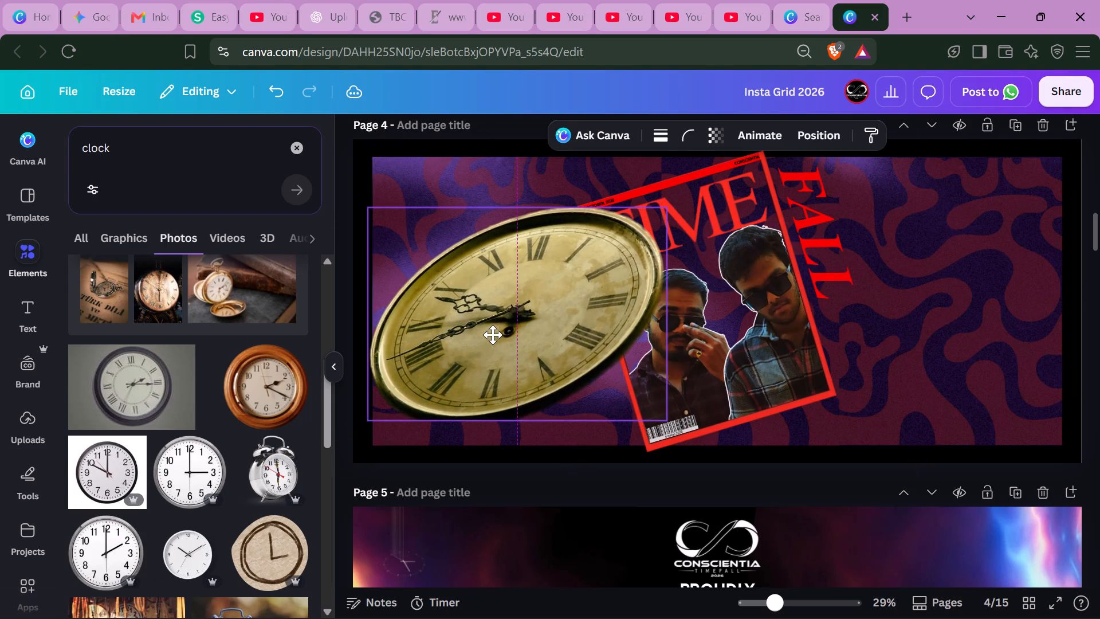
pyautogui.moveTo(493, 335); pyautogui.dragTo(493, 334)
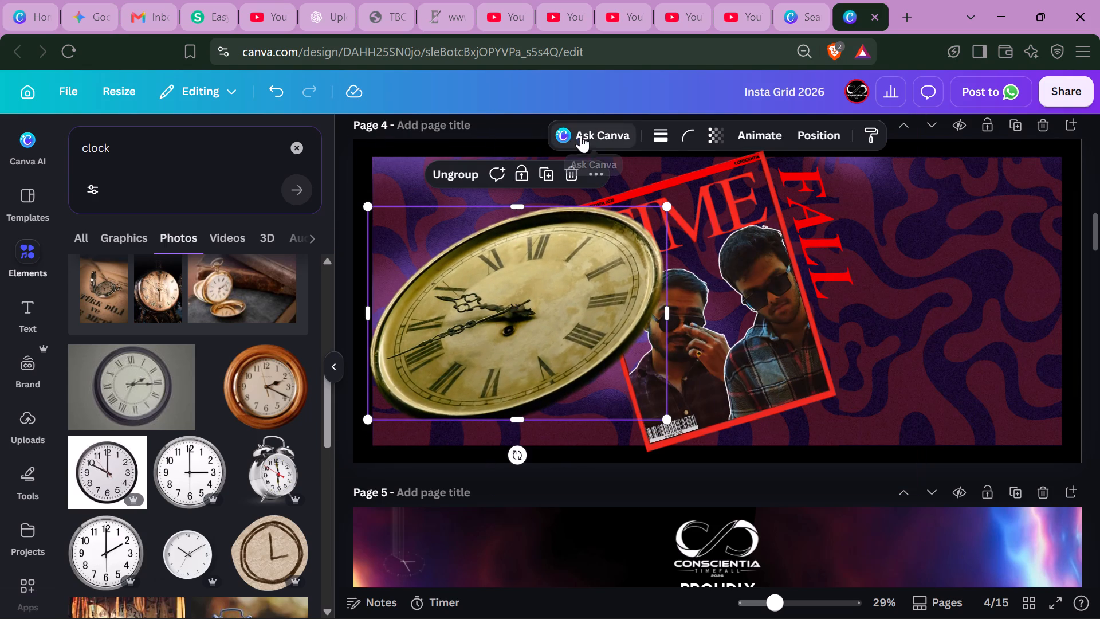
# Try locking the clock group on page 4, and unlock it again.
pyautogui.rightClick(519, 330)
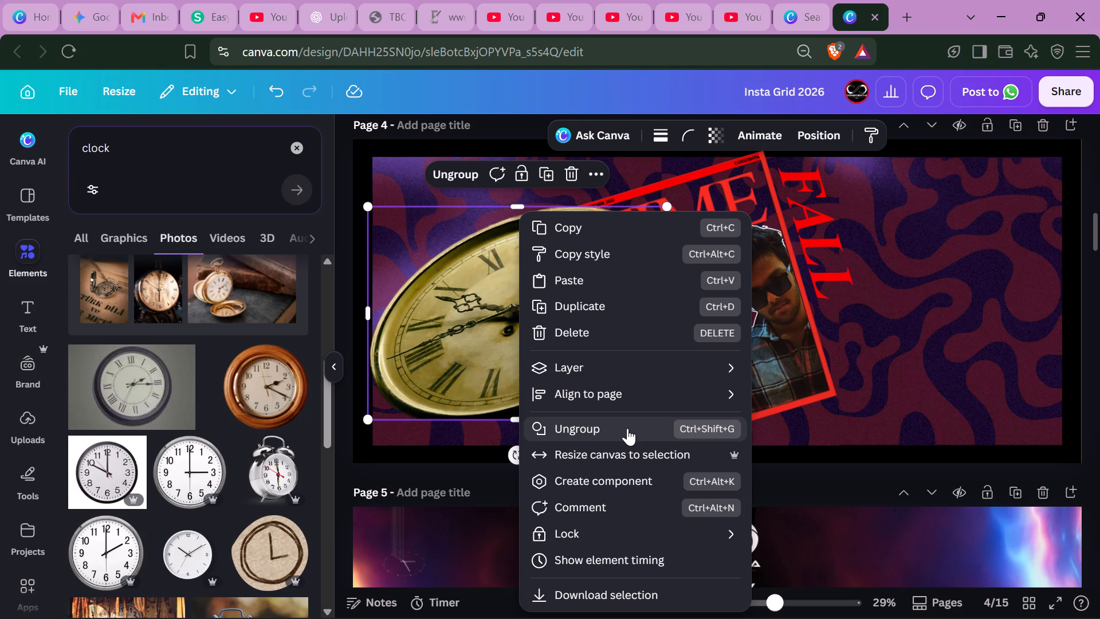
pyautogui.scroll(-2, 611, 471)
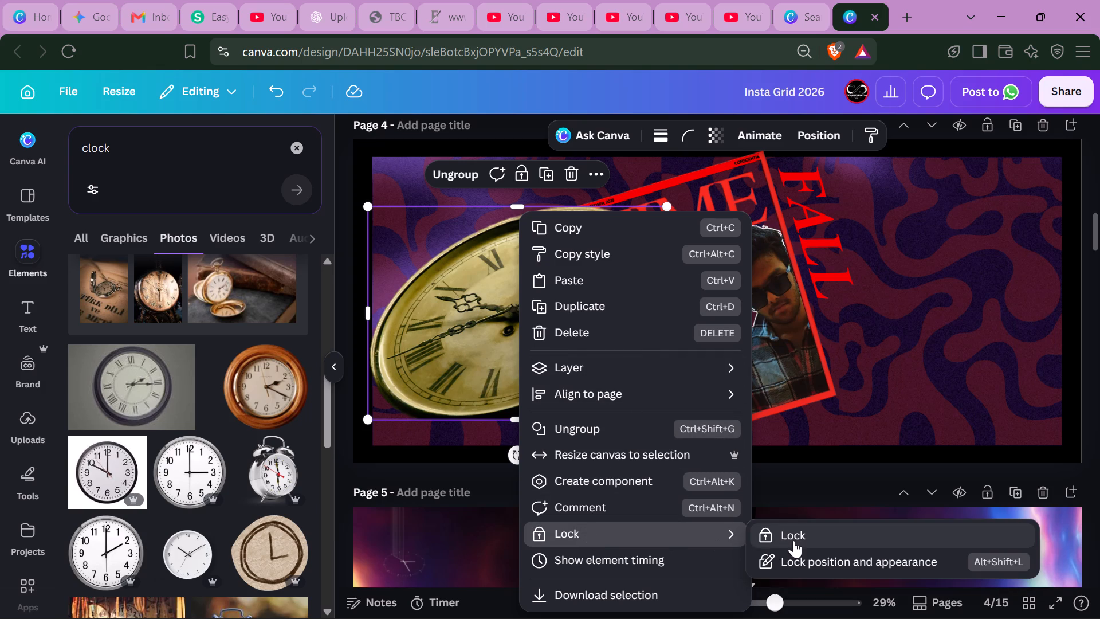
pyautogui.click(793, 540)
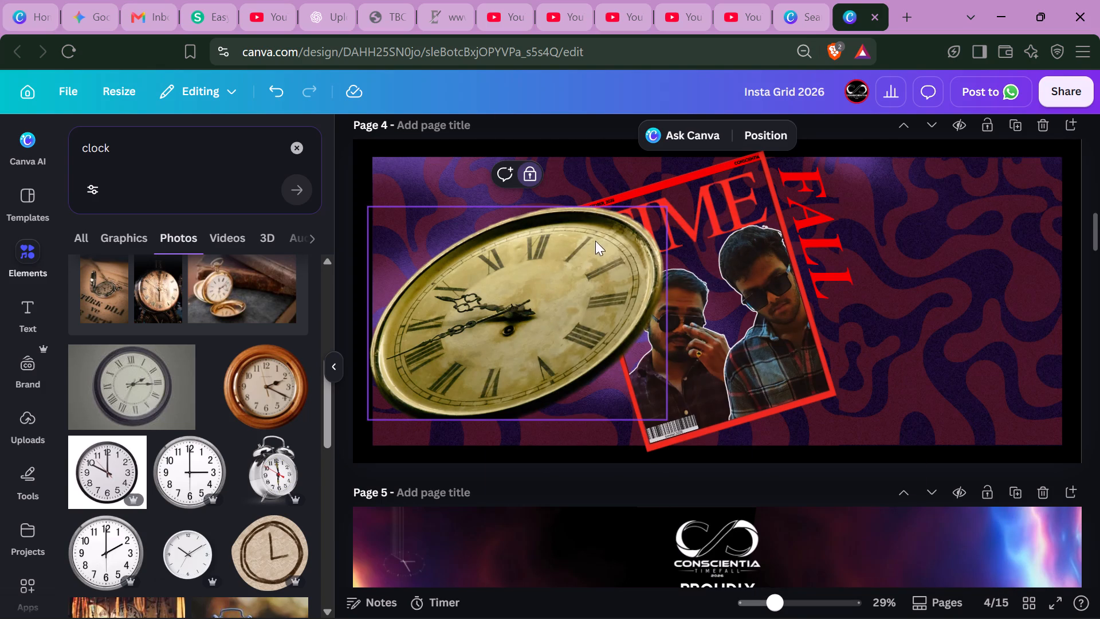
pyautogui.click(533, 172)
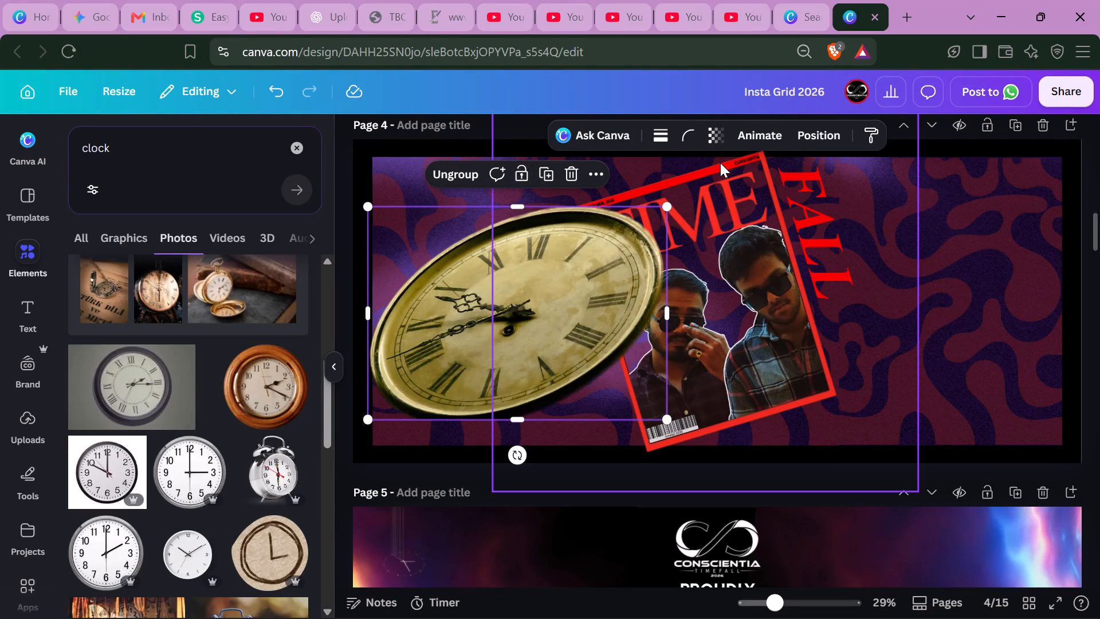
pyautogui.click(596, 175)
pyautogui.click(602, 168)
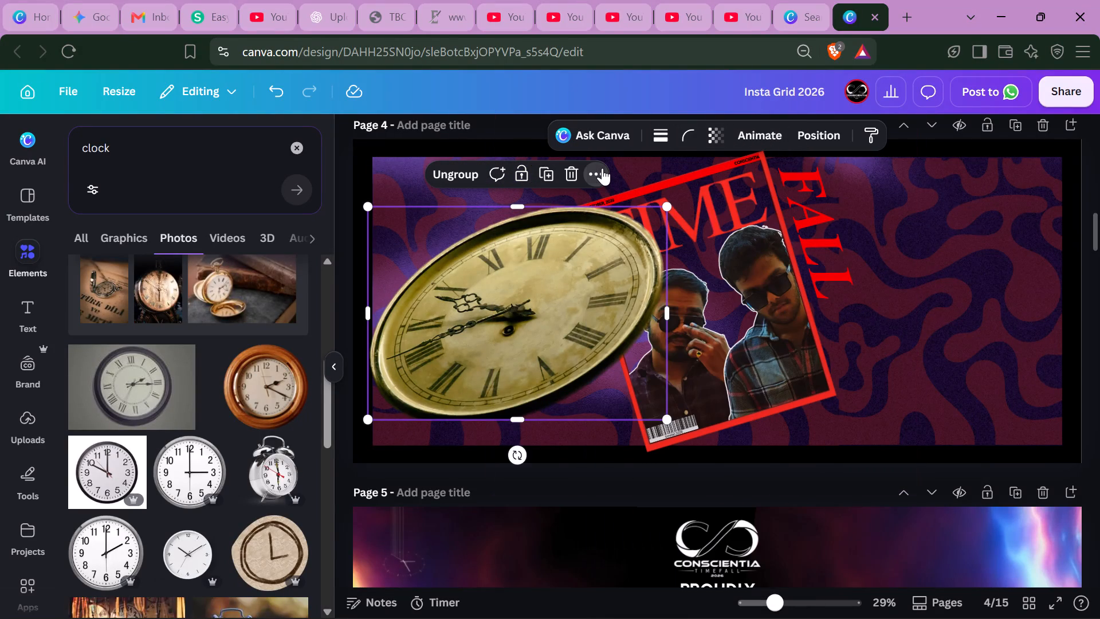
# Download only the clock group as a PNG and save it as Insta Grid 2026 in the cs1 folder.
pyautogui.rightClick(505, 343)
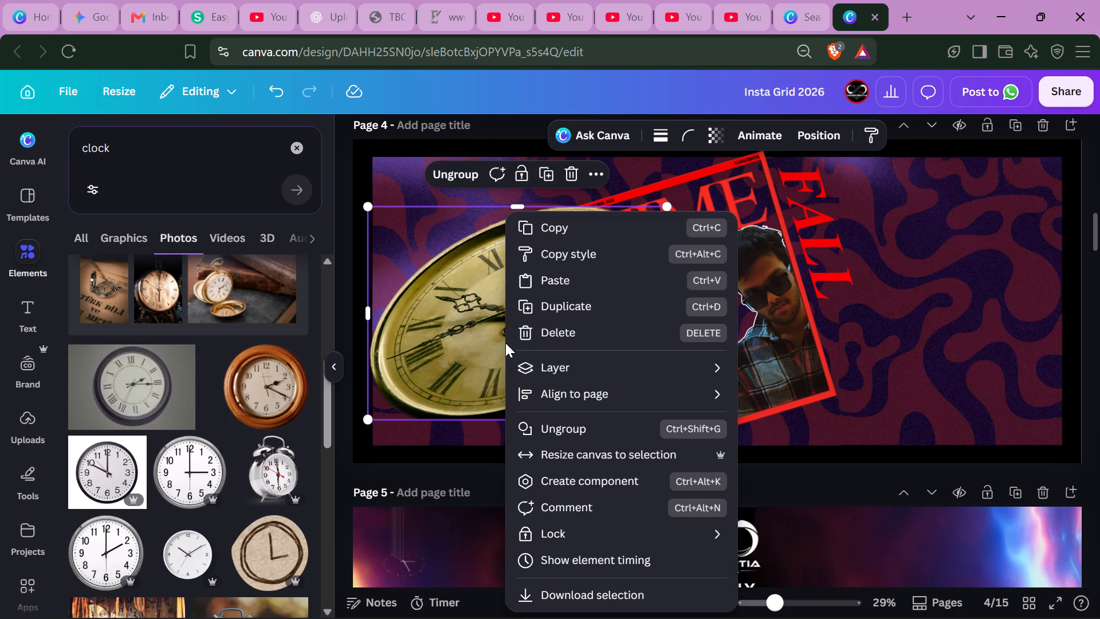
pyautogui.scroll(-1, 614, 328)
pyautogui.scroll(1, 608, 502)
pyautogui.scroll(-1, 608, 502)
pyautogui.click(620, 596)
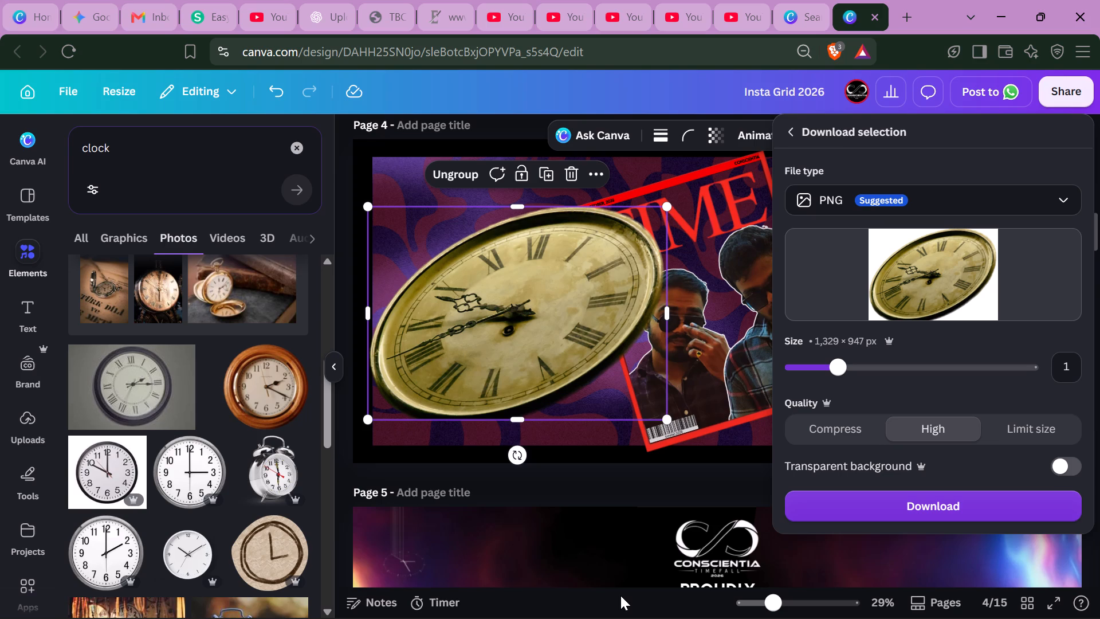
pyautogui.click(879, 512)
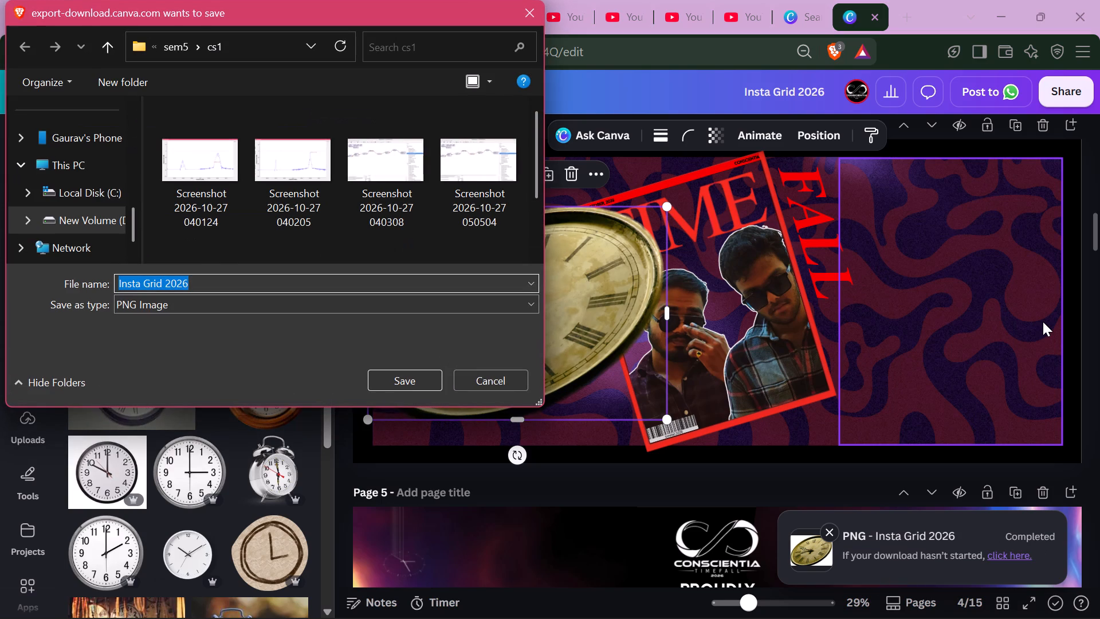
pyautogui.click(414, 375)
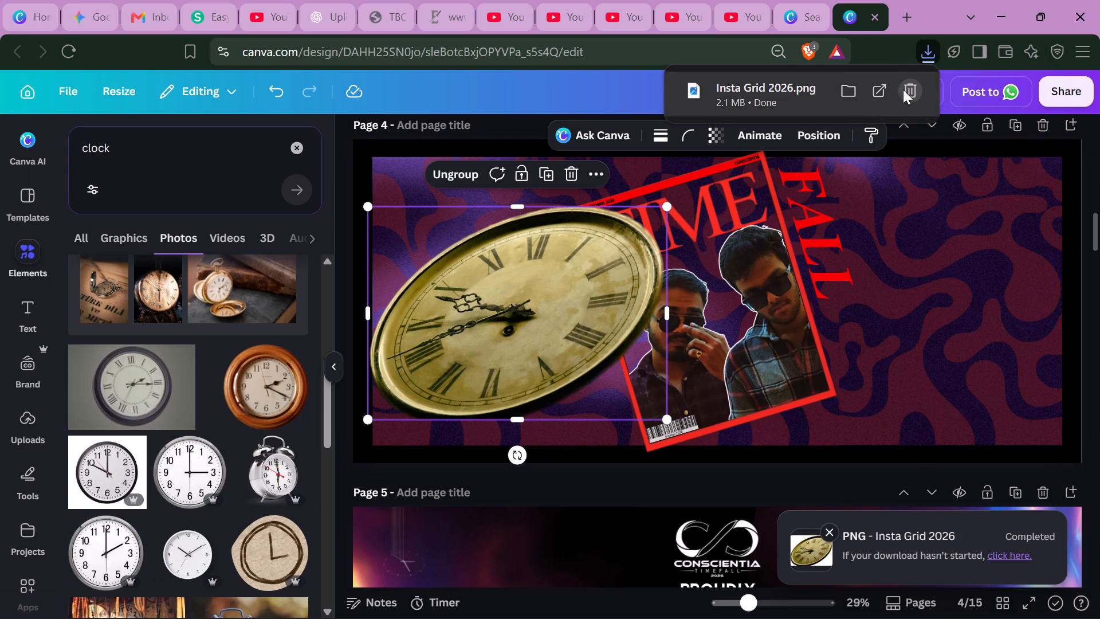
pyautogui.click(928, 52)
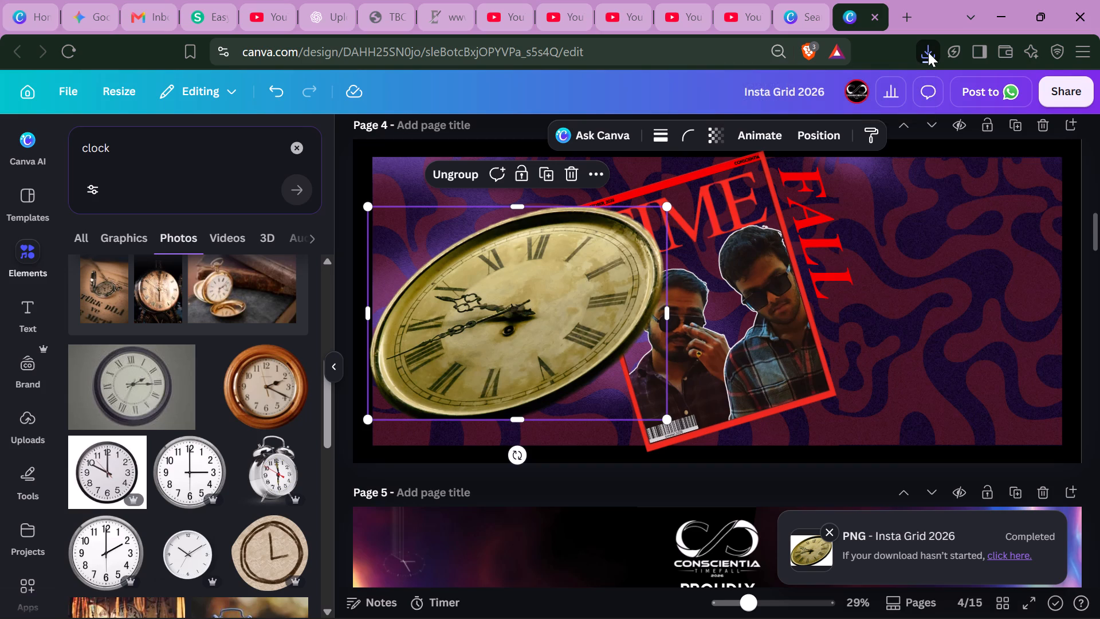
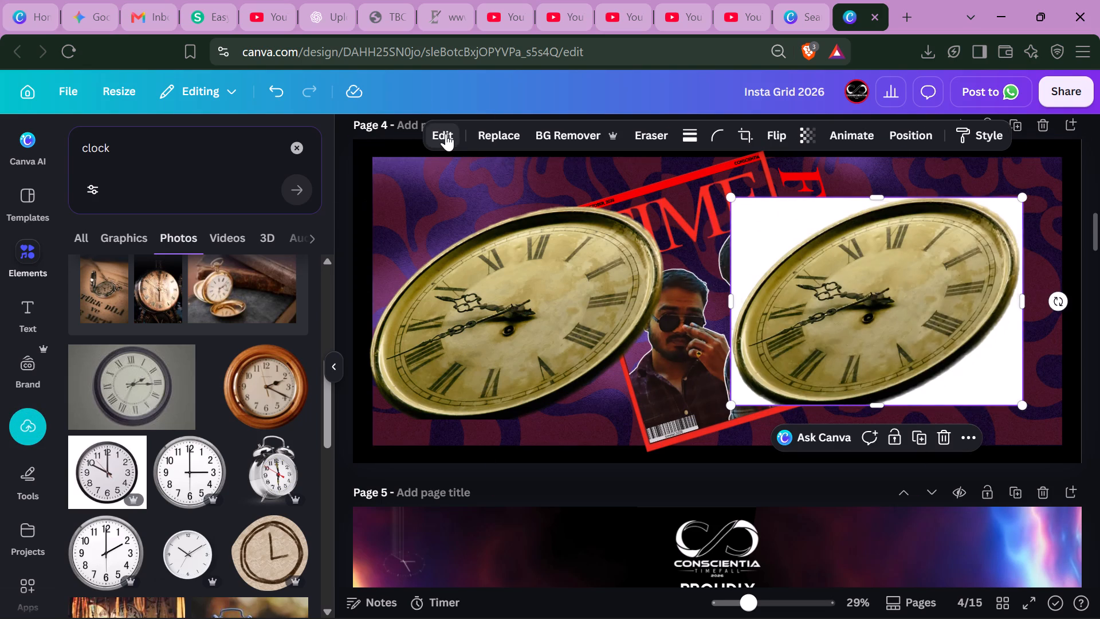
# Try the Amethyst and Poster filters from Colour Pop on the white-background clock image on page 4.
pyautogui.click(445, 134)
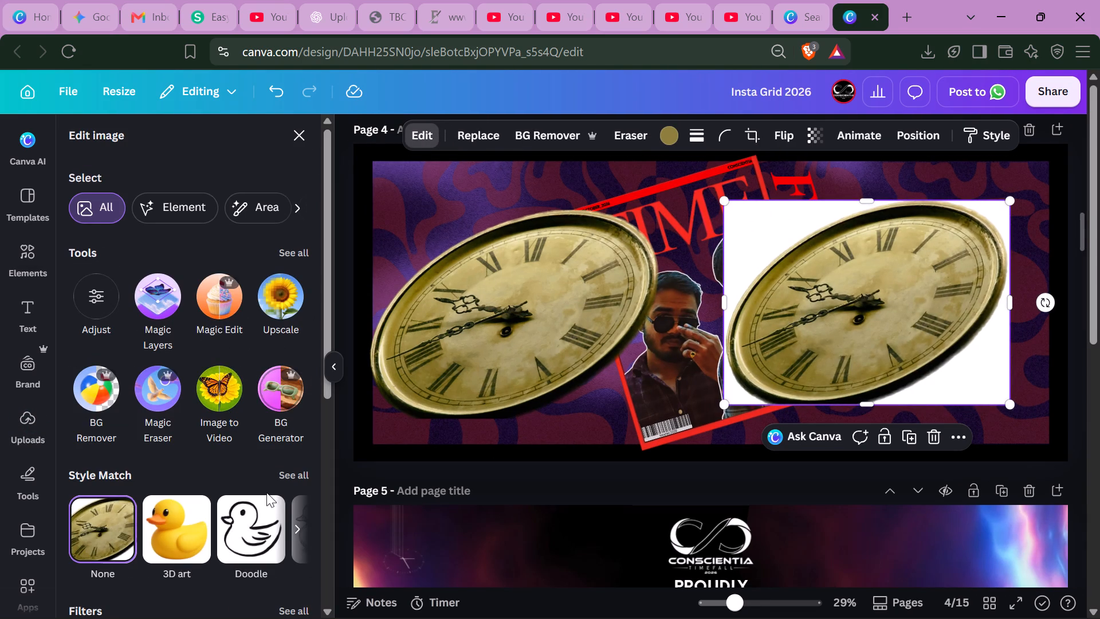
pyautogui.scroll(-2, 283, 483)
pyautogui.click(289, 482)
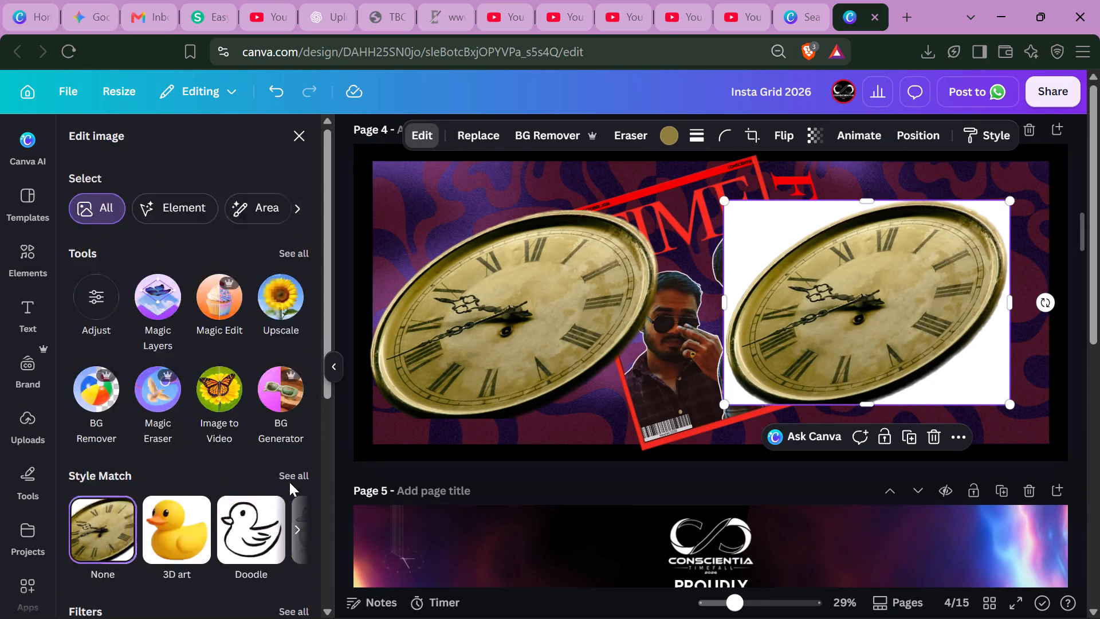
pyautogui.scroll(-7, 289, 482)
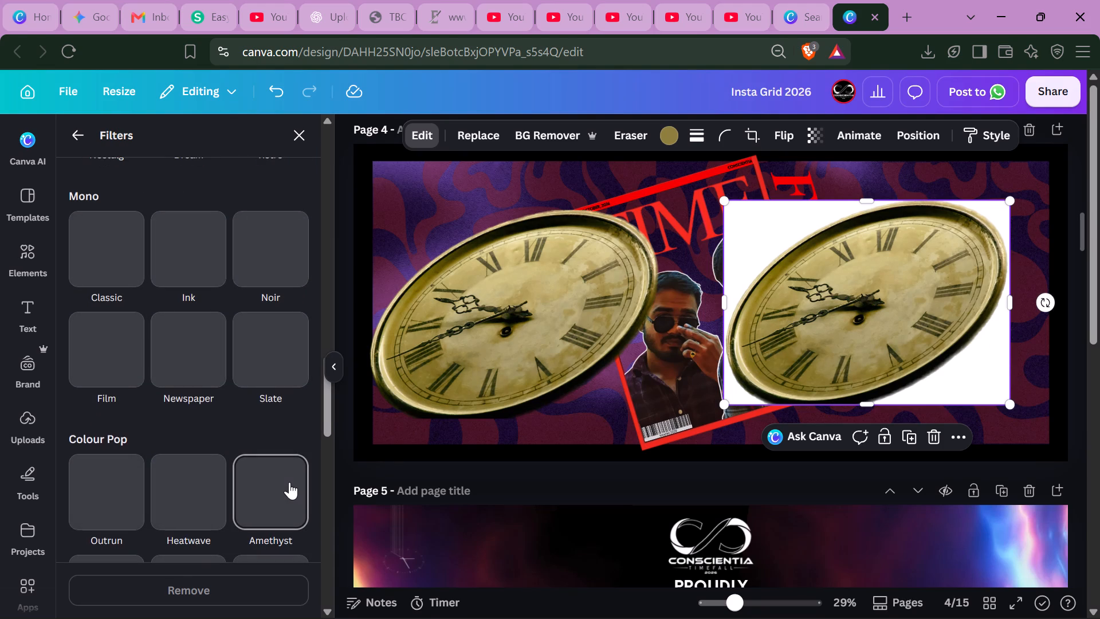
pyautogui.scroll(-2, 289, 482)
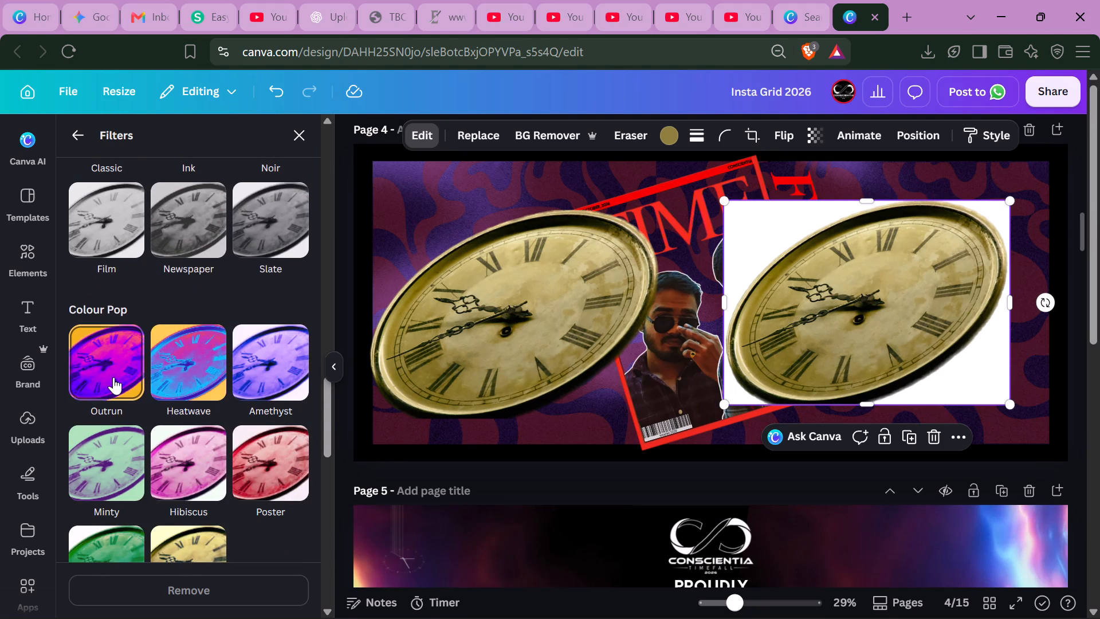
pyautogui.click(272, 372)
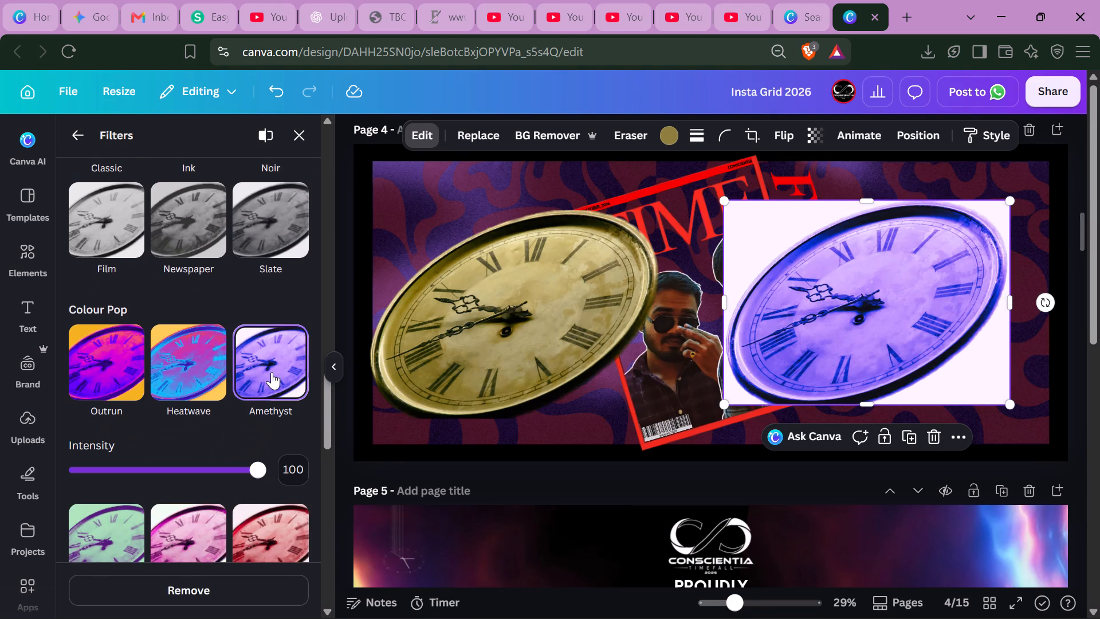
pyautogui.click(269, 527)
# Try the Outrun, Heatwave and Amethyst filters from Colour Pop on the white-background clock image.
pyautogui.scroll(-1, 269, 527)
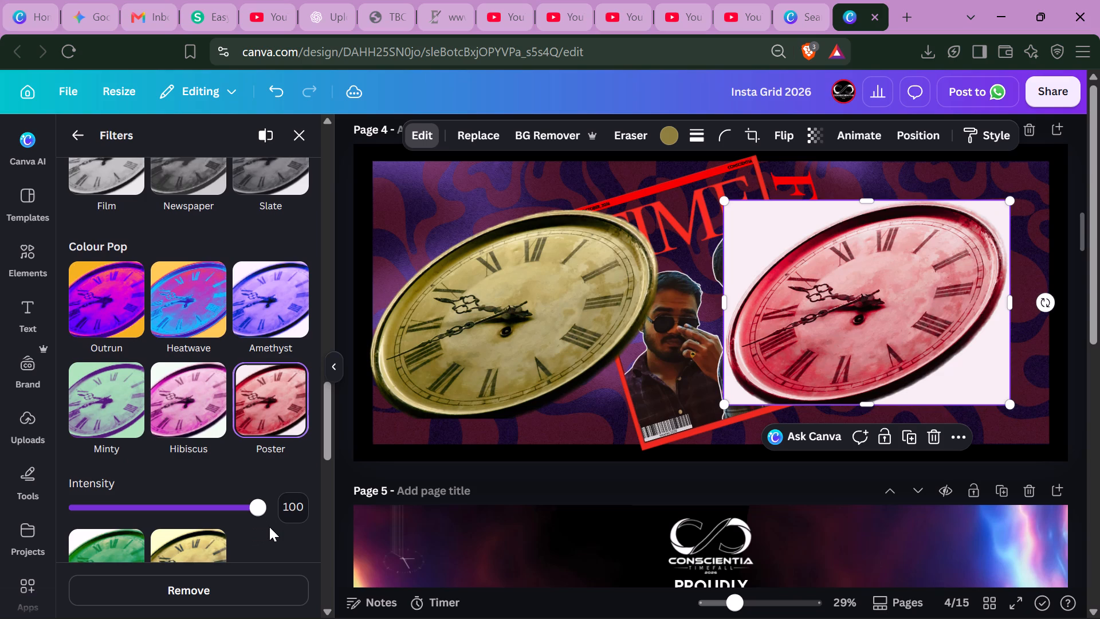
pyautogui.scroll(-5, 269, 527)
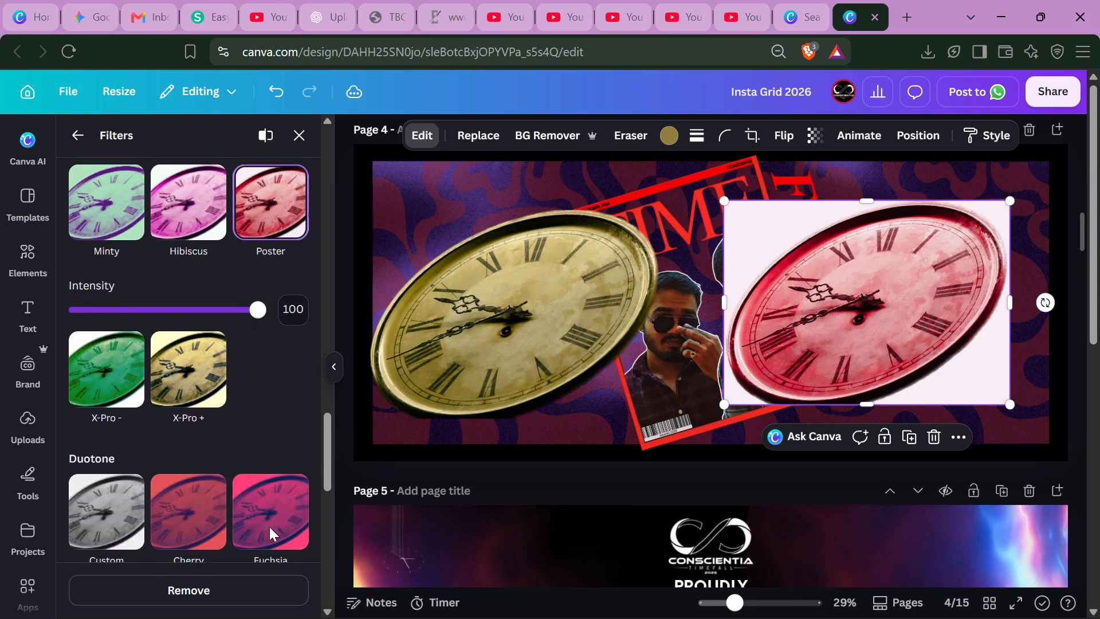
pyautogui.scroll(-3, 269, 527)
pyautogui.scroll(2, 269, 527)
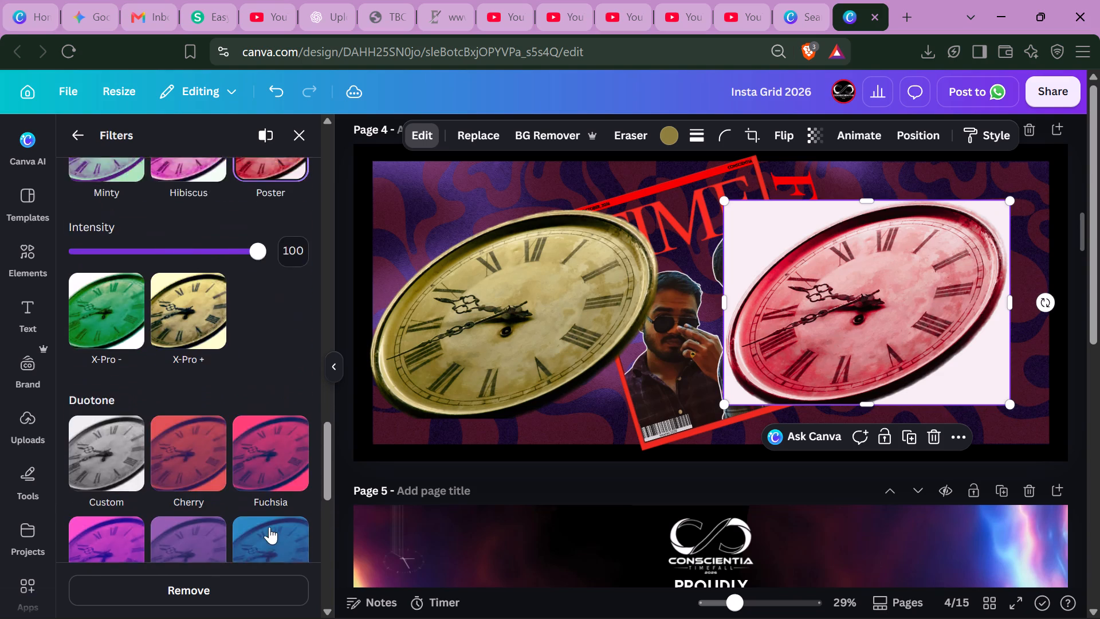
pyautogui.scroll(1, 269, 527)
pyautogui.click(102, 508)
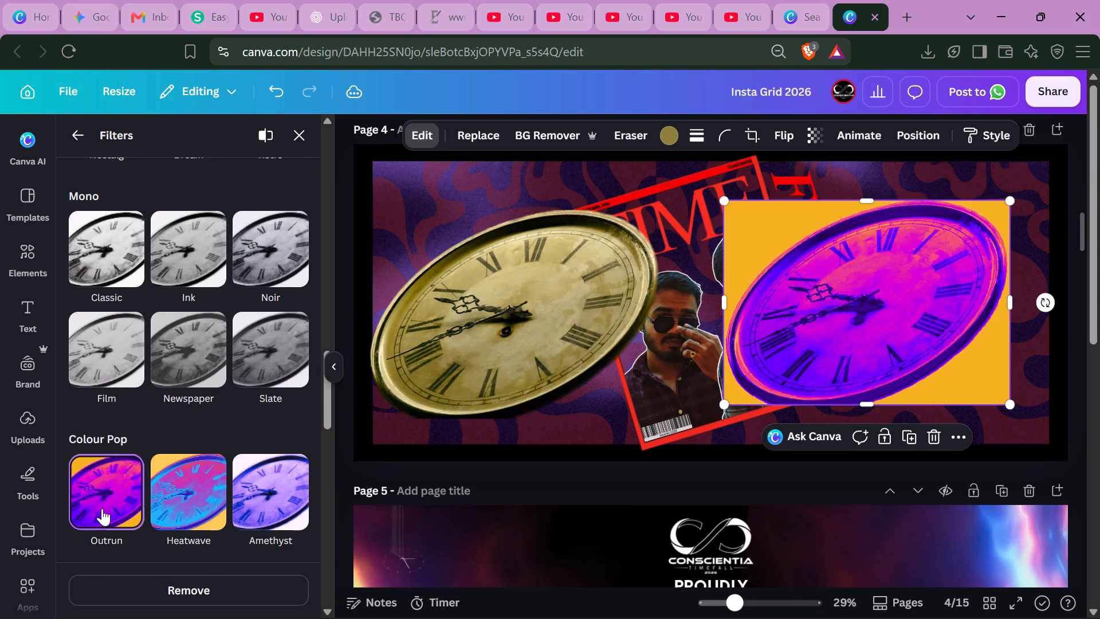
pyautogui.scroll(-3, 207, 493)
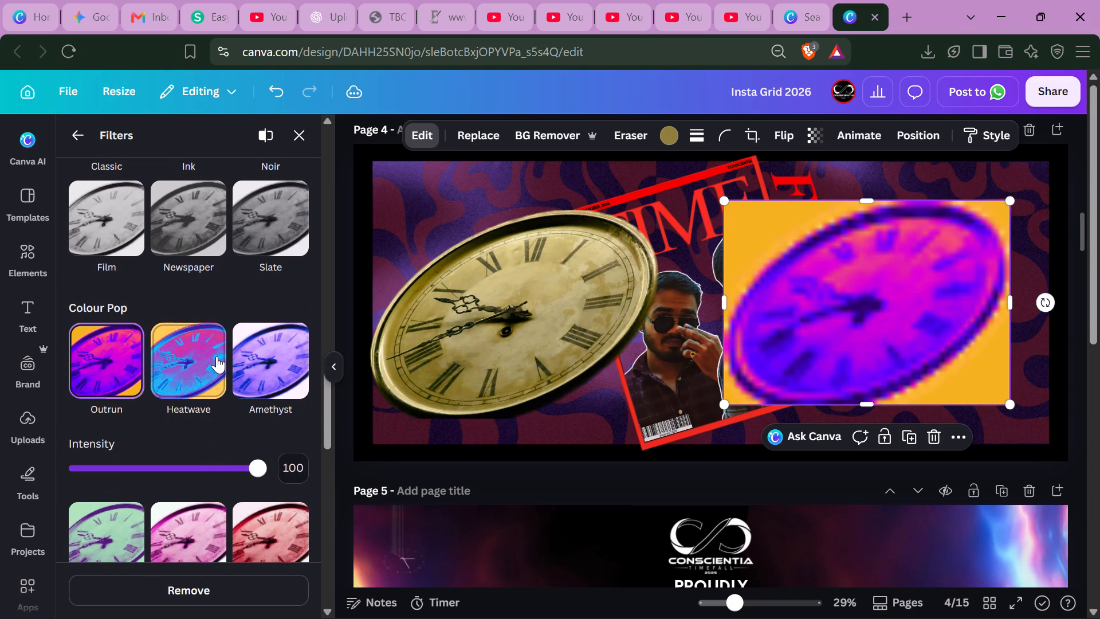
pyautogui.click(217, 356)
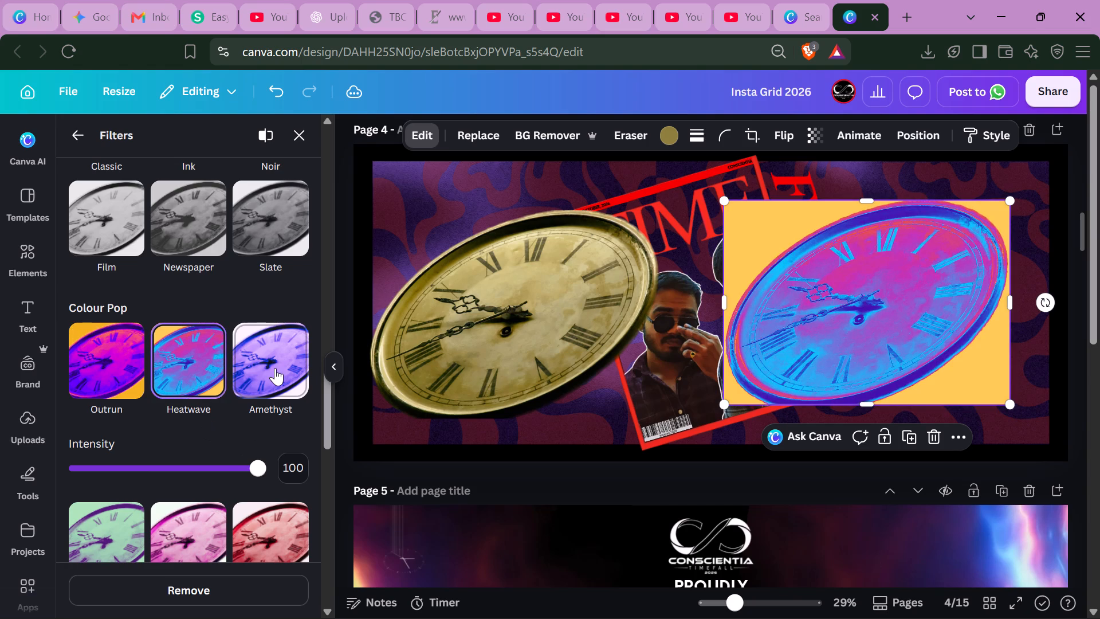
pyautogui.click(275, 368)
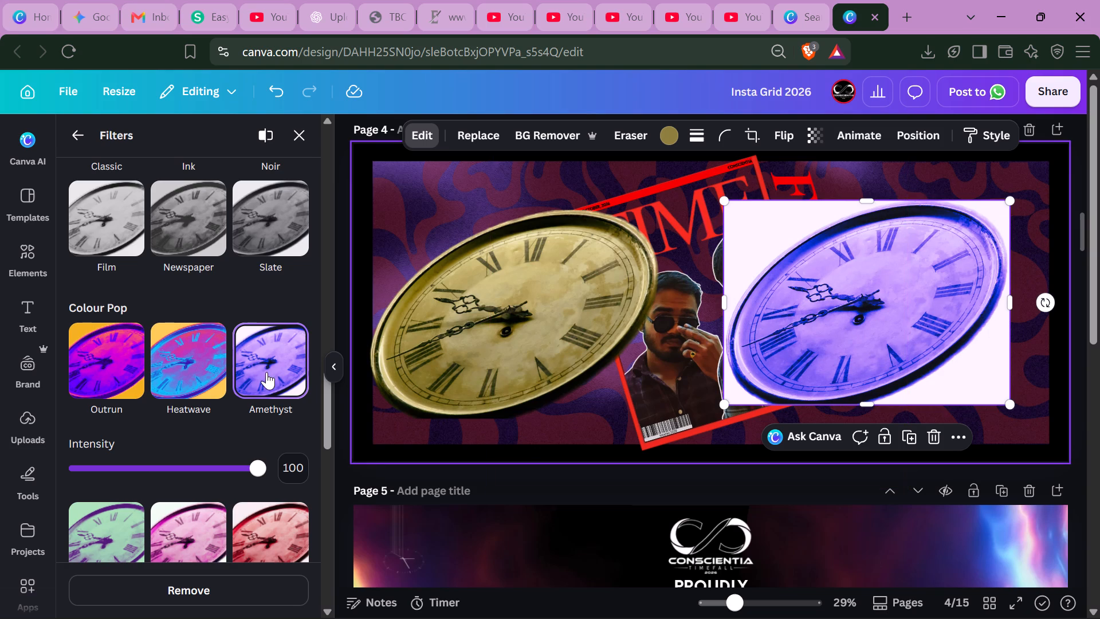
# Apply the Minty filter from Colour Pop to the white-background clock image on page 4.
pyautogui.scroll(-2, 256, 397)
pyautogui.click(124, 355)
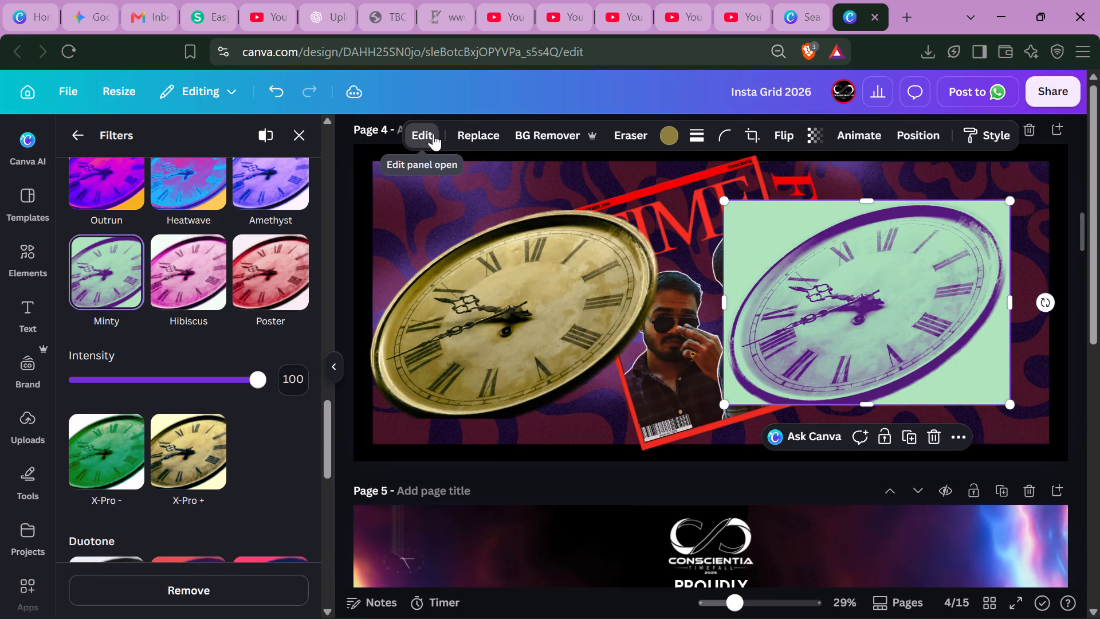
# Browse the available filters from Natural through Duotone for another colour treatment for the clock image.
pyautogui.scroll(6, 189, 306)
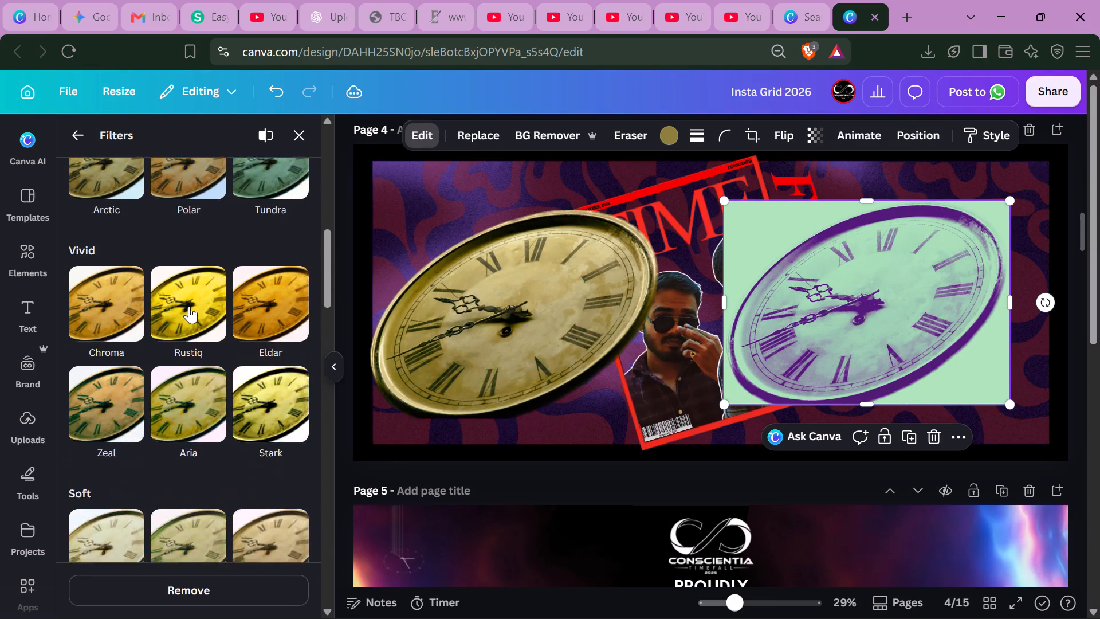
pyautogui.scroll(6, 189, 306)
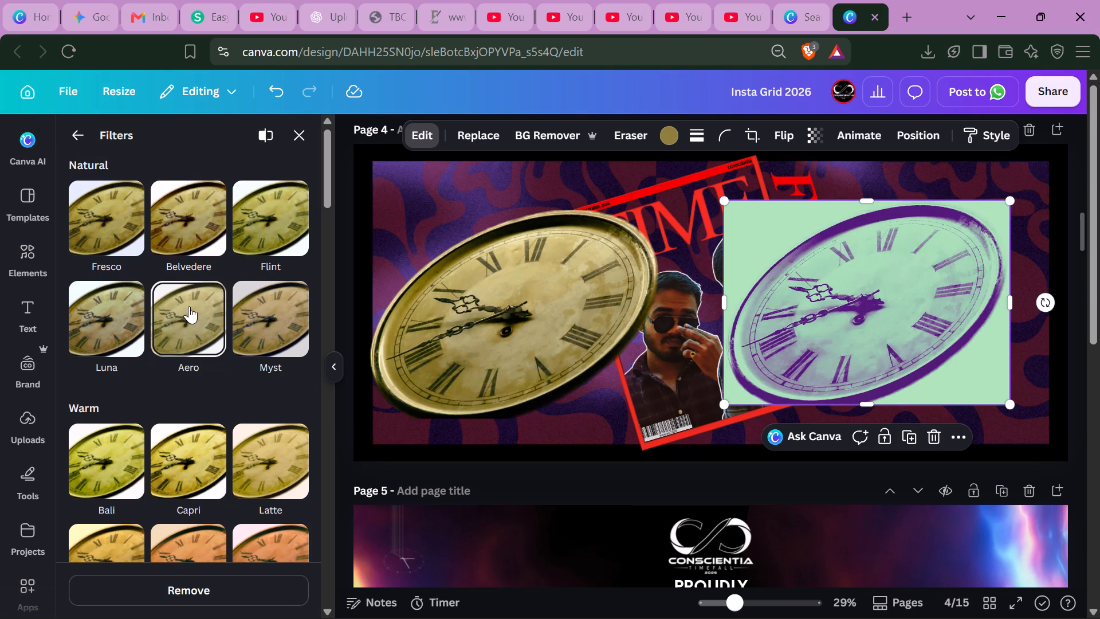
pyautogui.scroll(-8, 189, 306)
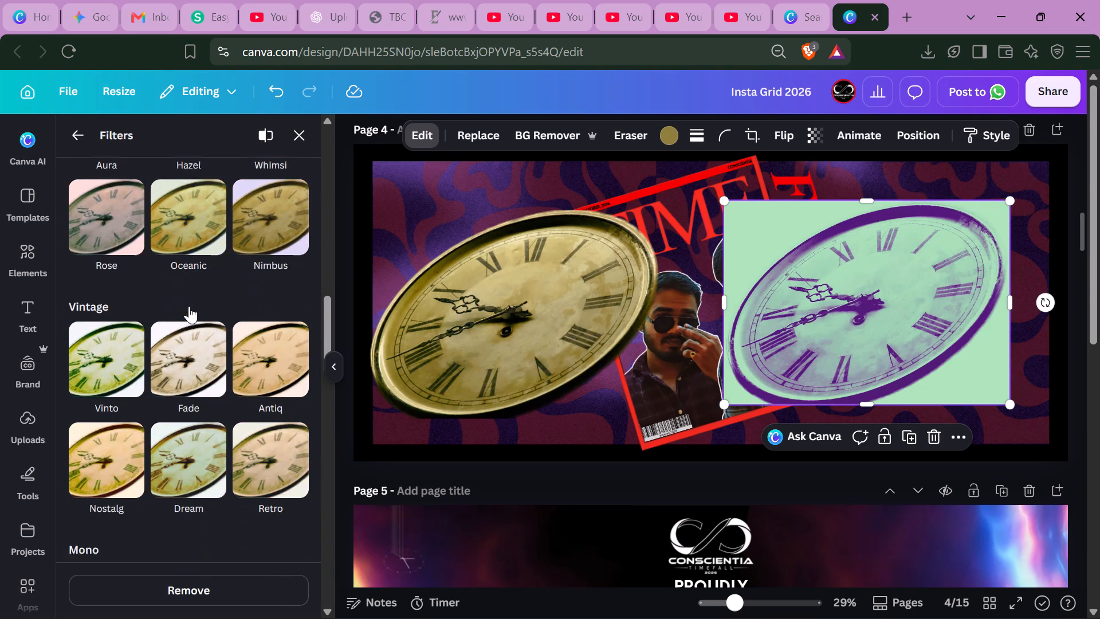
pyautogui.scroll(-5, 189, 306)
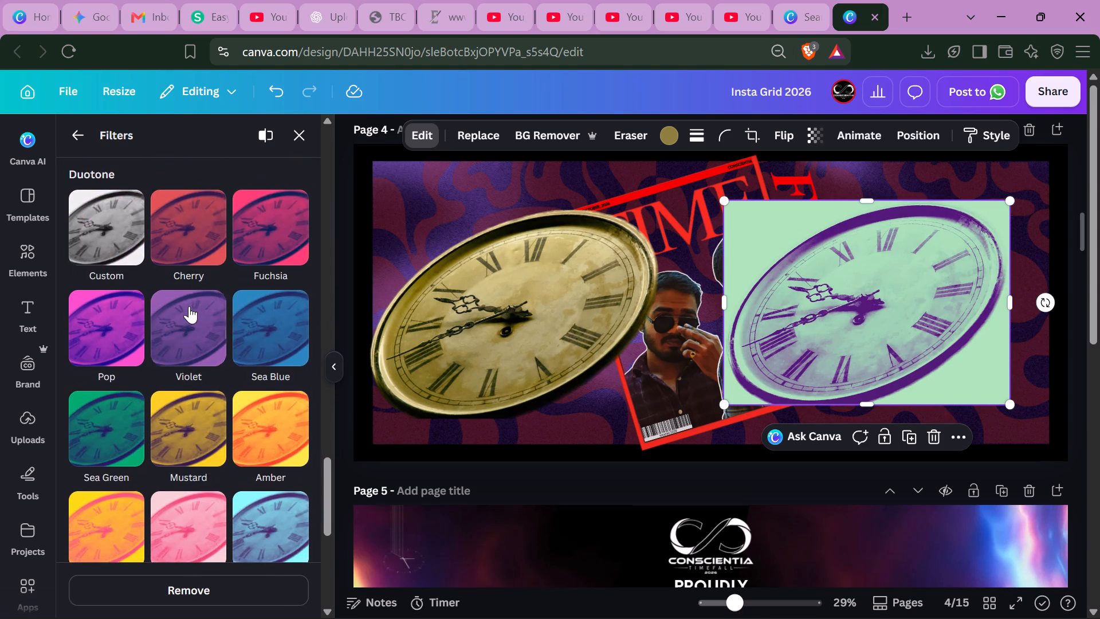
pyautogui.scroll(-8, 189, 306)
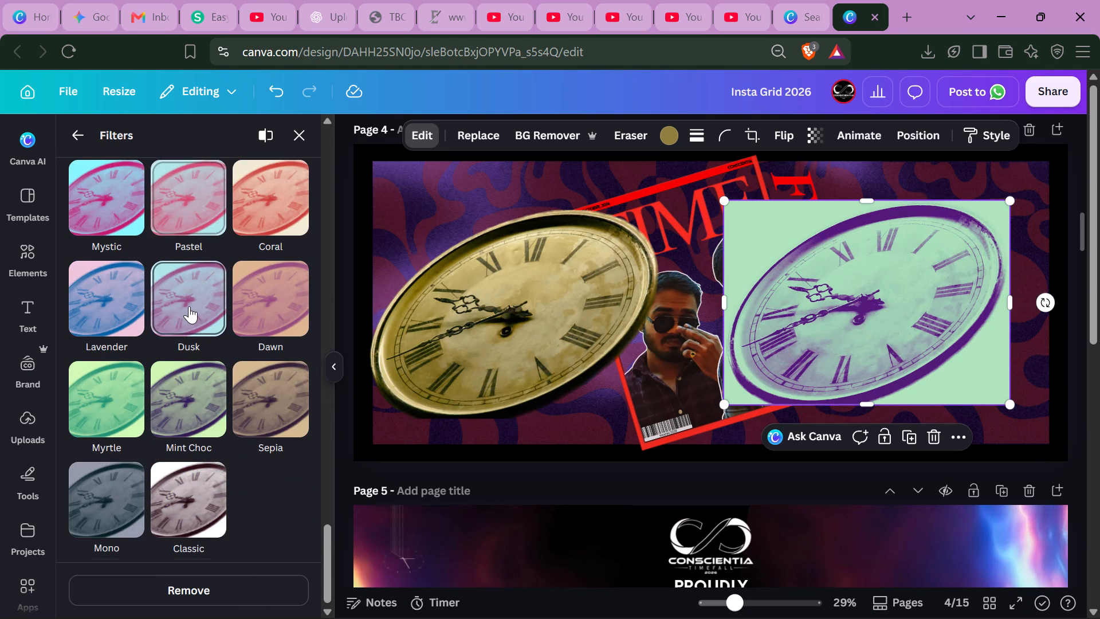
# Try the Mono and Coral Duotone filters on the white-background clock image on page 4.
pyautogui.click(115, 508)
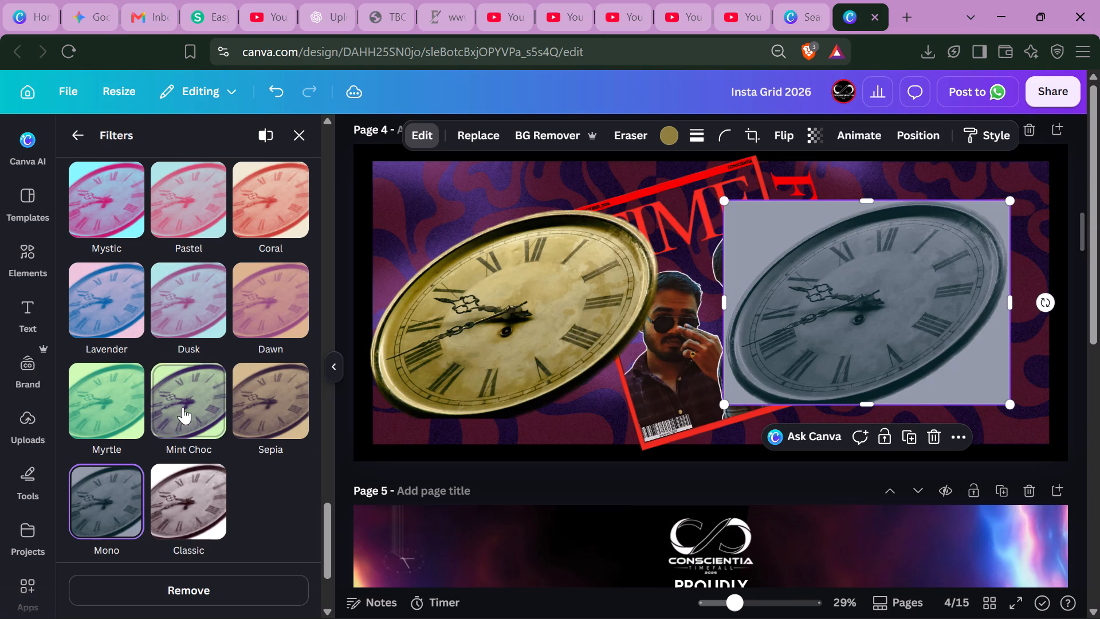
pyautogui.scroll(1, 232, 383)
pyautogui.click(257, 318)
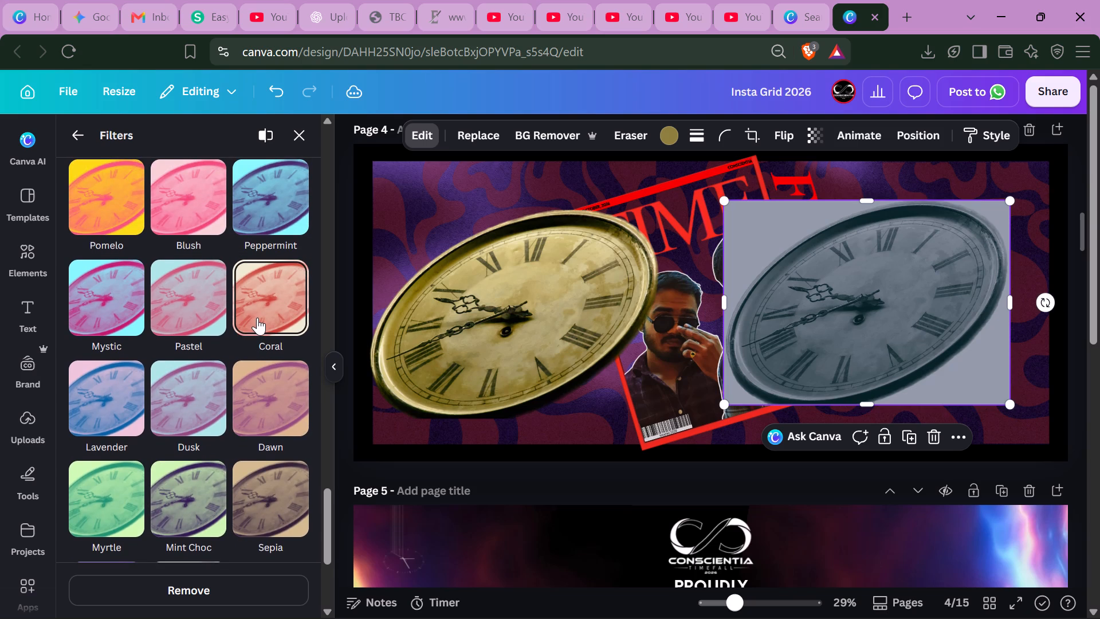
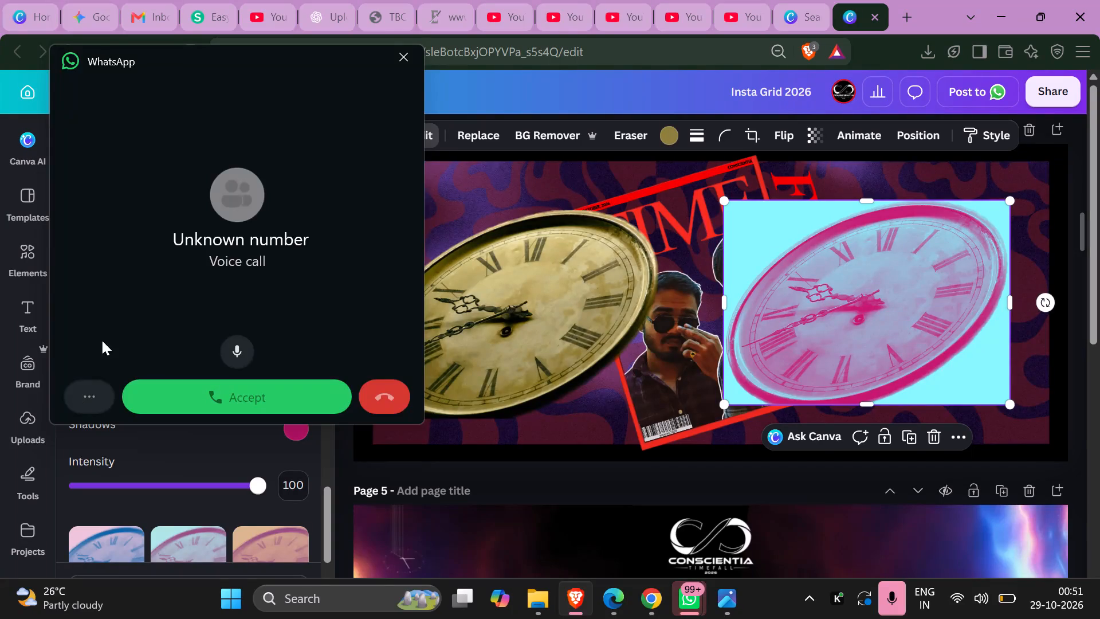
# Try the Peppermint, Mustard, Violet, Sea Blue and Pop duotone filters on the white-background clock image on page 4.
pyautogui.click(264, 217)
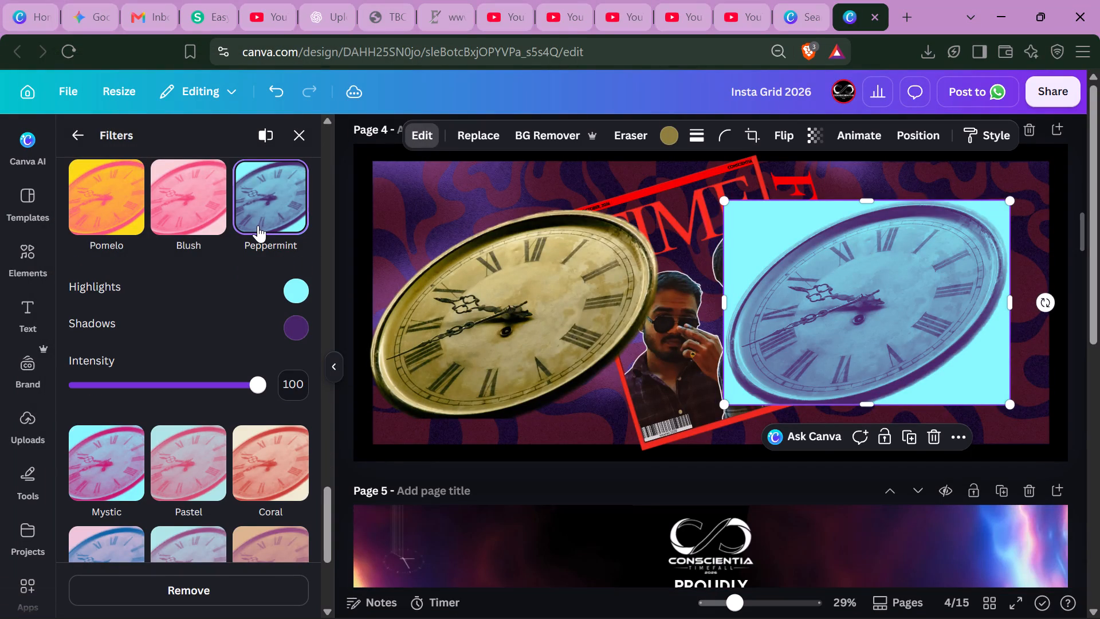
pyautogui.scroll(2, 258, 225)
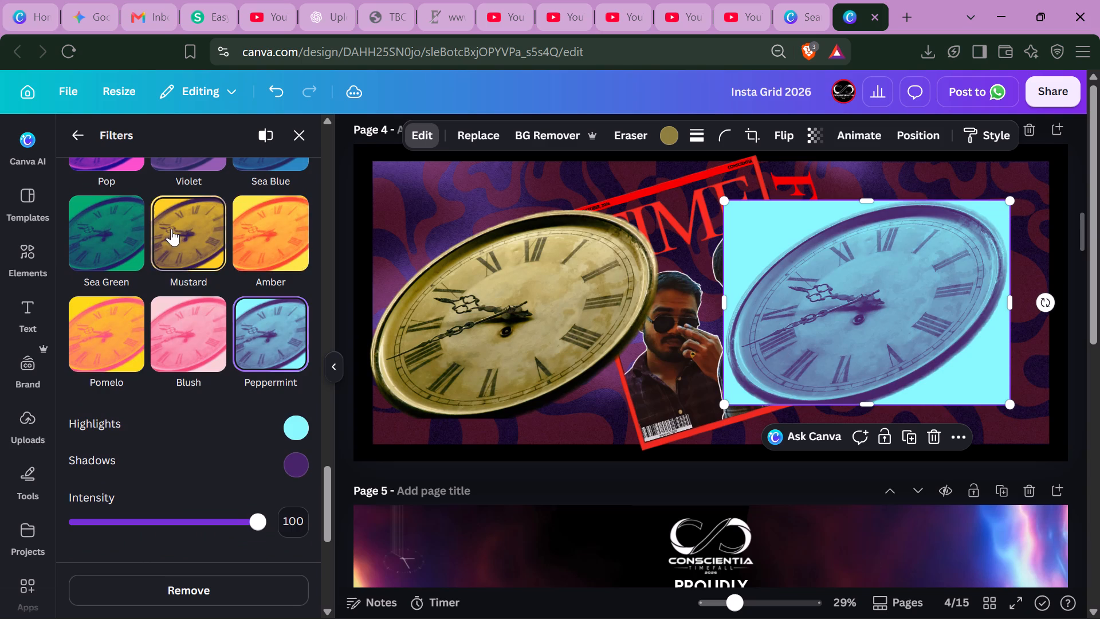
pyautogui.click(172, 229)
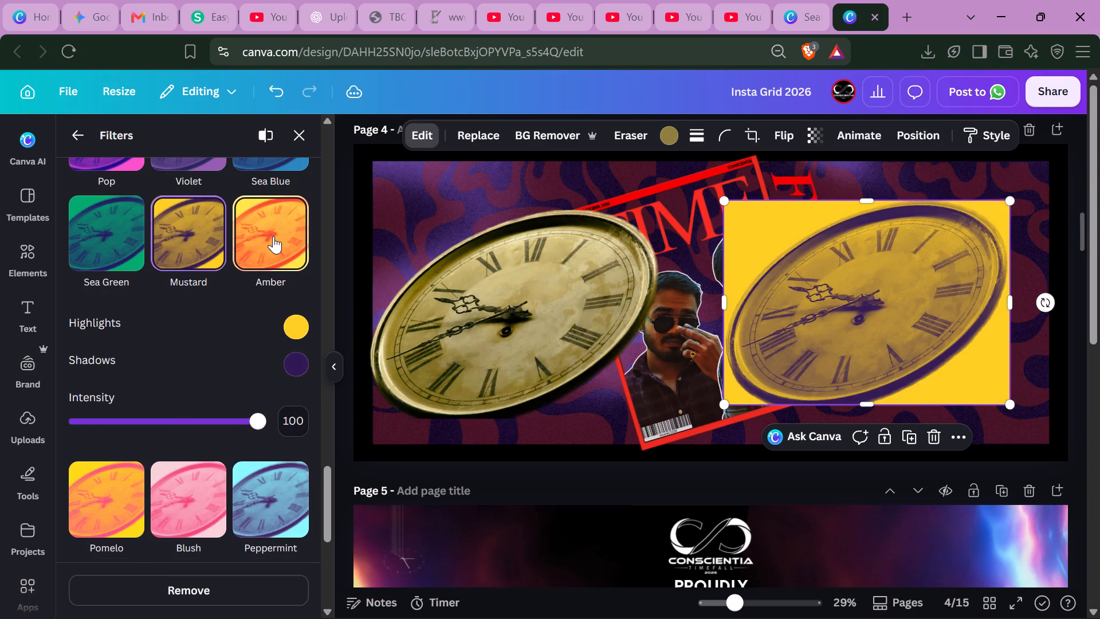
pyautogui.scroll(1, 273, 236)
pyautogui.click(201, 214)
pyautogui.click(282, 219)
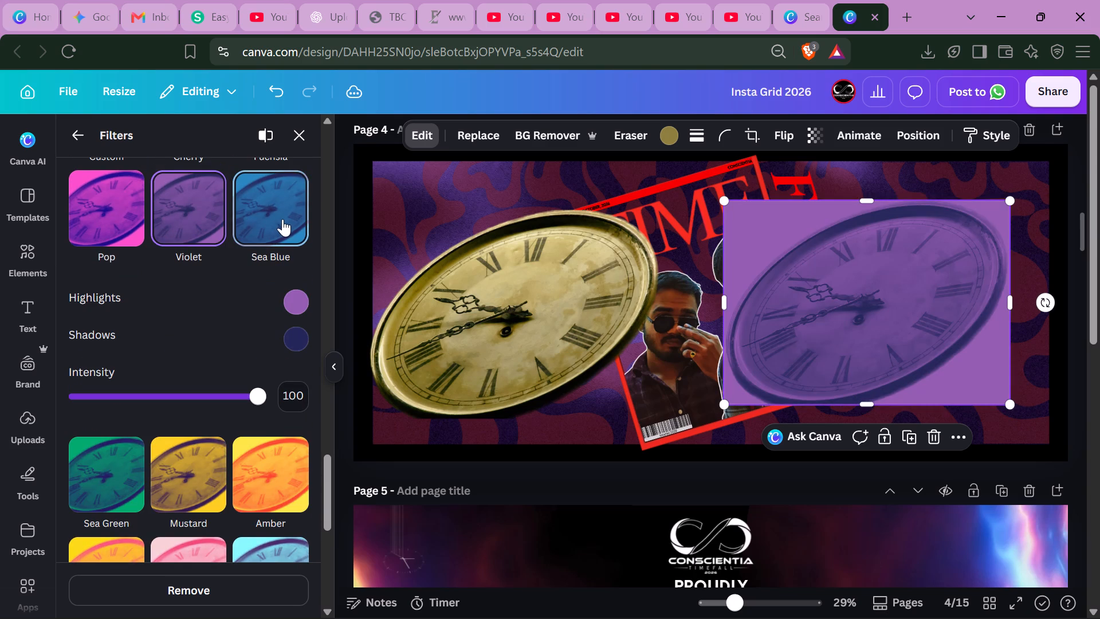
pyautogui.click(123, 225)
# Apply the Mustard duotone filter to the white-background clock image on page 4.
pyautogui.click(182, 471)
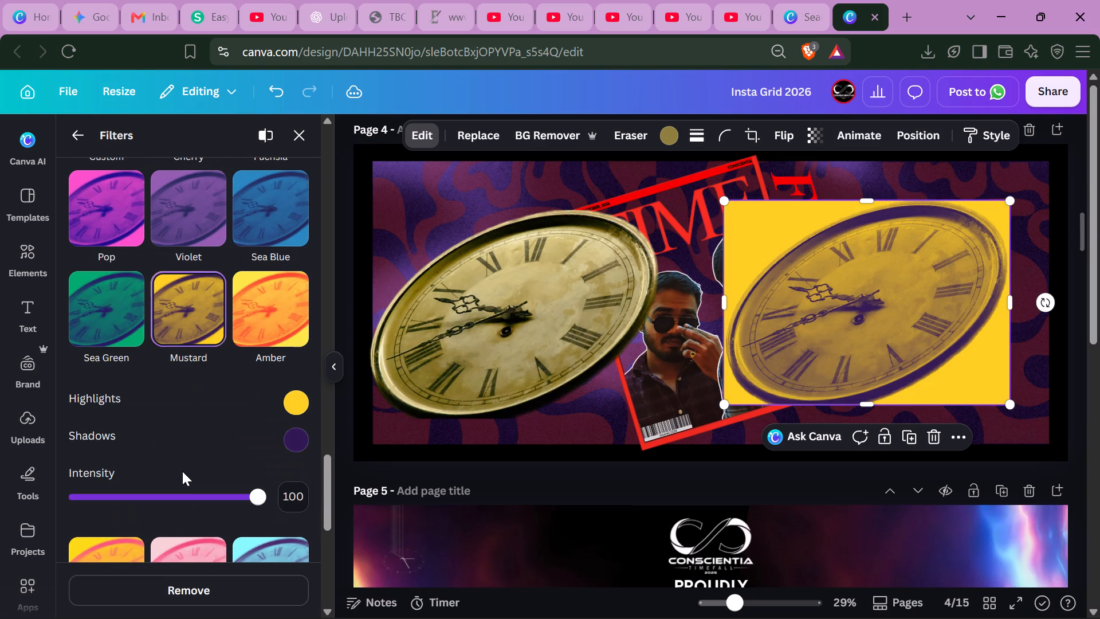
pyautogui.scroll(-2, 182, 471)
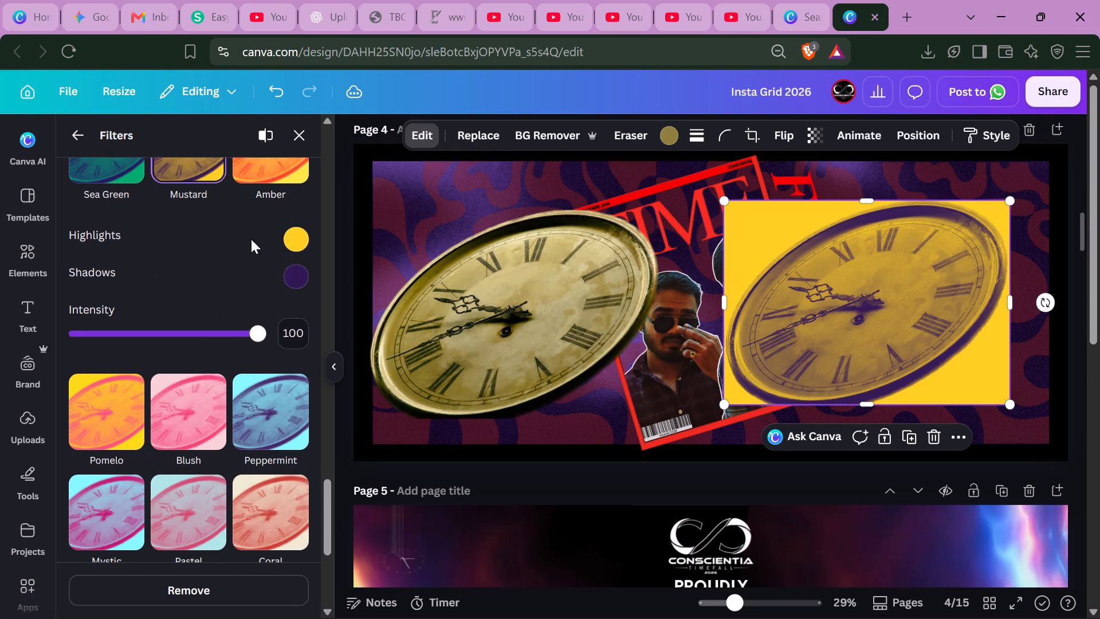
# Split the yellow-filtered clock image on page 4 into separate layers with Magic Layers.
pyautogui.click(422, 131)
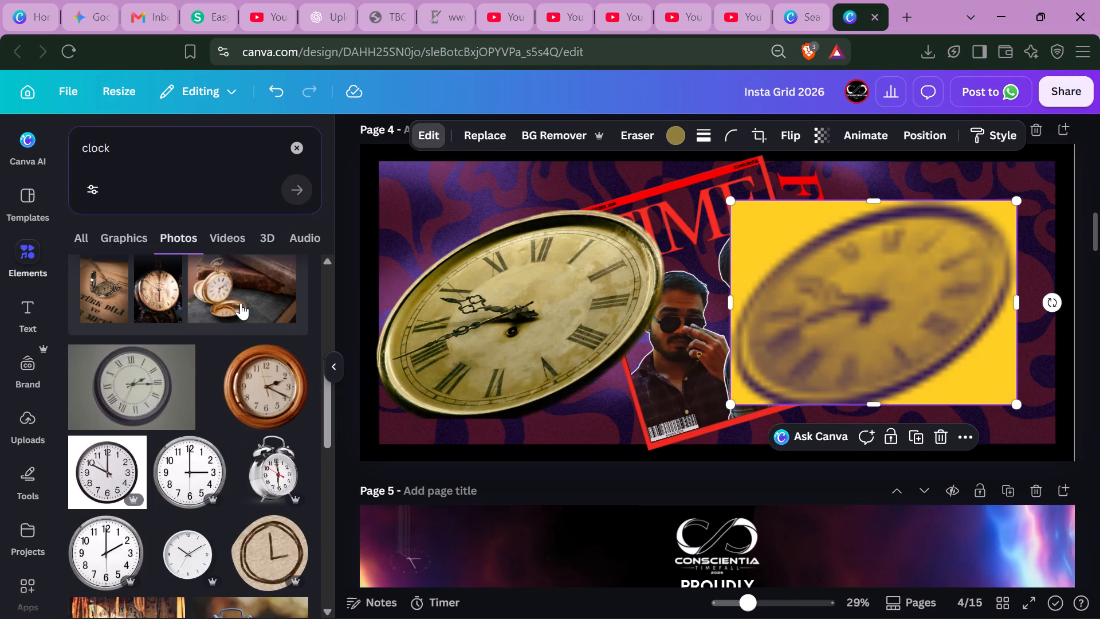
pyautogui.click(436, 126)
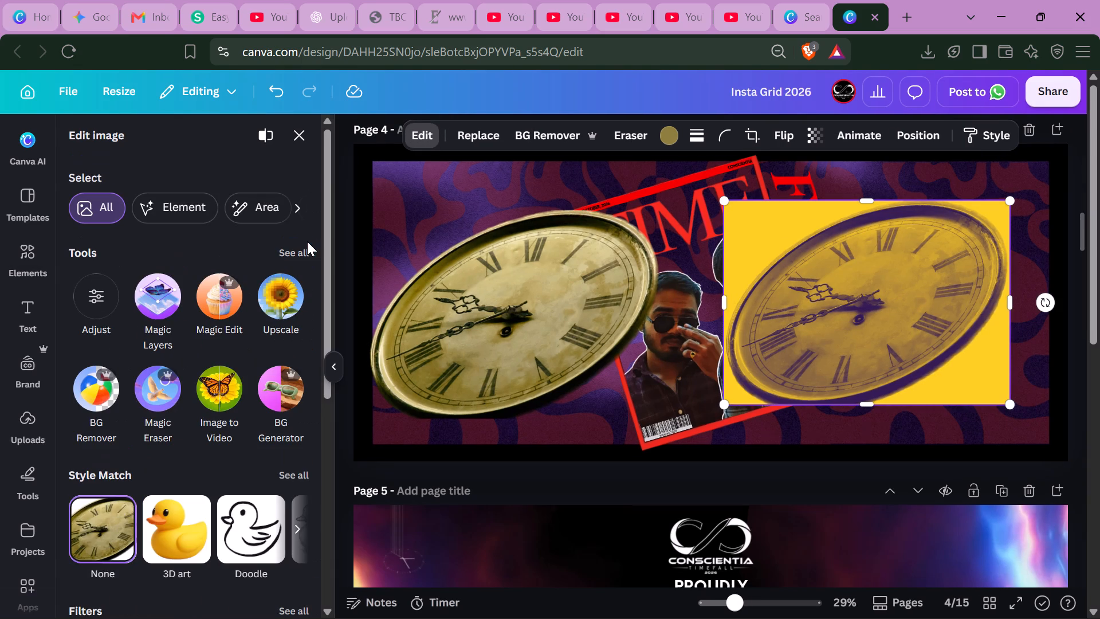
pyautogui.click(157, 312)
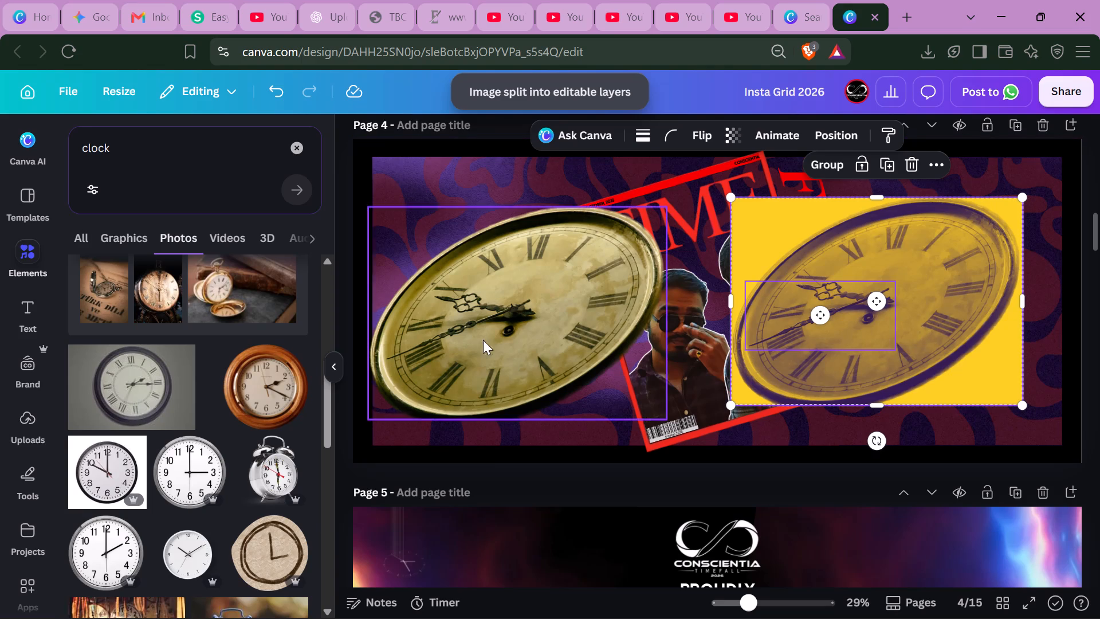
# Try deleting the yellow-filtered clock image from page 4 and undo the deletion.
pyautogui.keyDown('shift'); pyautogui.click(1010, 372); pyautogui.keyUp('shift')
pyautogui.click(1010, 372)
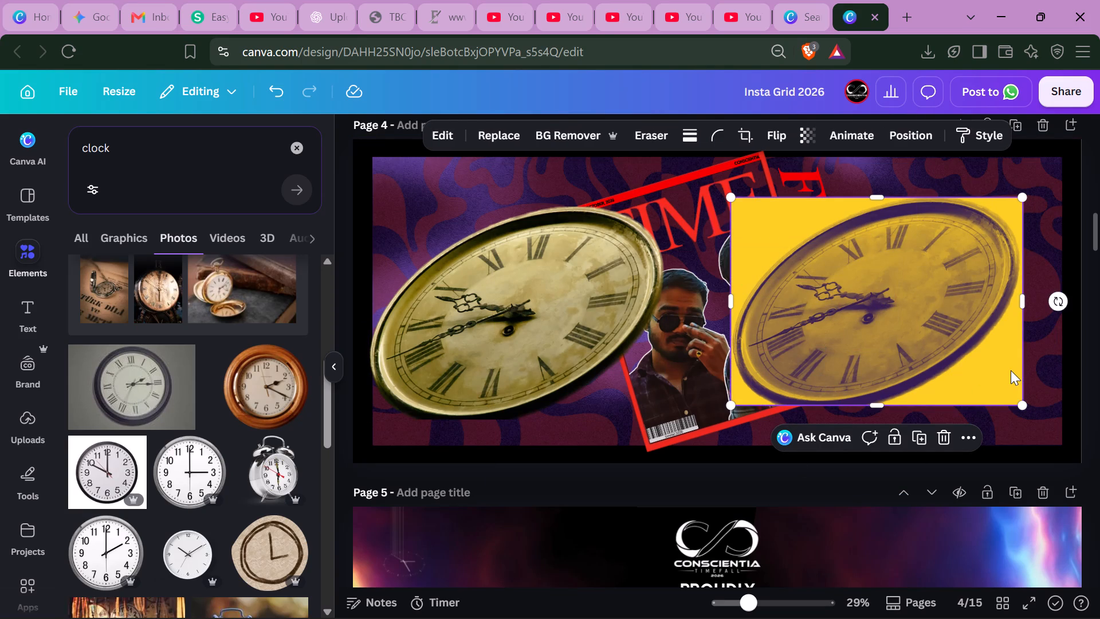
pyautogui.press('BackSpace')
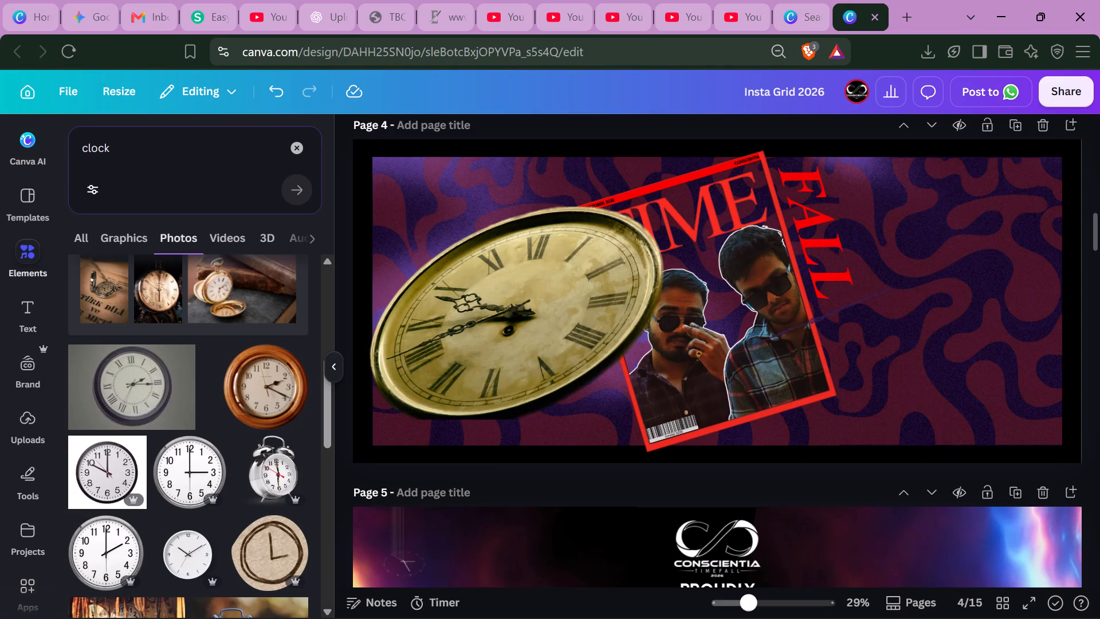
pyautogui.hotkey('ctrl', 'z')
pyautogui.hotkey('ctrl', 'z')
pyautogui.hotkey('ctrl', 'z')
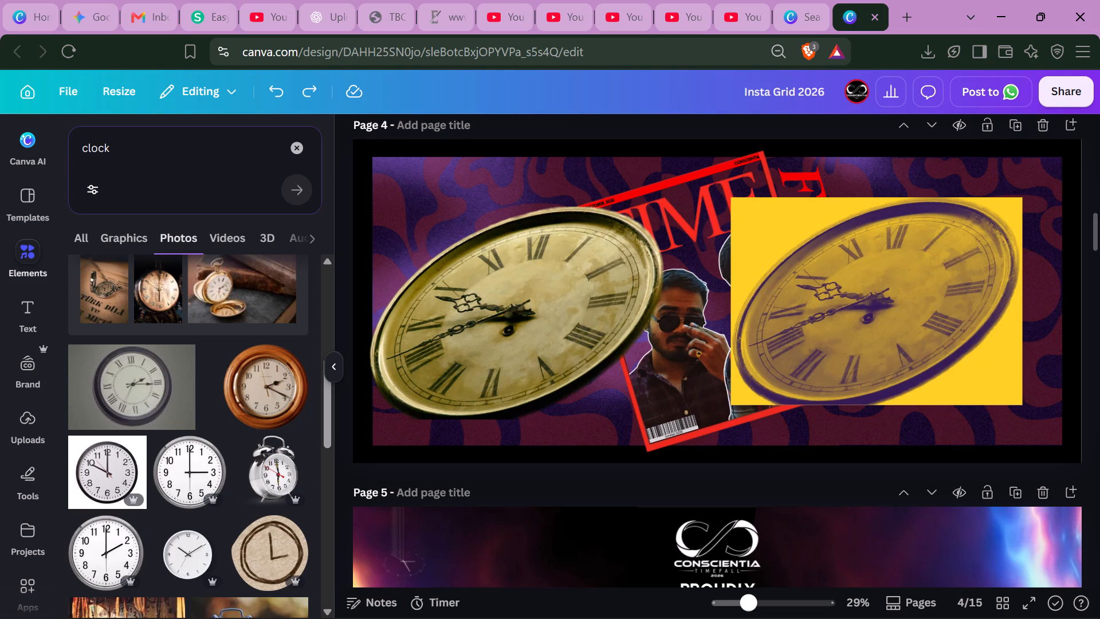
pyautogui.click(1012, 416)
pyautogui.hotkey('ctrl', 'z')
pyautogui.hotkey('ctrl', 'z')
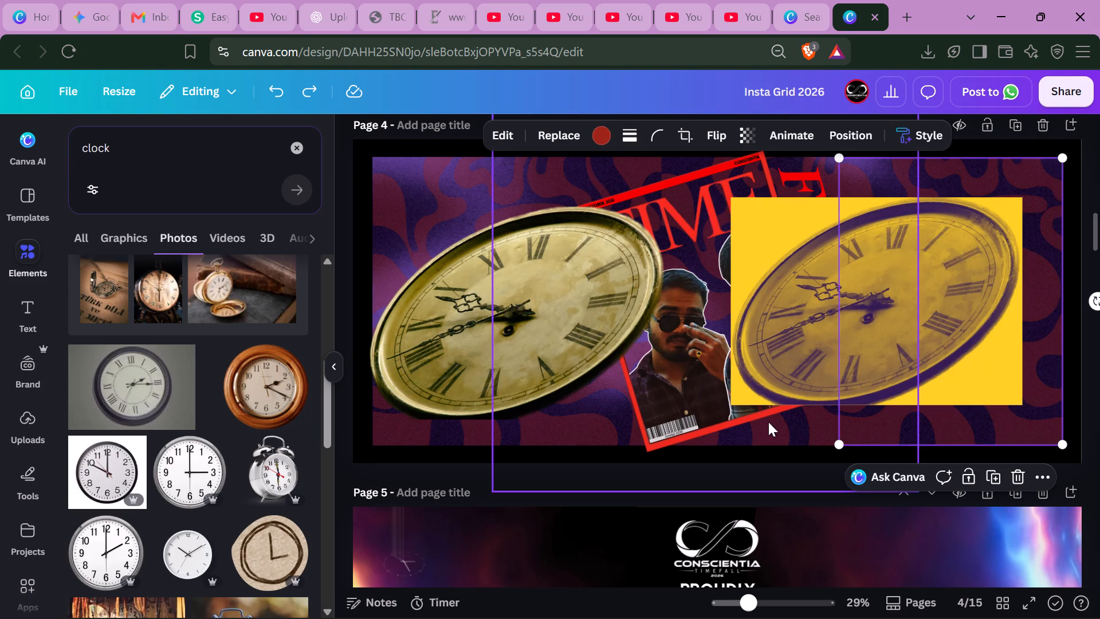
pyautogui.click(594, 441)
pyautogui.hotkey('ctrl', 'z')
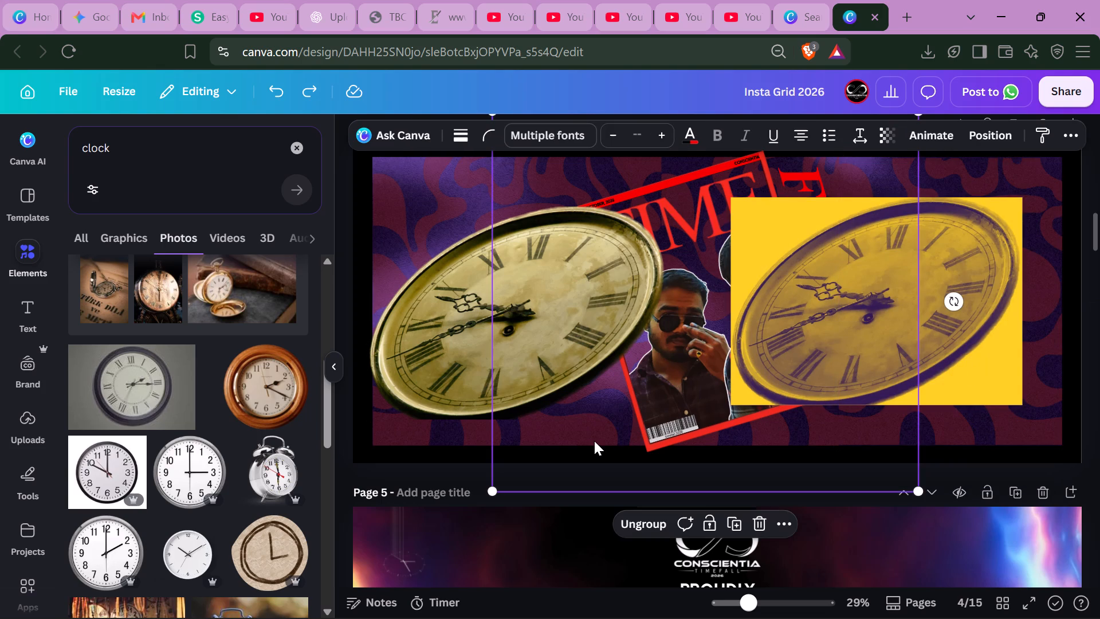
# Delete the yellow-filtered clock image from page 4.
pyautogui.click(1009, 381)
pyautogui.press('BackSpace')
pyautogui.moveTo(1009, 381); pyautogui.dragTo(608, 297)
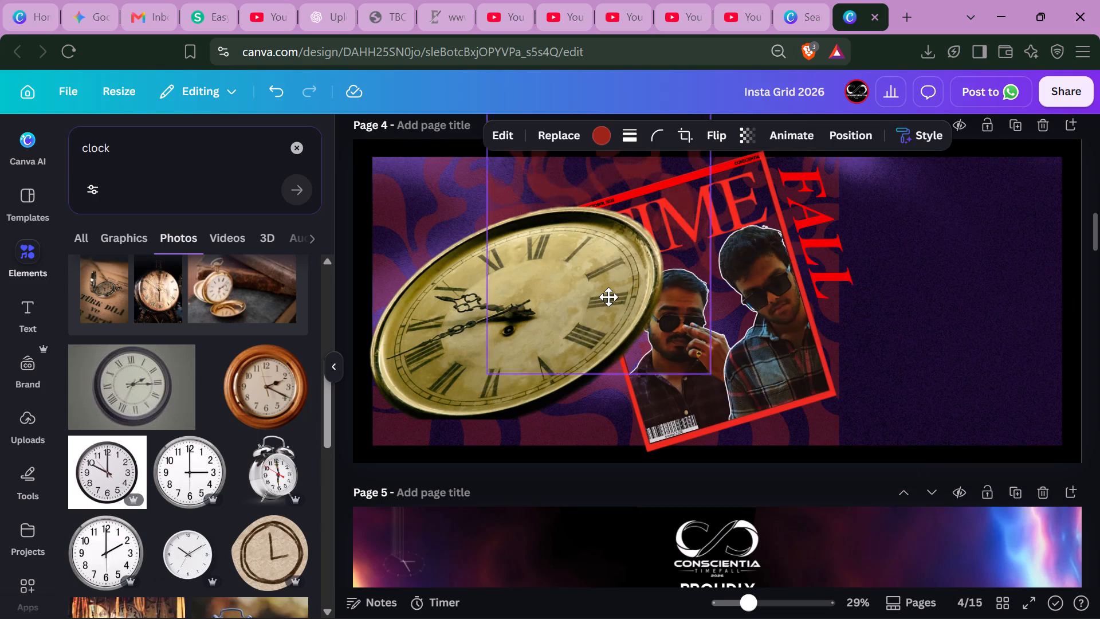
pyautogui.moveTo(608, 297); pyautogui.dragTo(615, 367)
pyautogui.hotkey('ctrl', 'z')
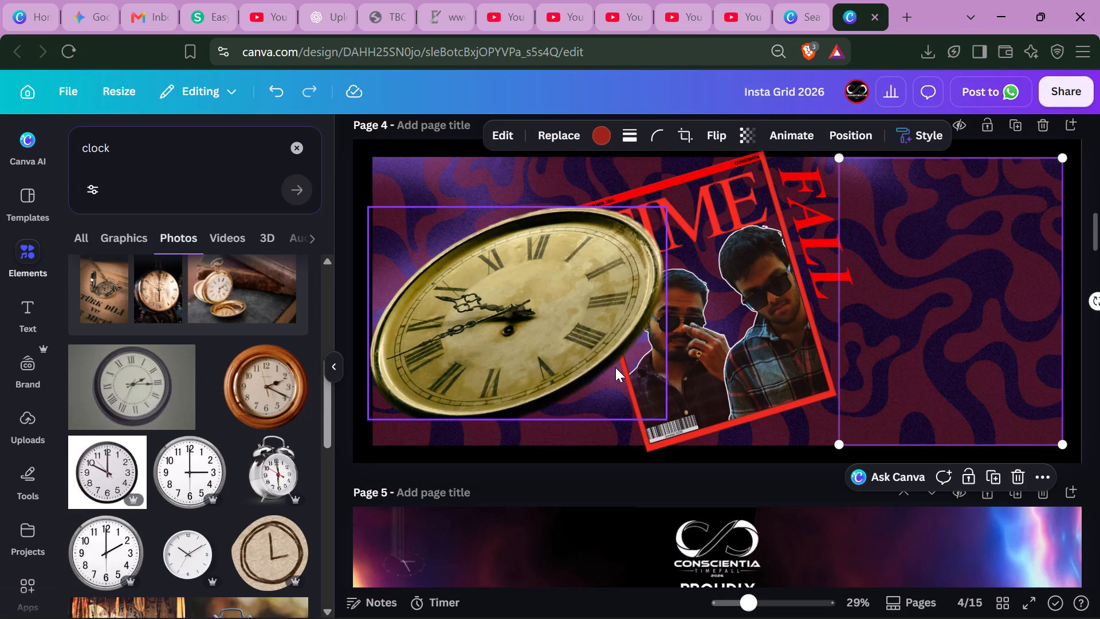
# Move the antique clock to the right half of page 4 and send it backward behind the TIME magazine cover.
pyautogui.moveTo(554, 336); pyautogui.dragTo(942, 305)
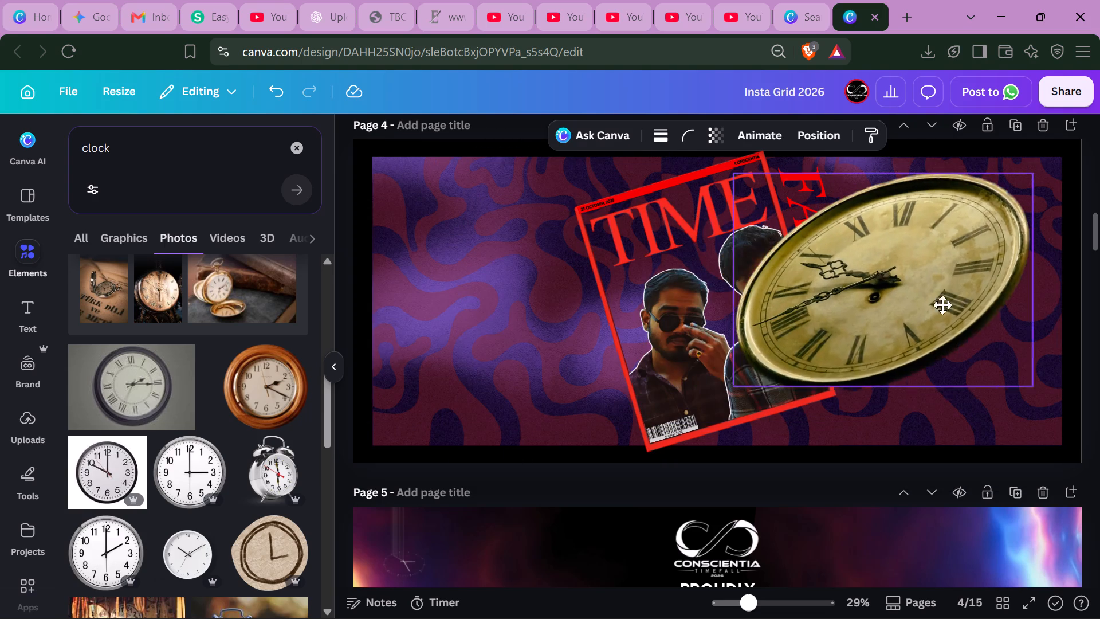
pyautogui.moveTo(942, 305); pyautogui.dragTo(956, 316)
pyautogui.click(826, 130)
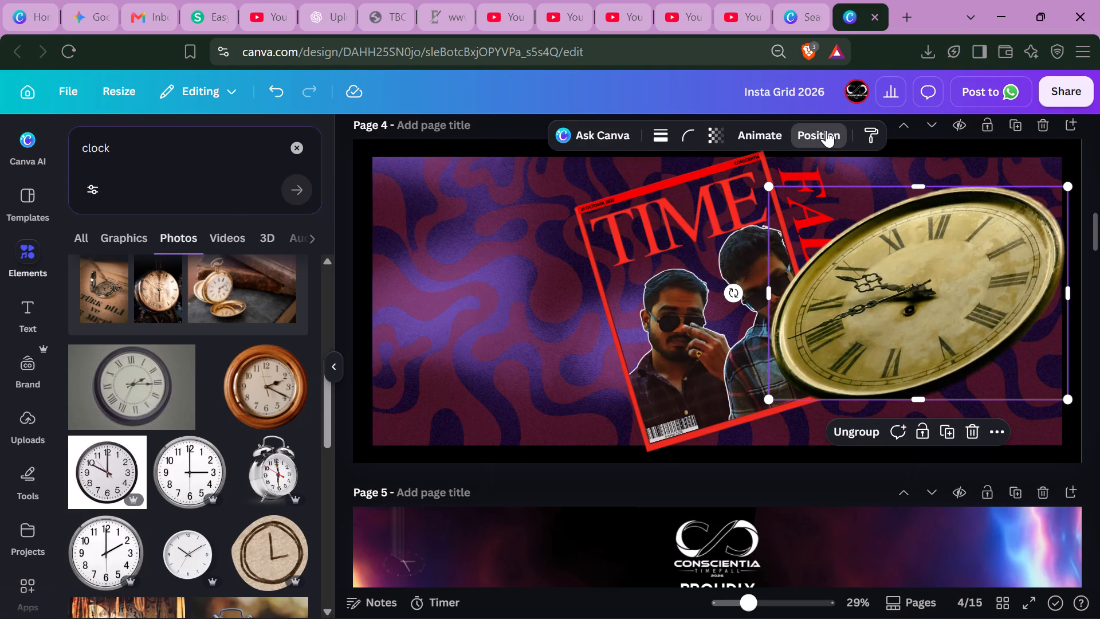
pyautogui.click(241, 245)
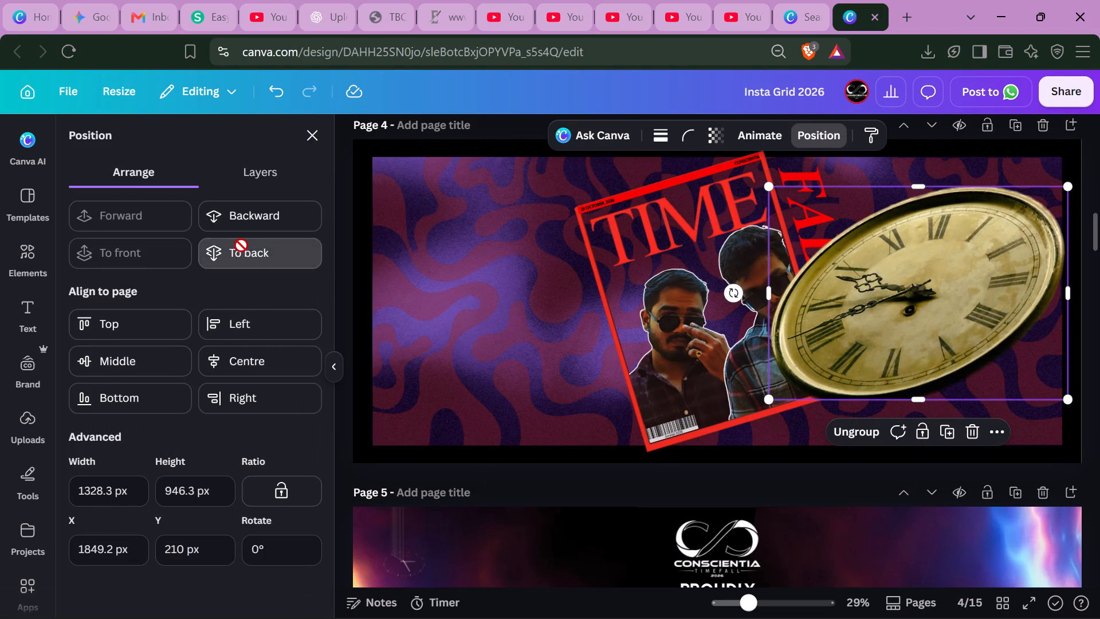
pyautogui.click(121, 258)
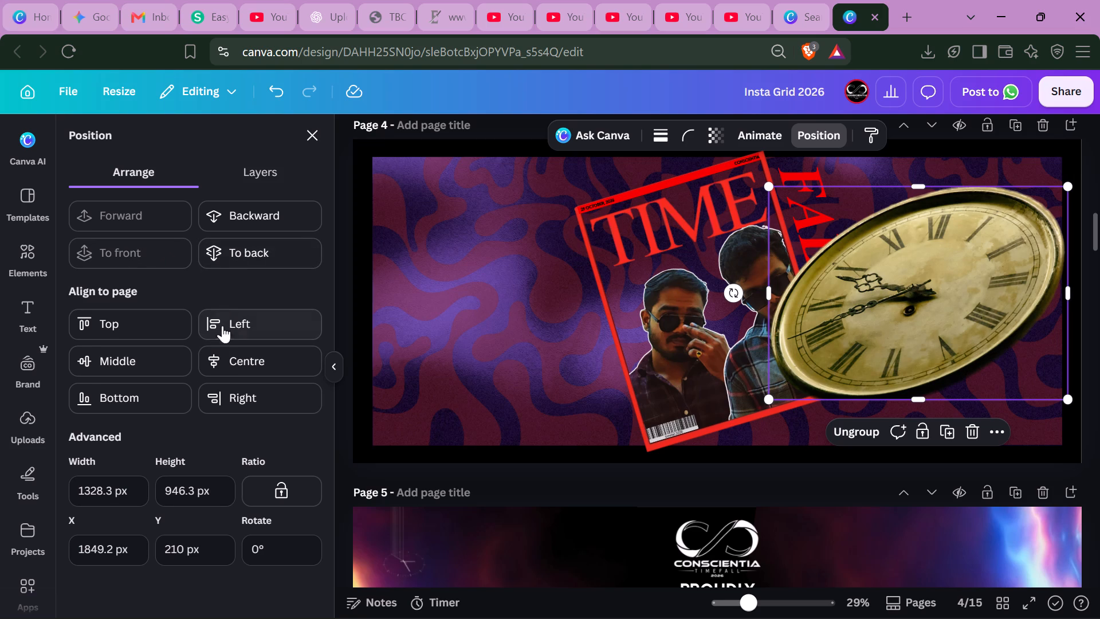
pyautogui.click(230, 214)
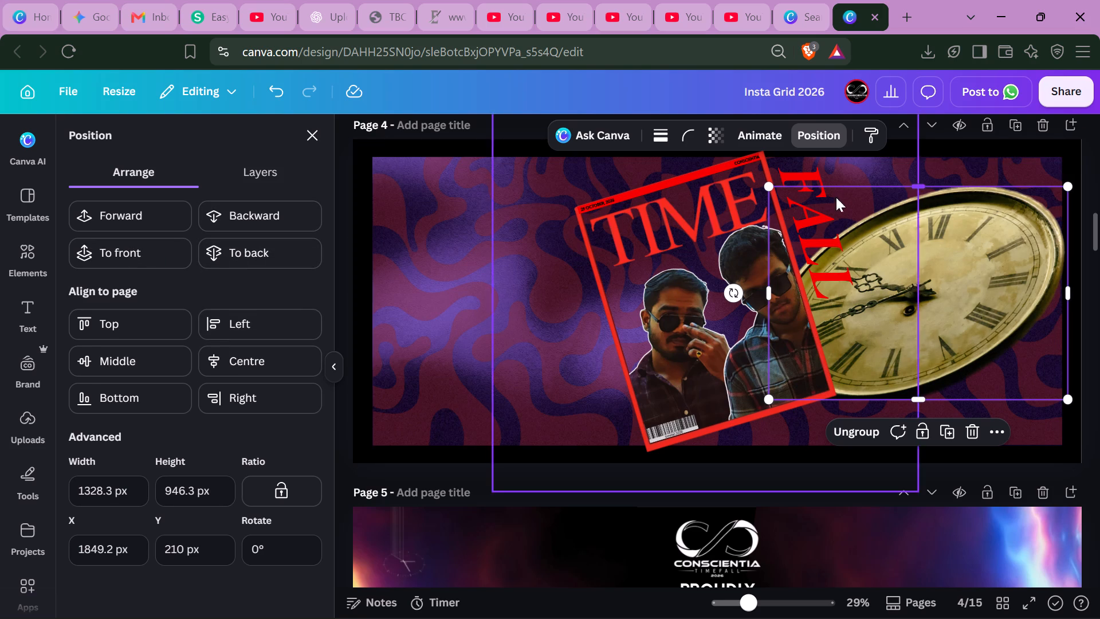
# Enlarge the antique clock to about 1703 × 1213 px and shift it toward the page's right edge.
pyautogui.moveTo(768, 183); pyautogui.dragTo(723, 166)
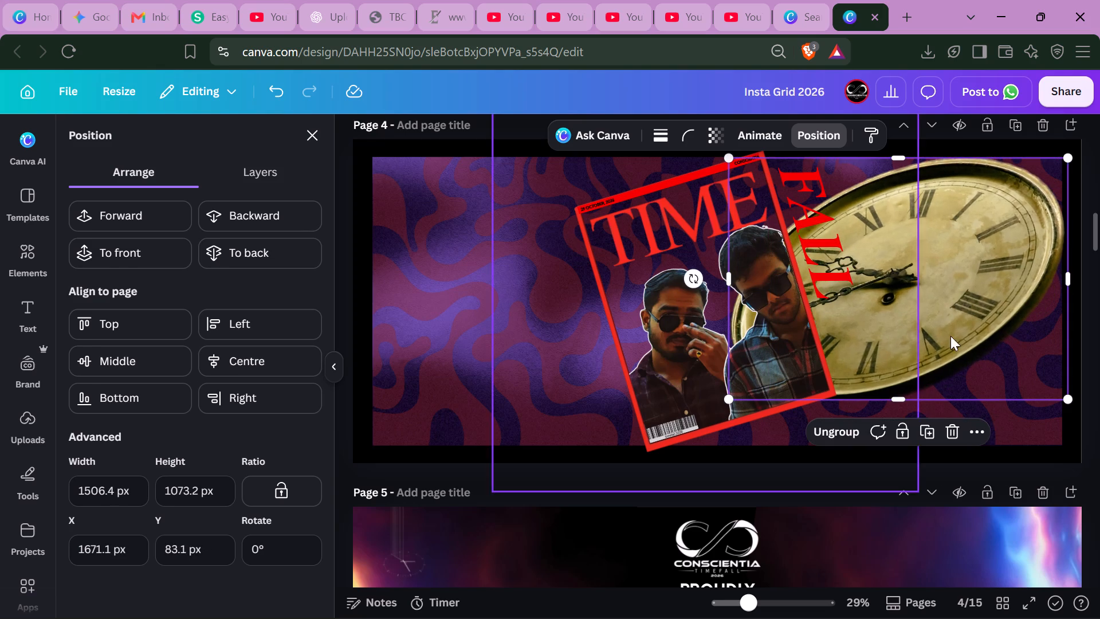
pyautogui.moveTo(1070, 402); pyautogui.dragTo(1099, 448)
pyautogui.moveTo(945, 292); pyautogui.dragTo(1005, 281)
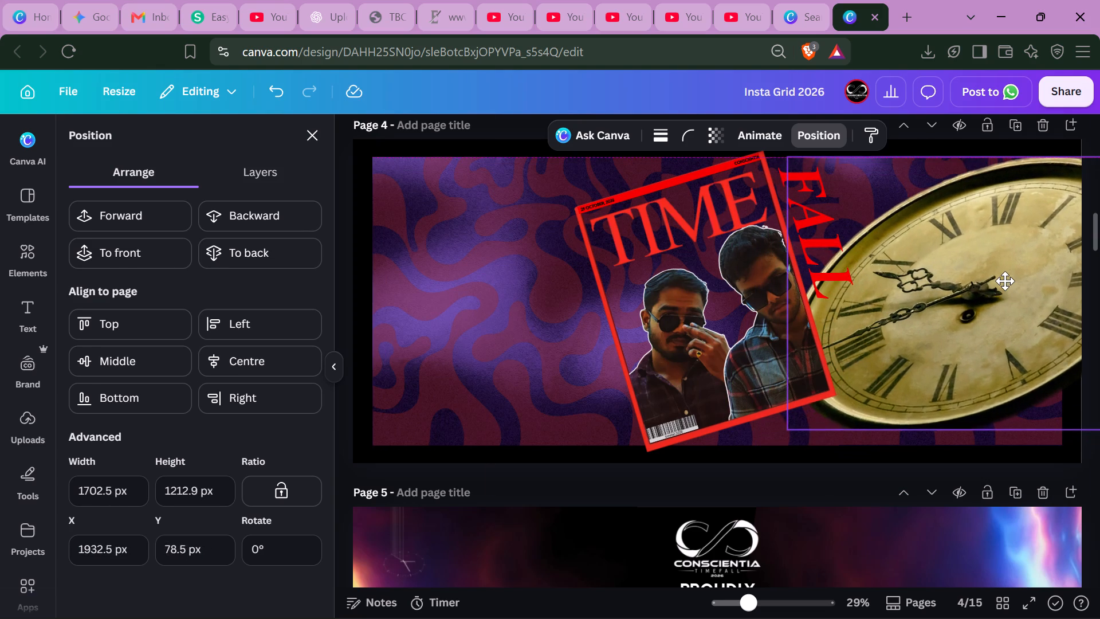
# Move the antique clock to the page's left half, partly behind the TIME cover, sized about 1319 × 940 px at X 89, Y 250.5.
pyautogui.moveTo(1005, 281); pyautogui.dragTo(529, 291)
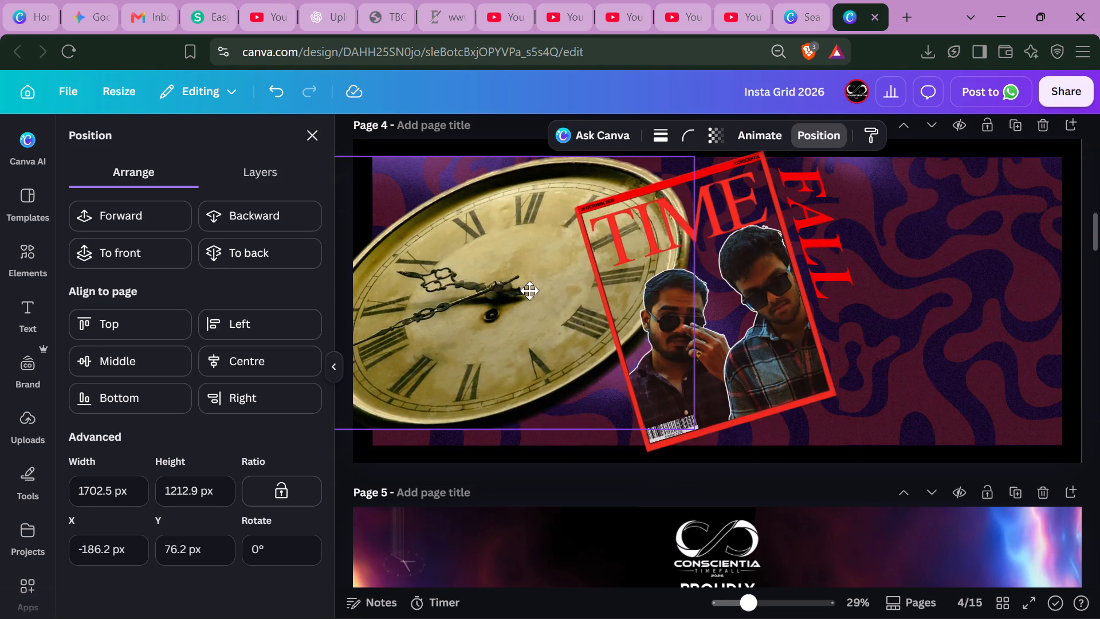
pyautogui.moveTo(529, 291); pyautogui.dragTo(588, 294)
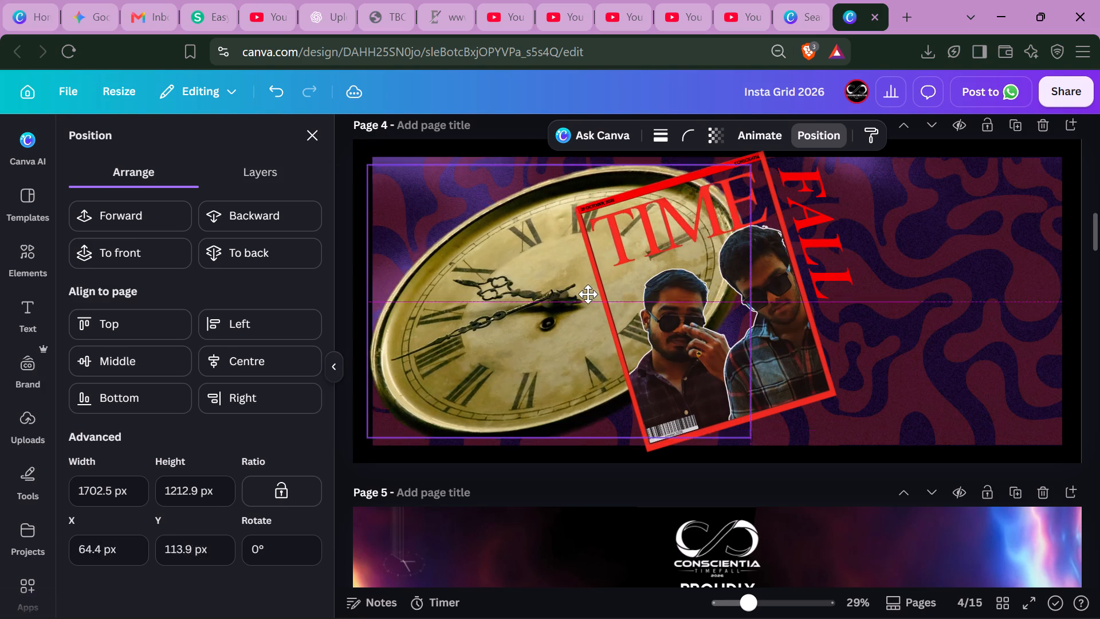
pyautogui.moveTo(588, 294); pyautogui.dragTo(595, 297)
pyautogui.moveTo(760, 163); pyautogui.dragTo(659, 203)
pyautogui.moveTo(552, 341); pyautogui.dragTo(567, 306)
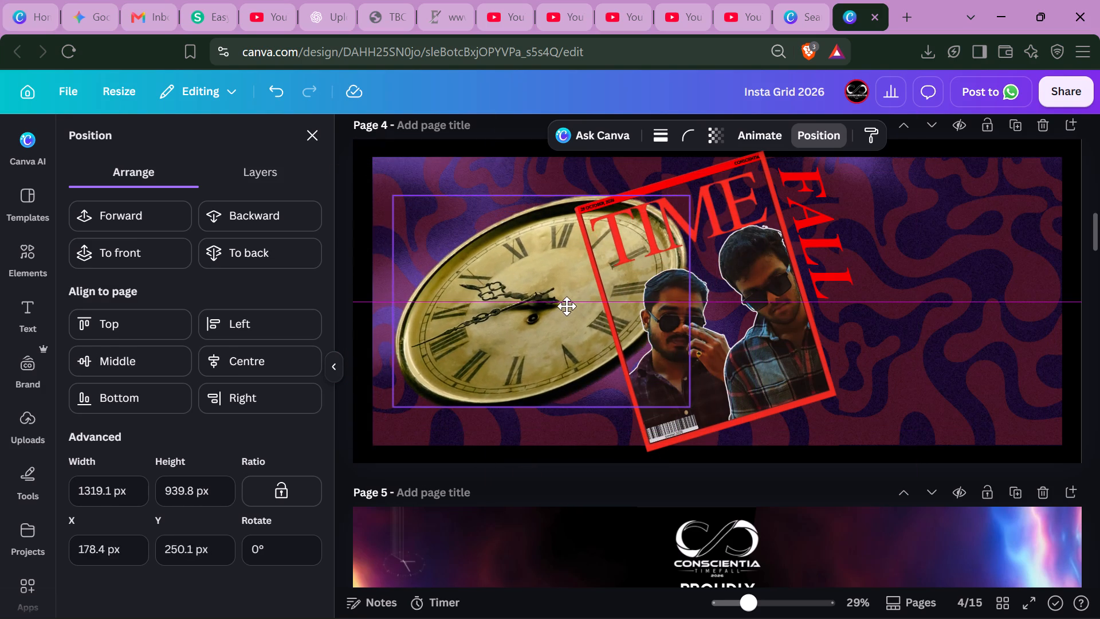
pyautogui.moveTo(567, 306); pyautogui.dragTo(546, 311)
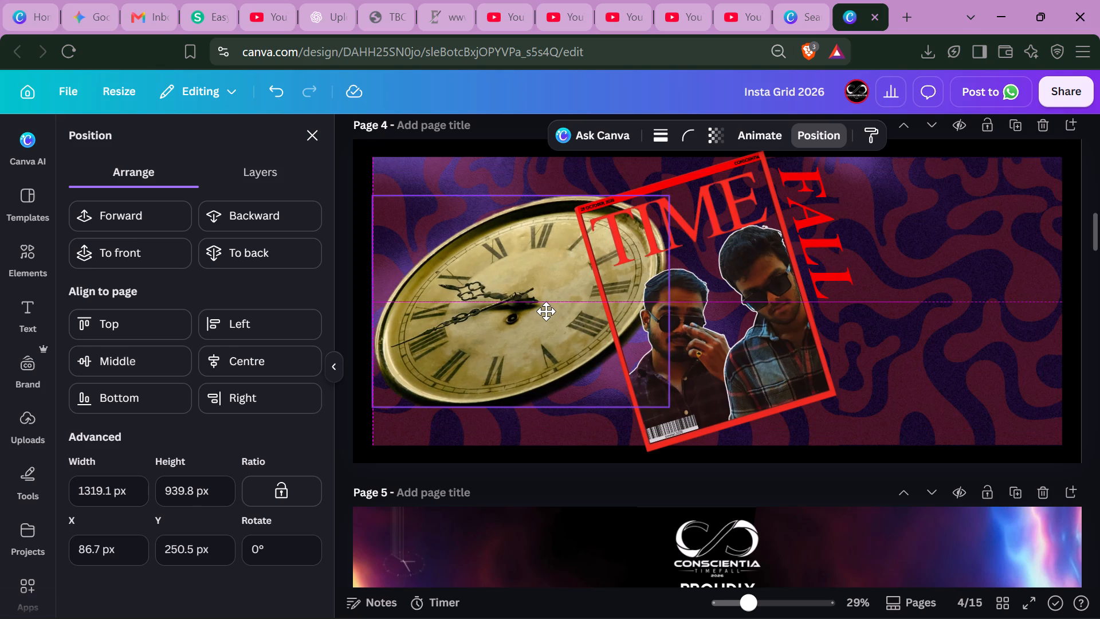
pyautogui.moveTo(546, 311); pyautogui.dragTo(547, 311)
pyautogui.click(454, 144)
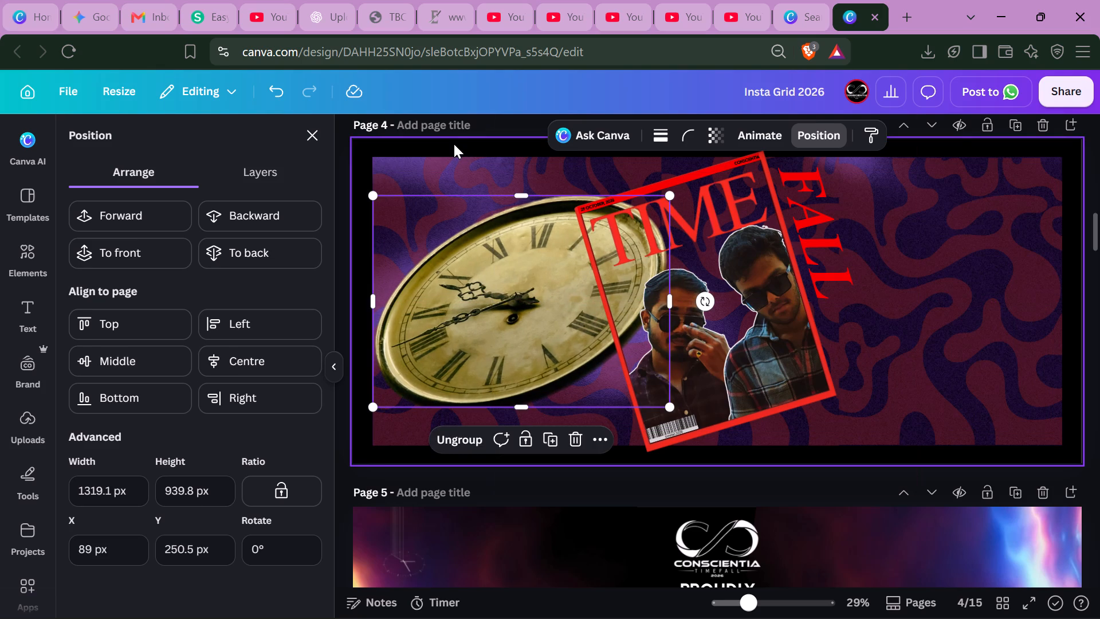
# Set the transparency of the antique clock group to 48.
pyautogui.click(522, 315)
pyautogui.click(477, 321)
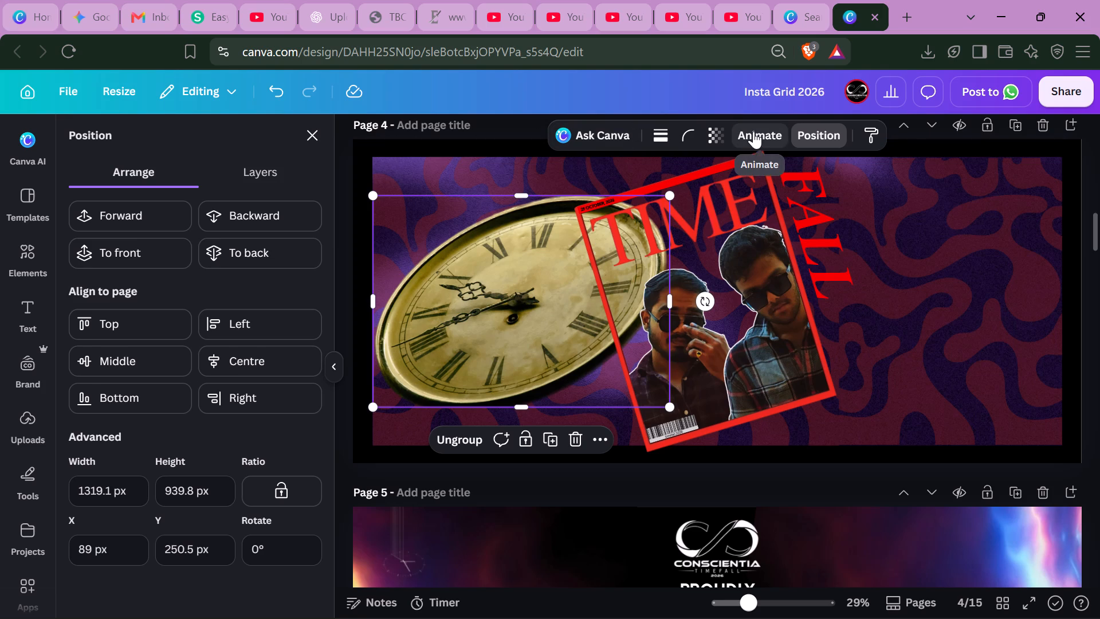
pyautogui.doubleClick(704, 135)
pyautogui.click(704, 135)
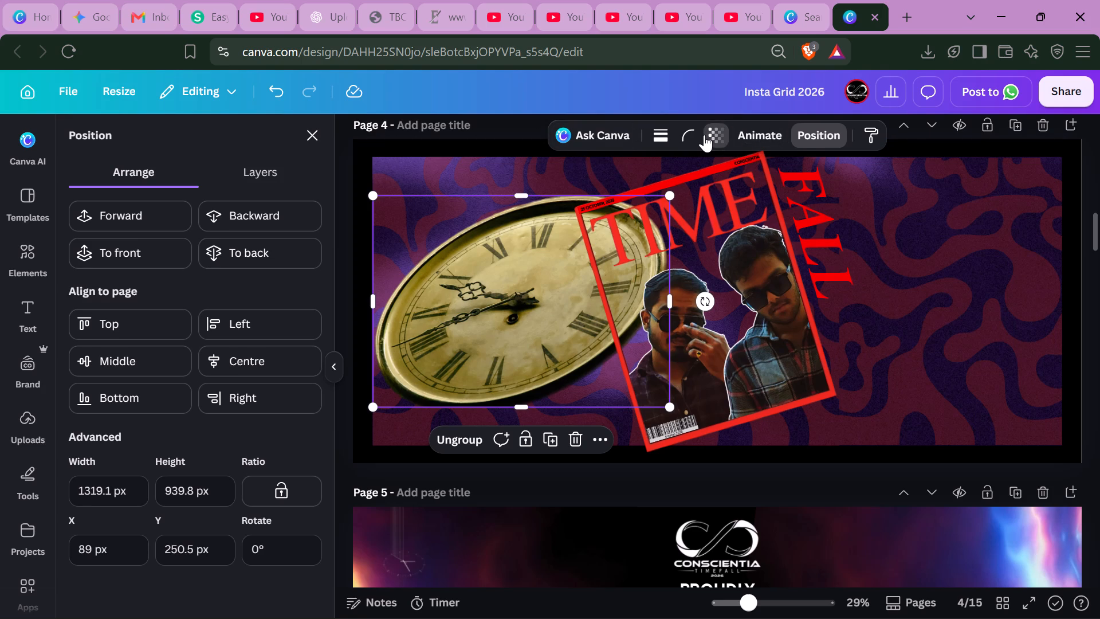
pyautogui.moveTo(741, 202); pyautogui.dragTo(719, 202)
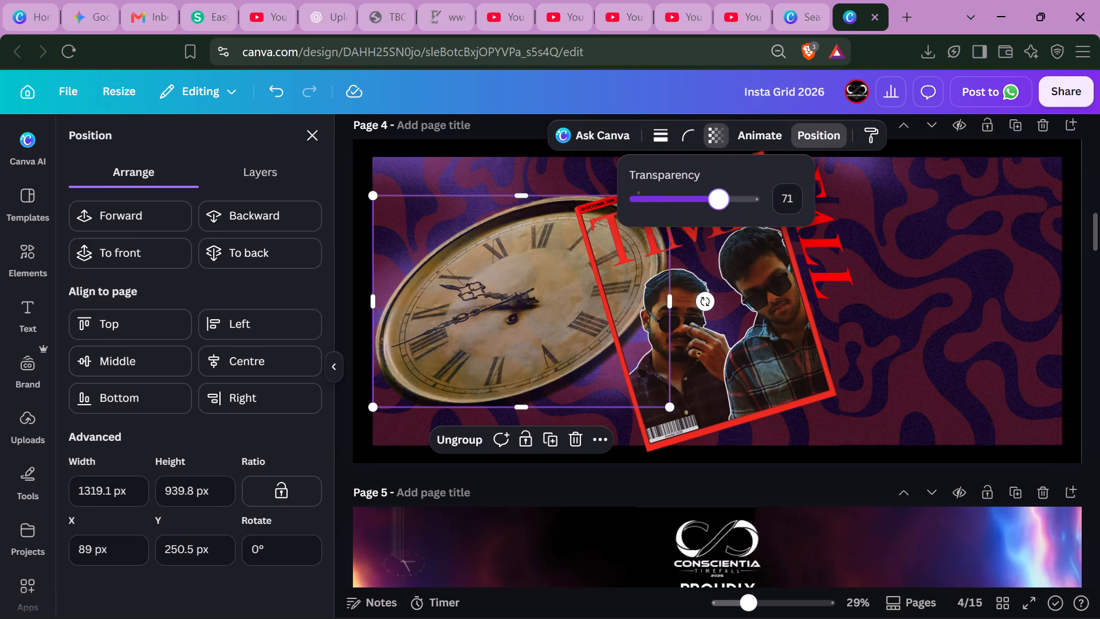
pyautogui.moveTo(719, 202); pyautogui.dragTo(690, 210)
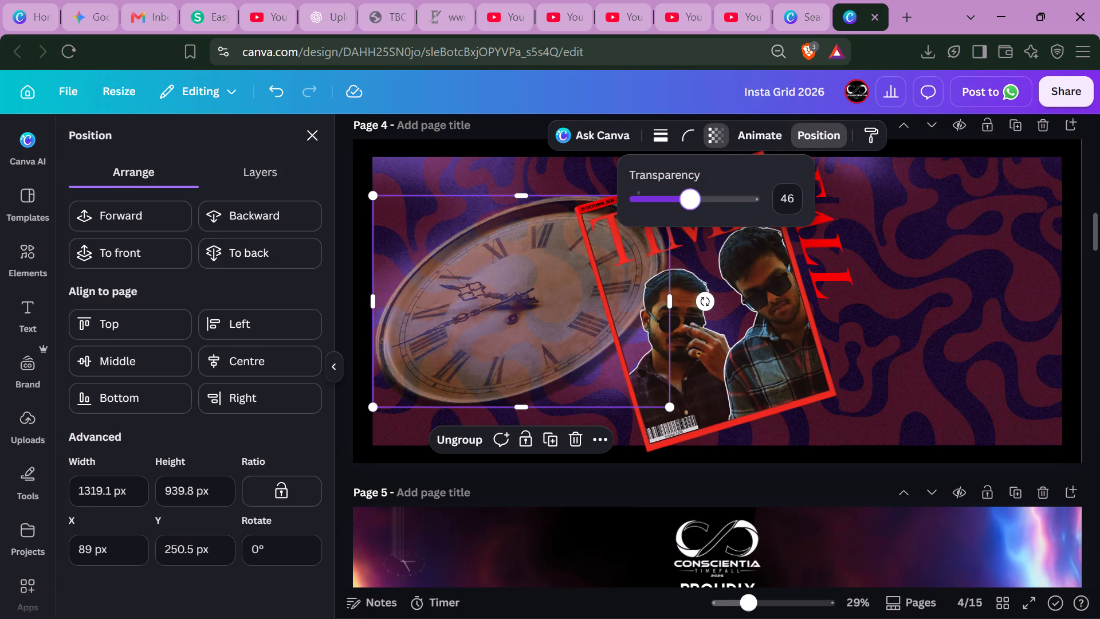
pyautogui.moveTo(690, 210); pyautogui.dragTo(692, 210)
# Add the black-and-white spiral clock photo from the clock photo results to page 4 and remove its background.
pyautogui.click(21, 259)
pyautogui.hscroll(-1, 227, 364)
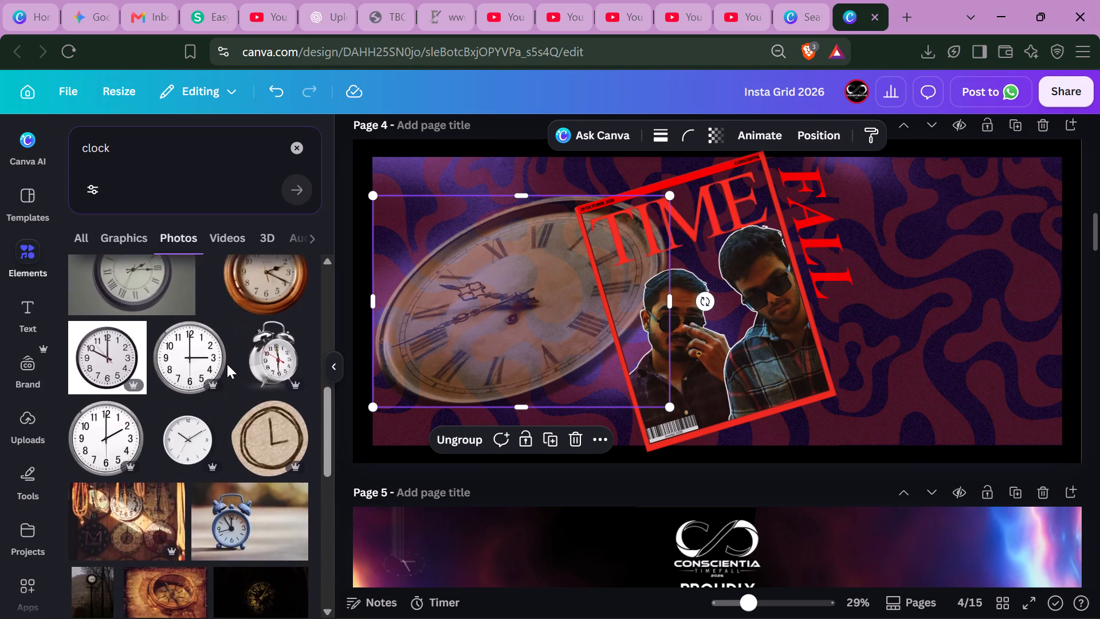
pyautogui.hscroll(-1, 227, 364)
pyautogui.scroll(-2, 227, 364)
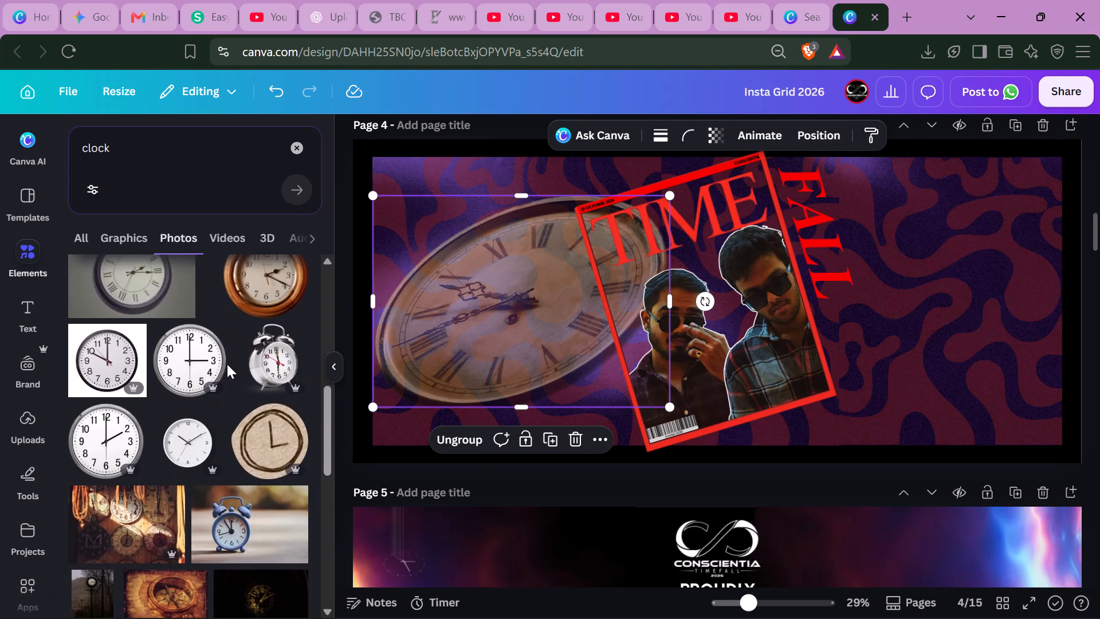
pyautogui.scroll(-3, 227, 364)
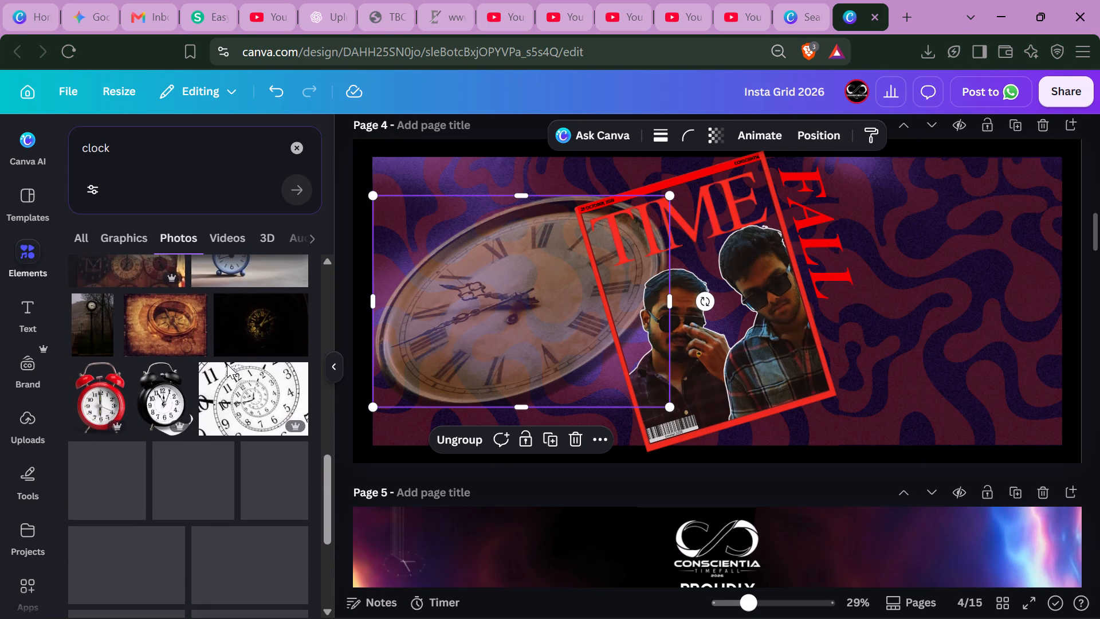
pyautogui.scroll(-1, 227, 364)
pyautogui.click(231, 394)
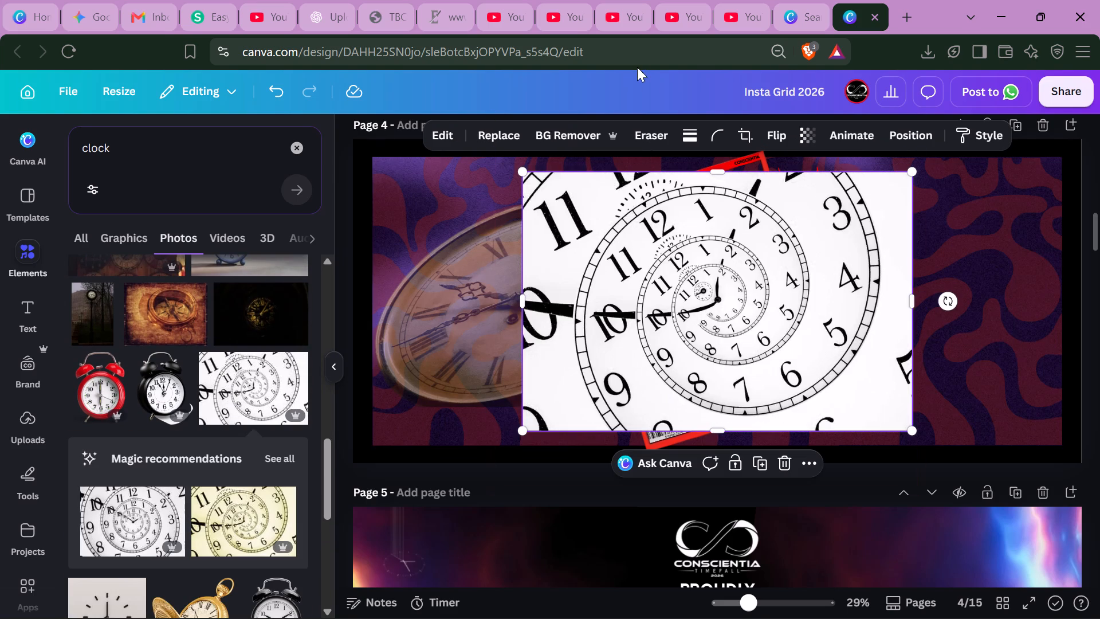
pyautogui.click(595, 138)
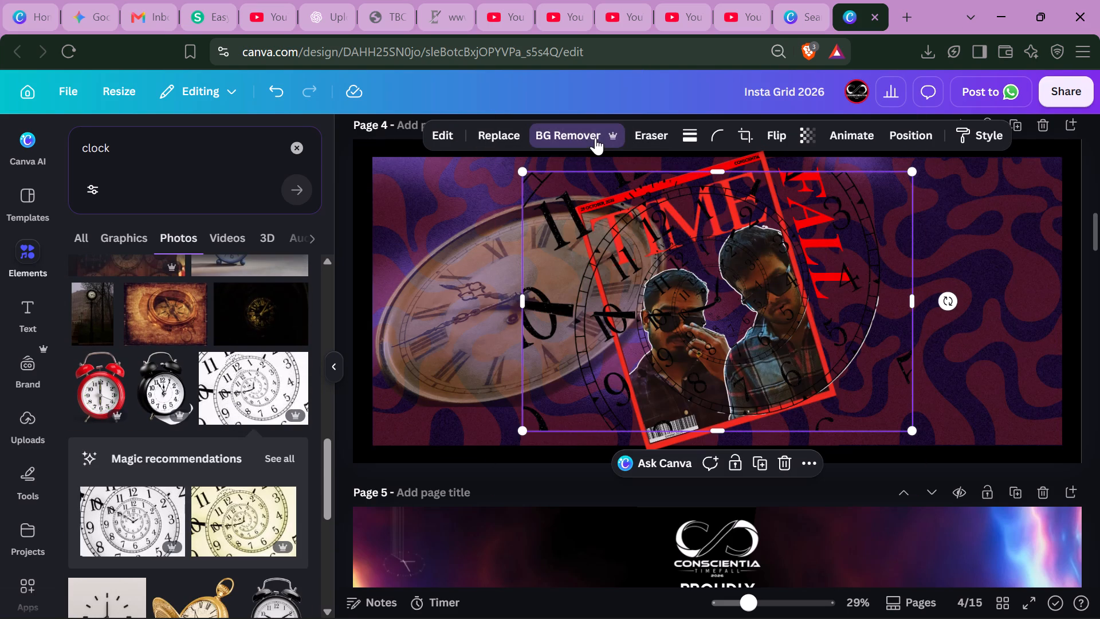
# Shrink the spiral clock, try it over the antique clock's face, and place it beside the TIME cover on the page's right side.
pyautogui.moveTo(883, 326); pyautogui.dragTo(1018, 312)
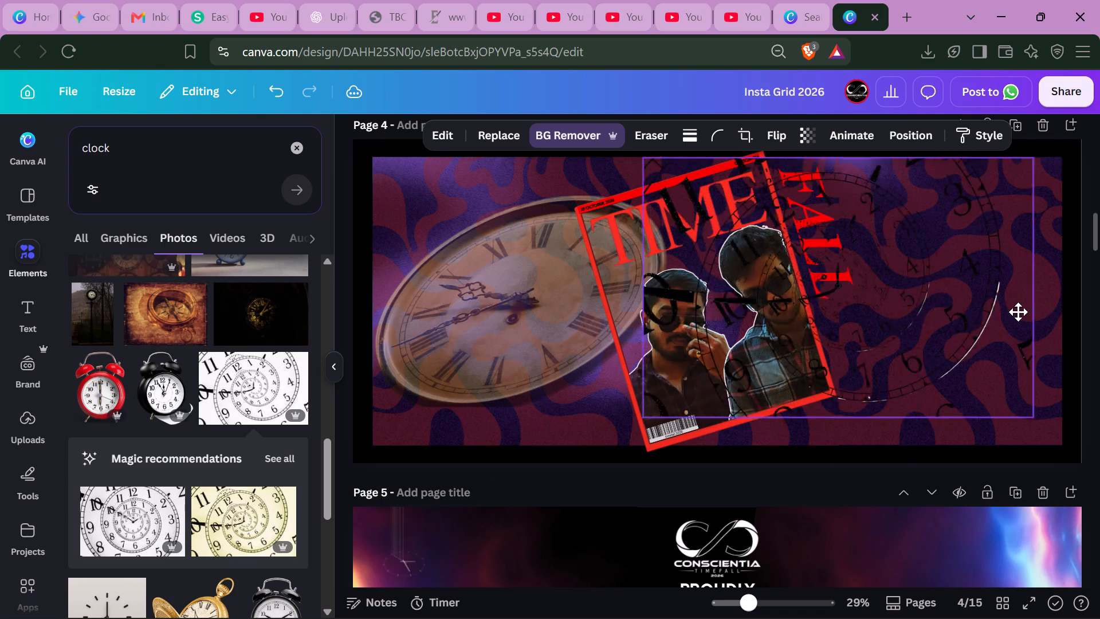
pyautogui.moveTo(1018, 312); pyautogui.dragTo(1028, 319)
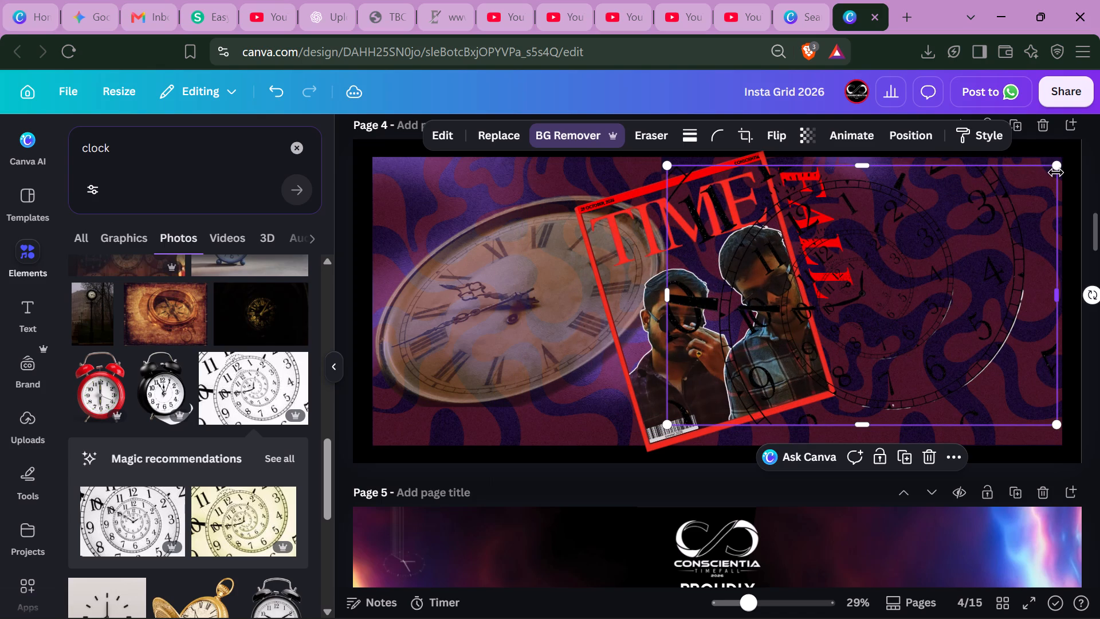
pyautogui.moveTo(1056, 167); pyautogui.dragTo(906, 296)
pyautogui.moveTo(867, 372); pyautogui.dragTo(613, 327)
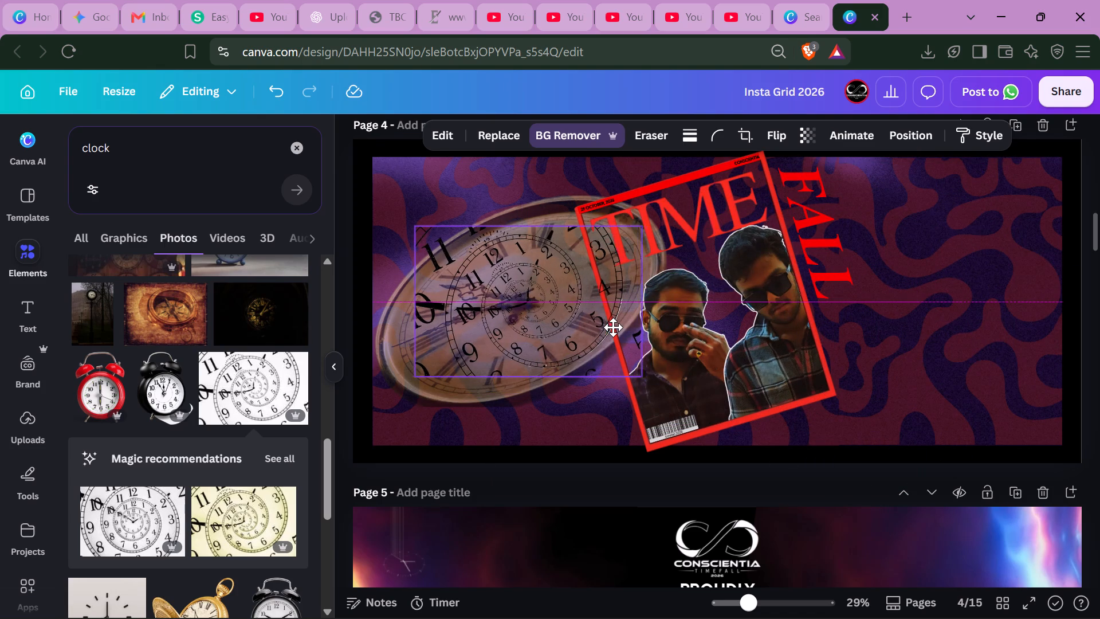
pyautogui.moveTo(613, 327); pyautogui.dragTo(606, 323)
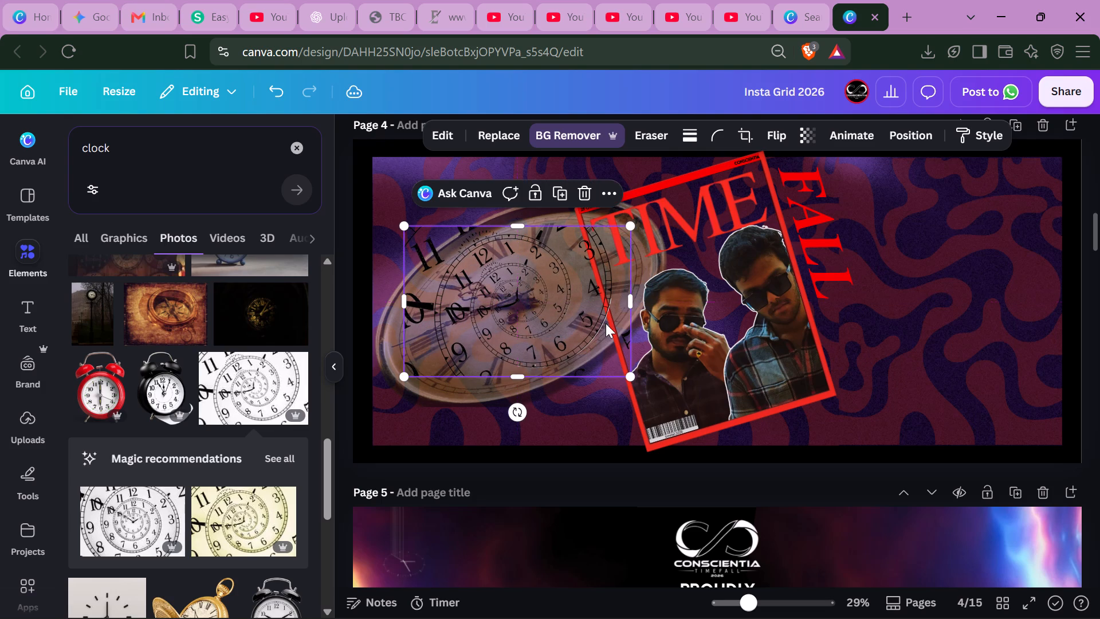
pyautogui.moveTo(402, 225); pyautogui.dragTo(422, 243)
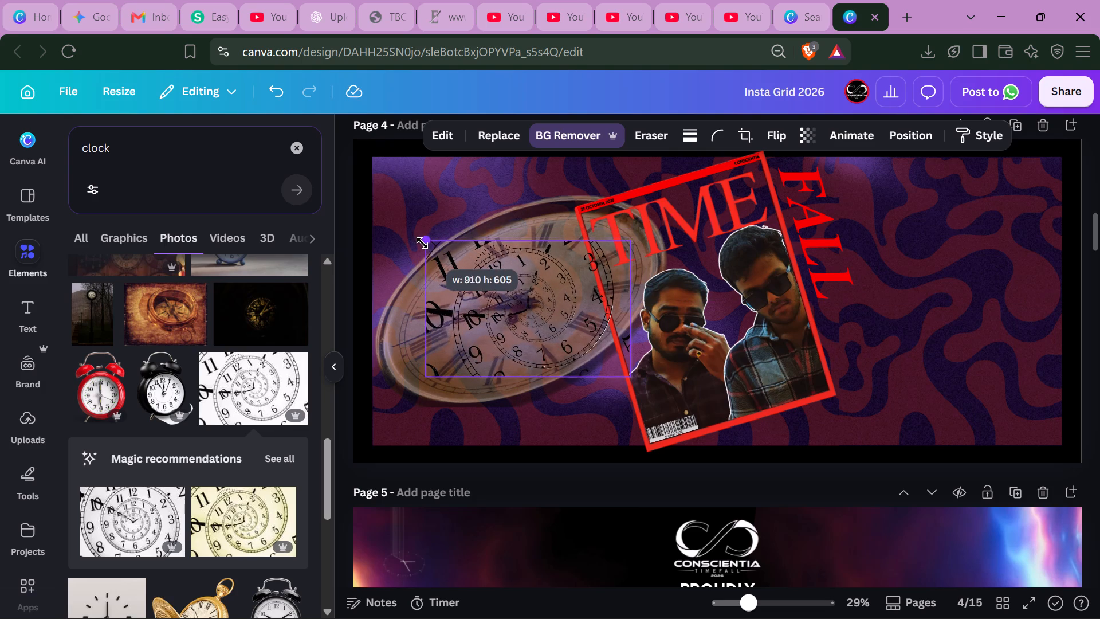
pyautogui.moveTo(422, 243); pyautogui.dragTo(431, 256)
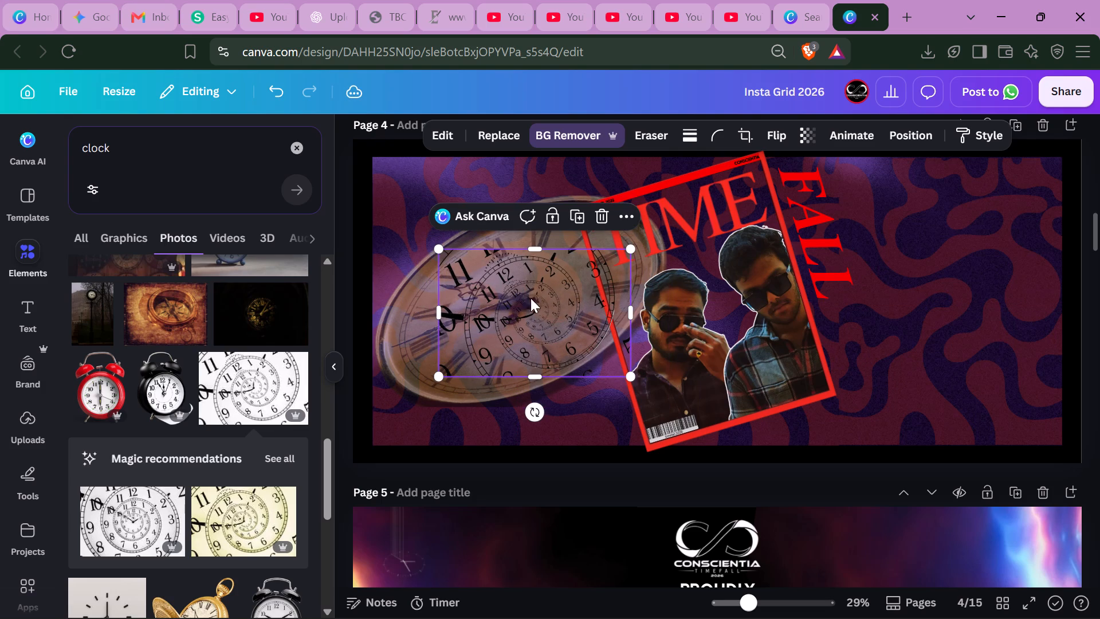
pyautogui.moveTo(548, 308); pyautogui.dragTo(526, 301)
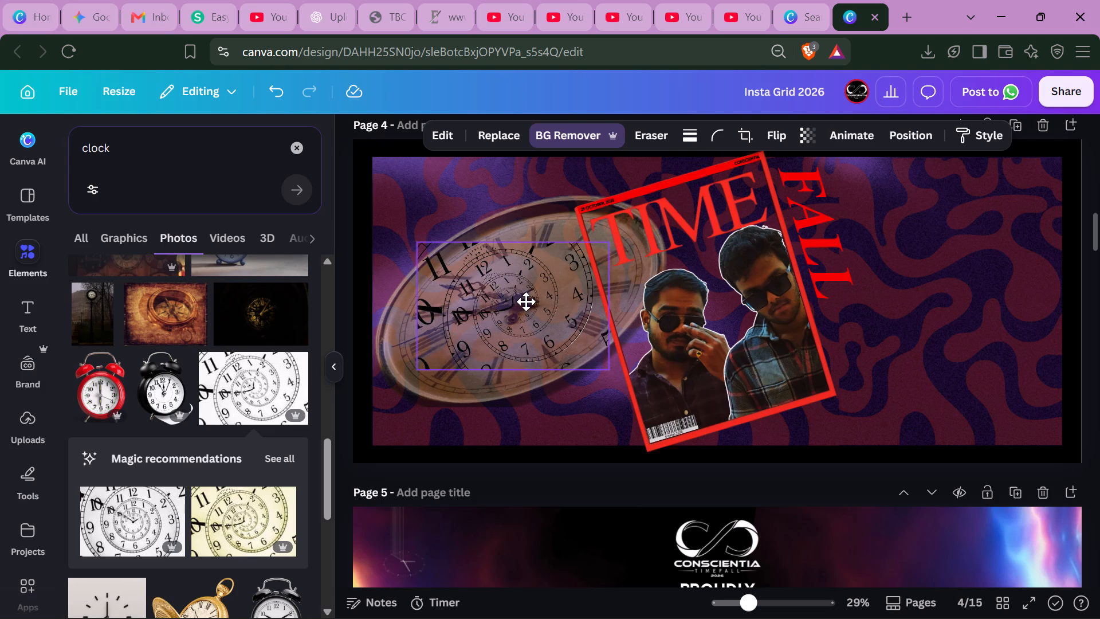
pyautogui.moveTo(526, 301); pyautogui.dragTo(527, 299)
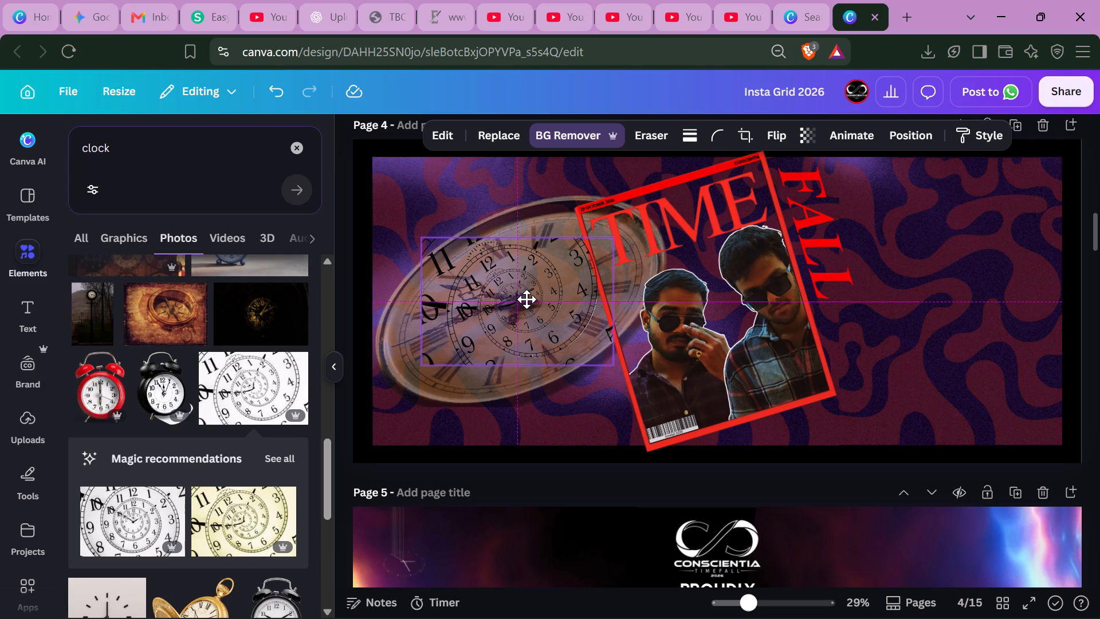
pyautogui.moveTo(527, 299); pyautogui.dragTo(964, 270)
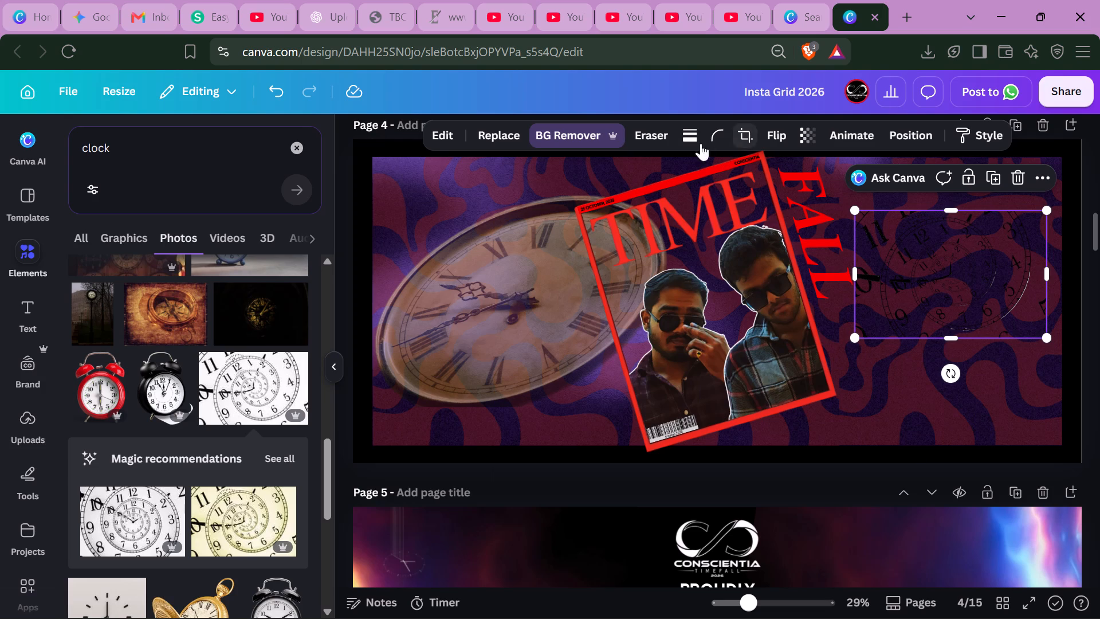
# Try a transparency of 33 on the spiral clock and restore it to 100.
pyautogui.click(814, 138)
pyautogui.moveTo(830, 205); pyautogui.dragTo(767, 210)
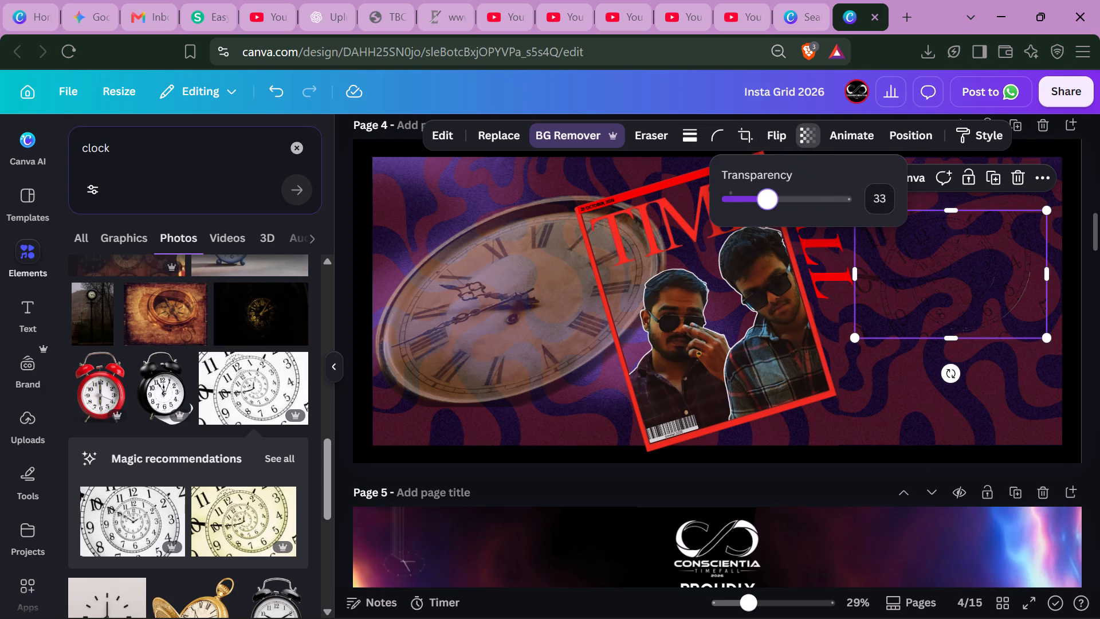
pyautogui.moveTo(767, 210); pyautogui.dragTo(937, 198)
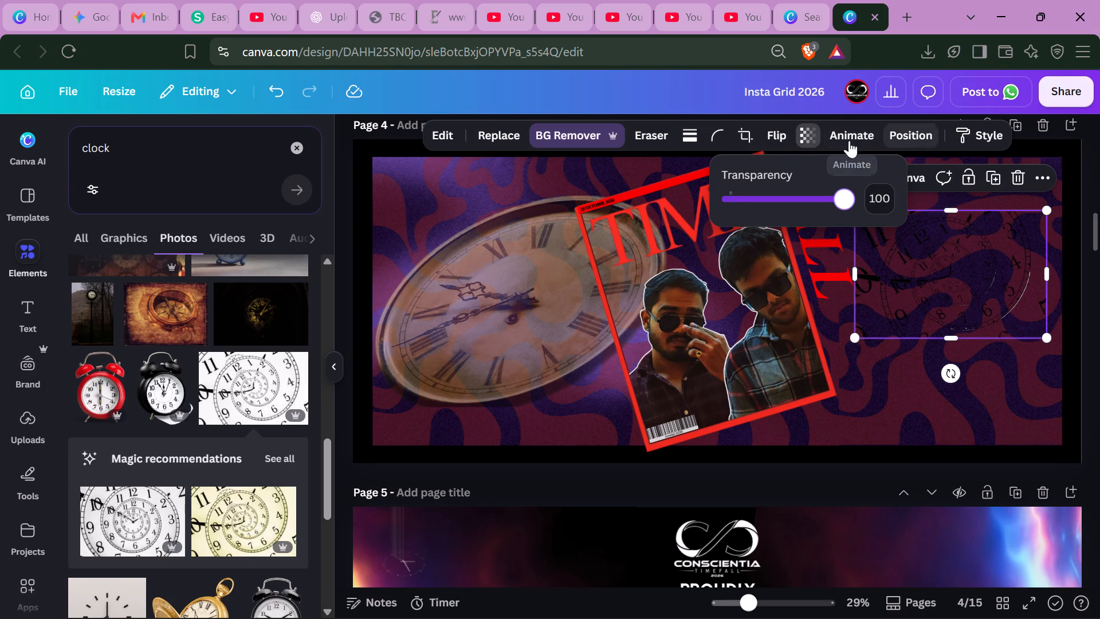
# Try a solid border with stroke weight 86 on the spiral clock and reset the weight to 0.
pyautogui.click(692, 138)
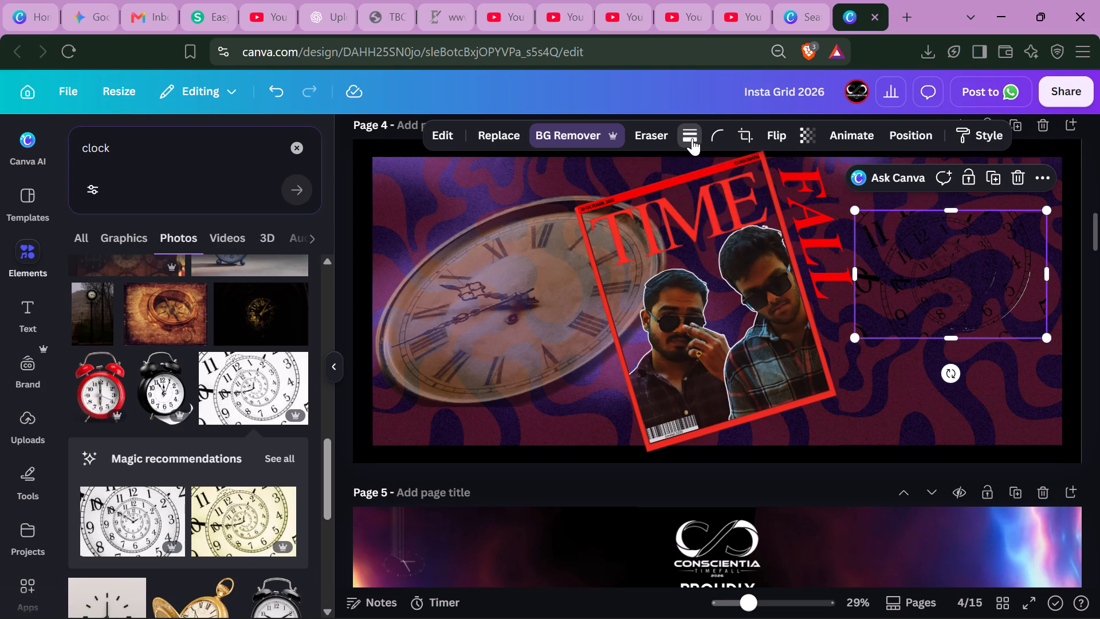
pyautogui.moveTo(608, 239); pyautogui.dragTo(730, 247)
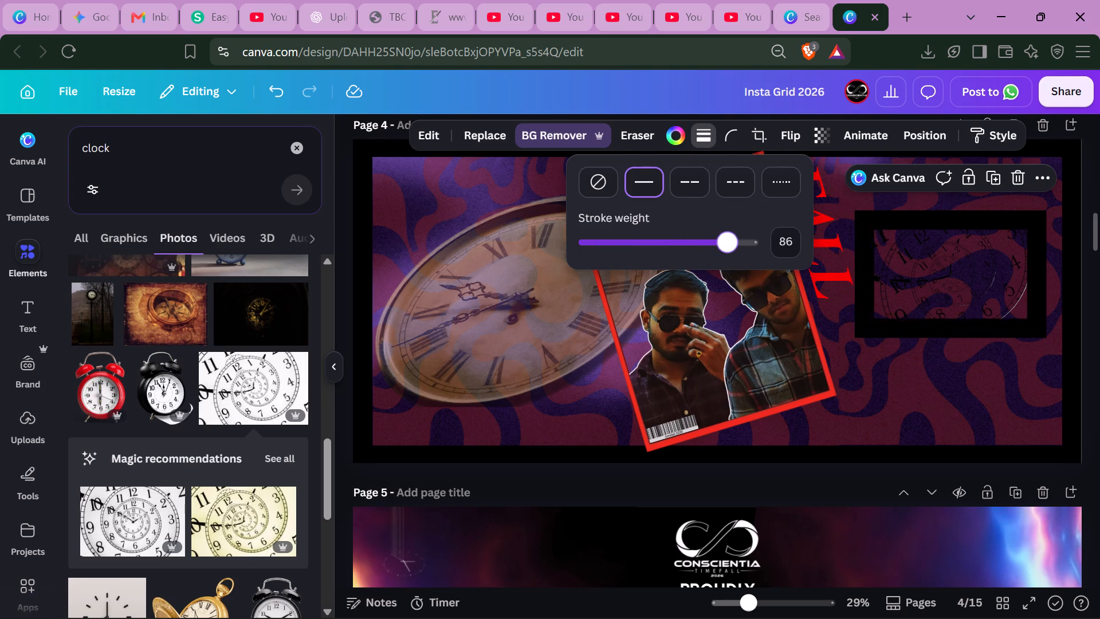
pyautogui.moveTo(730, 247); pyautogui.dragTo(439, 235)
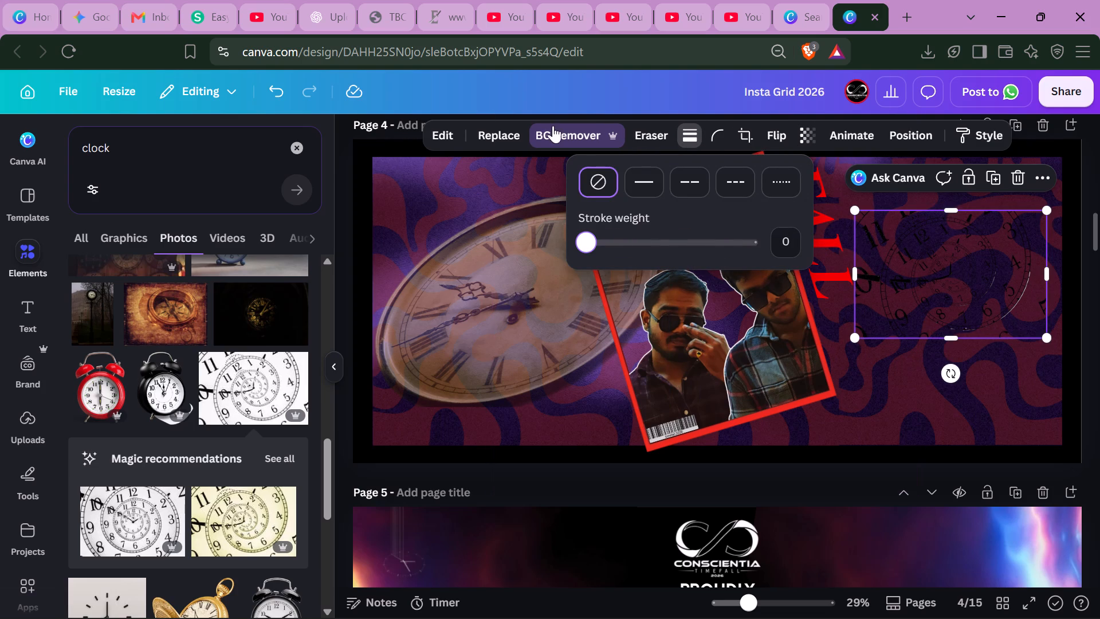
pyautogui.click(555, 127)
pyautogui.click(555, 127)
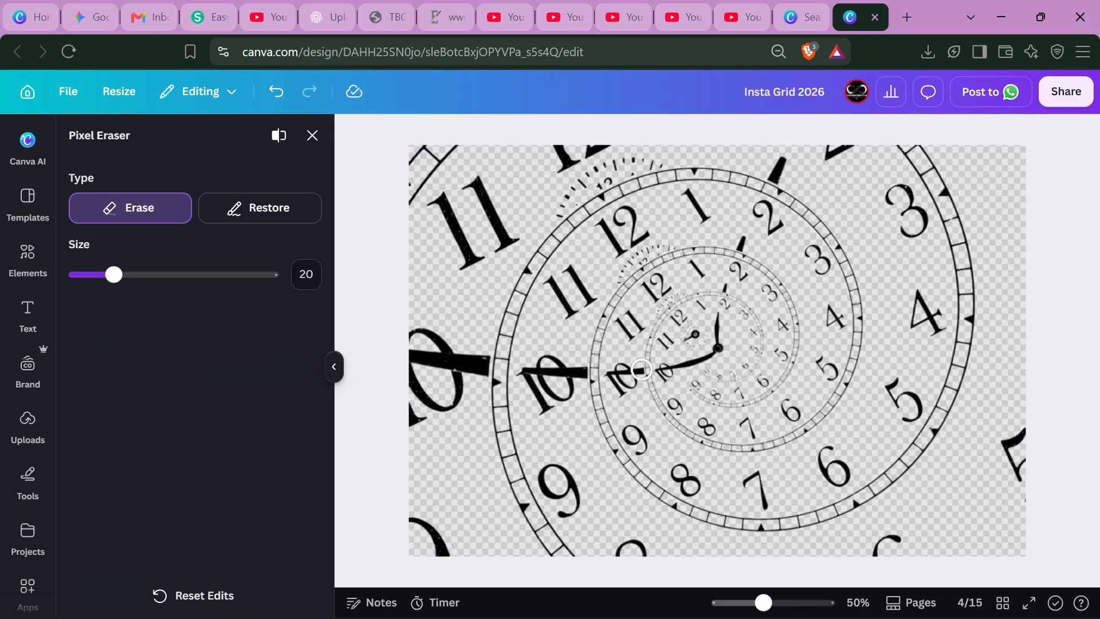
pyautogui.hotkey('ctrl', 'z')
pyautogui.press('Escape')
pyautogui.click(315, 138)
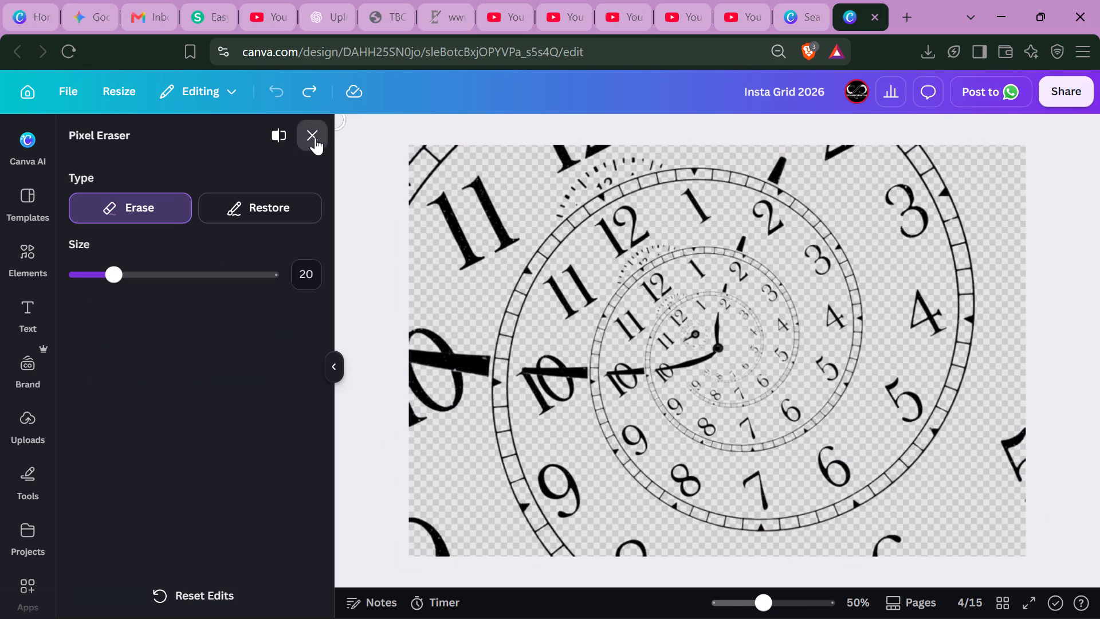
# Delete the background-free black spiral clock from page 4.
pyautogui.press('BackSpace')
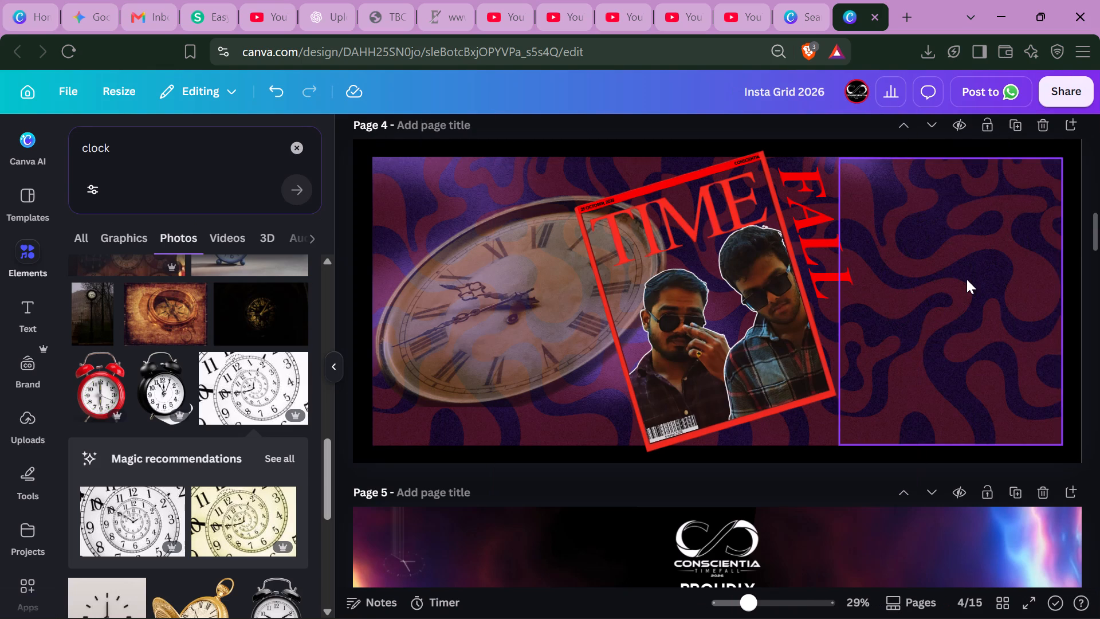
# Add the yellow-toned spiral clock photo from the Magic recommendations to page 4 and place it over the TIME cover.
pyautogui.scroll(-1, 223, 501)
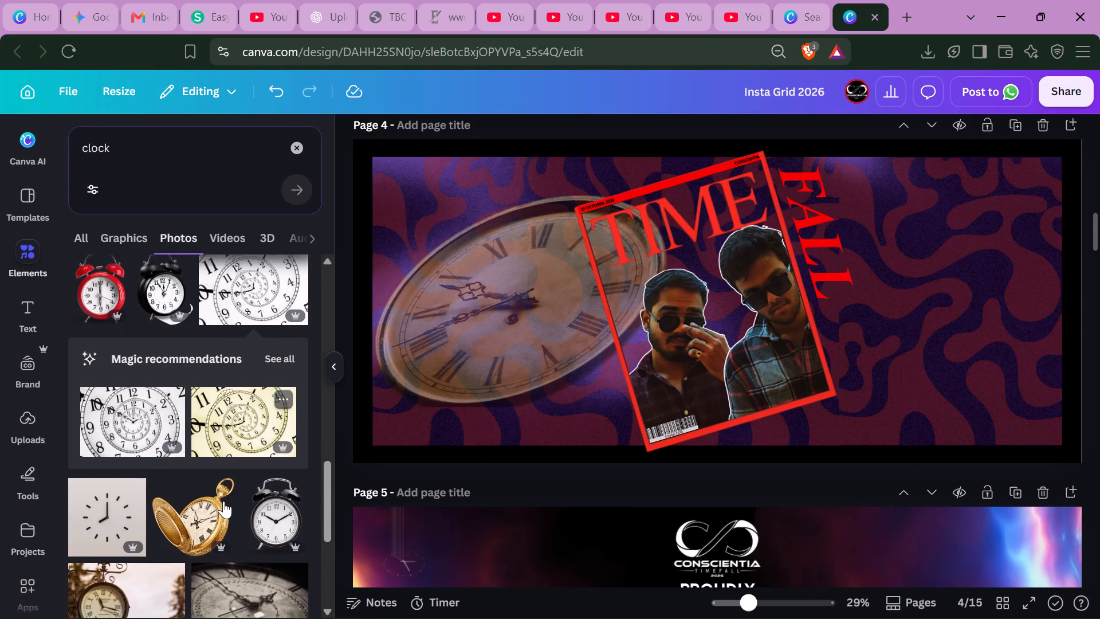
pyautogui.scroll(-1, 223, 501)
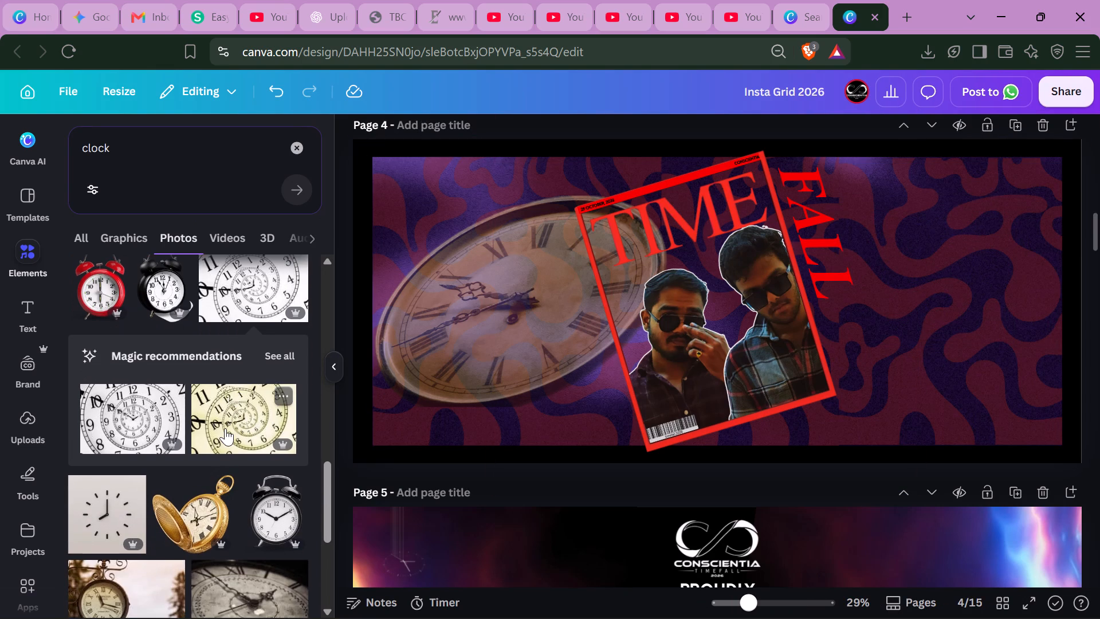
pyautogui.moveTo(225, 428); pyautogui.dragTo(783, 454)
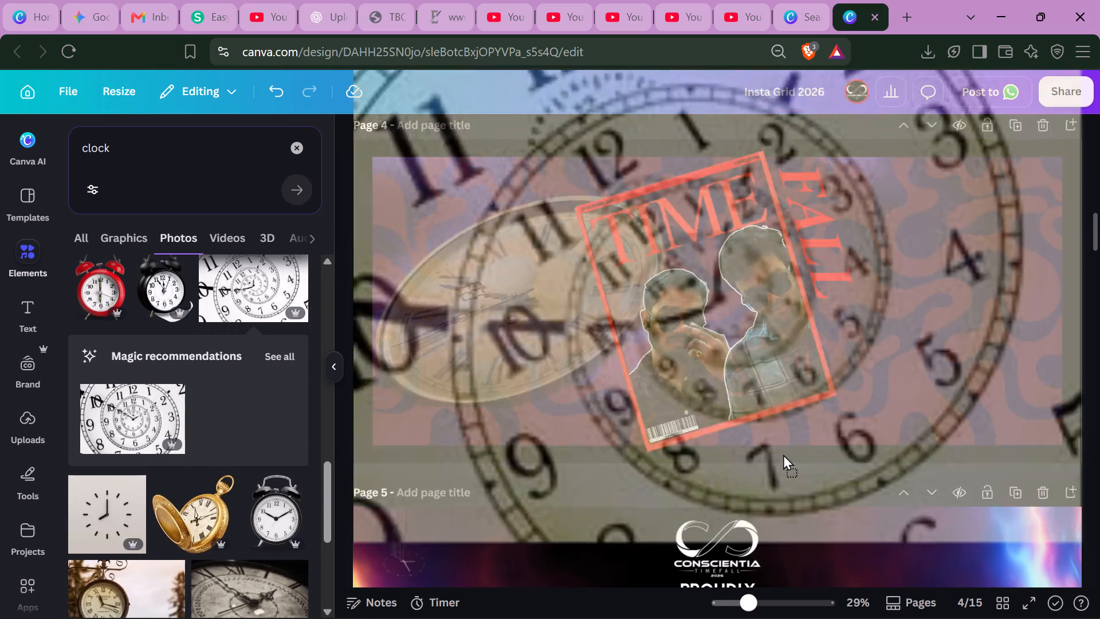
pyautogui.moveTo(783, 454); pyautogui.dragTo(933, 329)
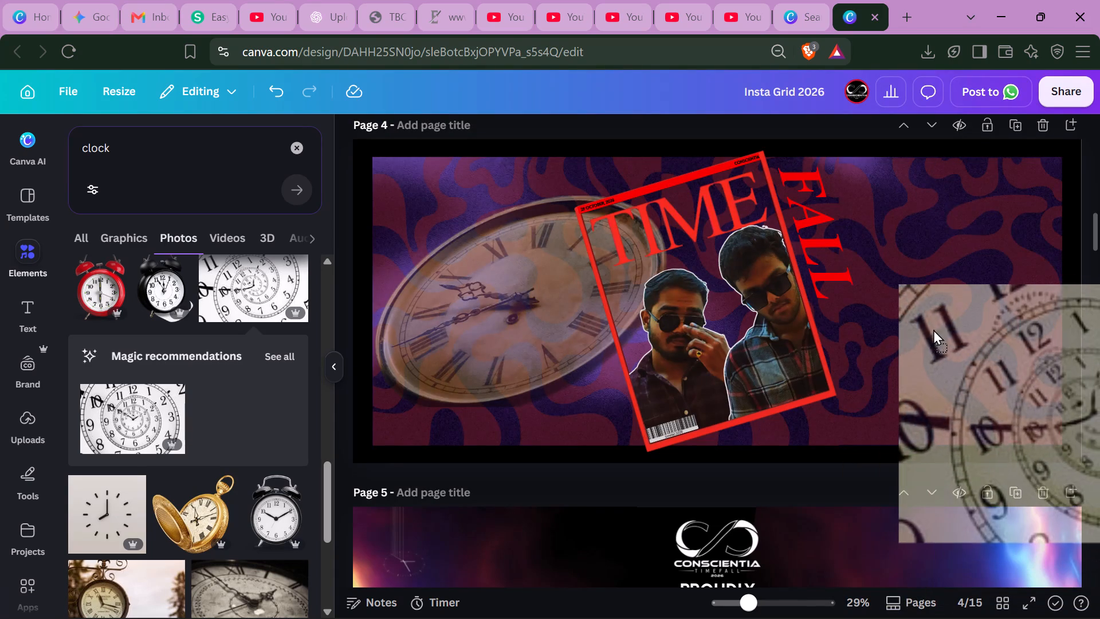
pyautogui.moveTo(933, 329); pyautogui.dragTo(935, 329)
pyautogui.moveTo(993, 381); pyautogui.dragTo(640, 274)
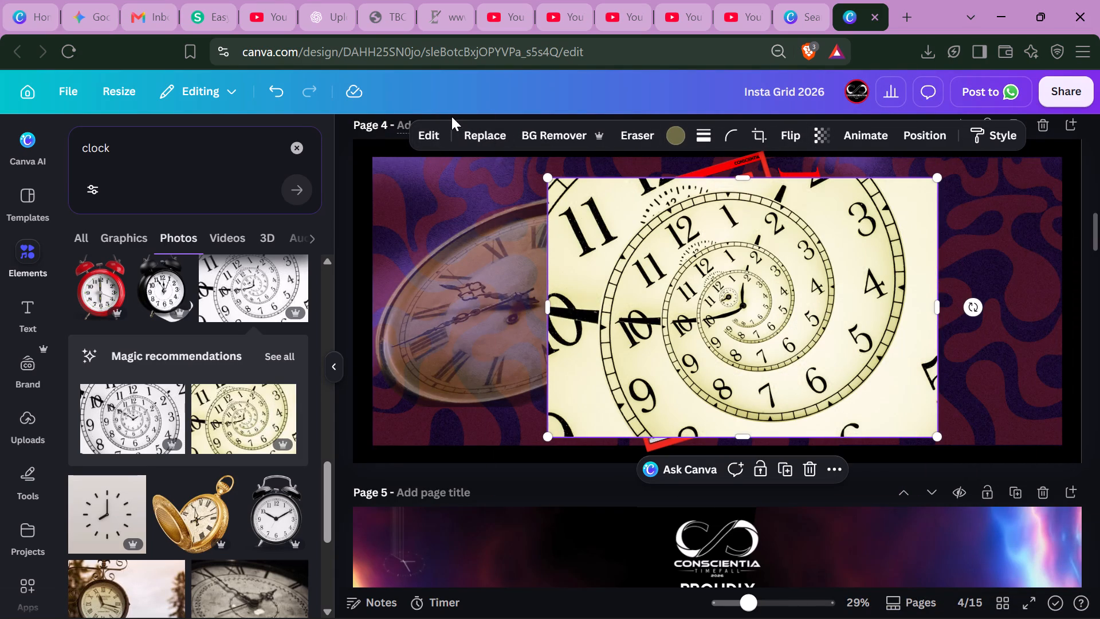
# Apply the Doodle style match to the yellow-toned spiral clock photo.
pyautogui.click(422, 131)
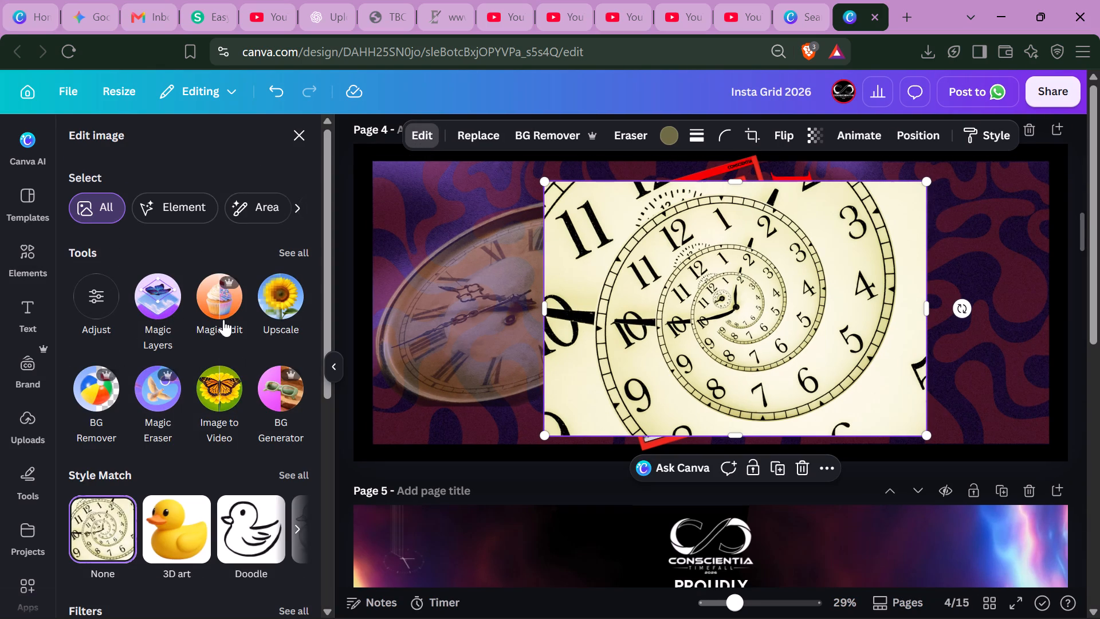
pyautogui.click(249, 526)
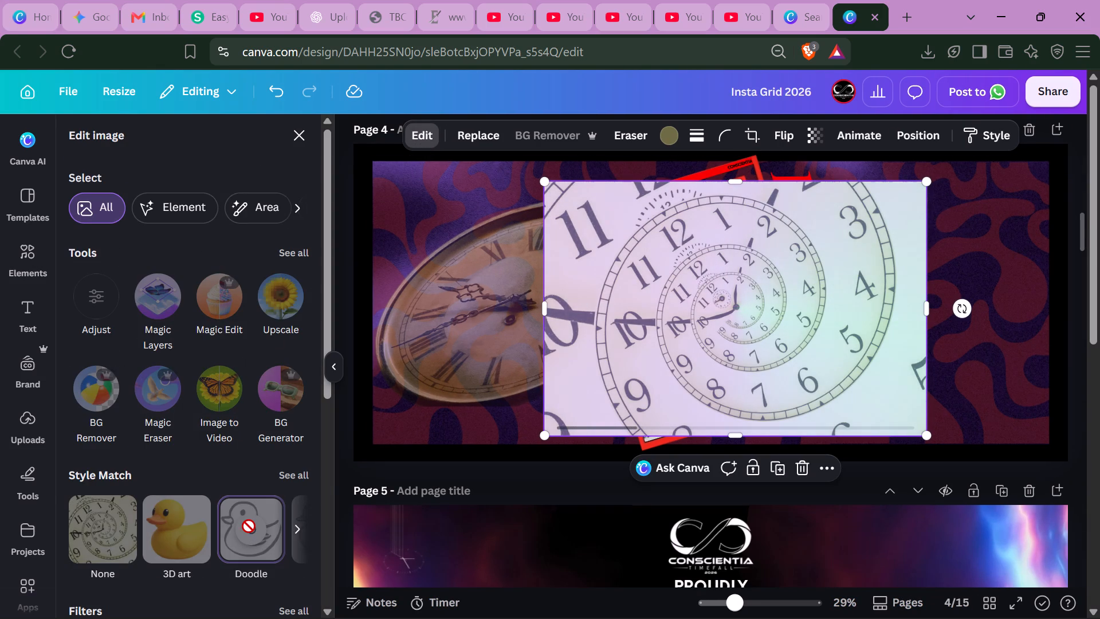
# Apply the Etching style match to the spiral clock image.
pyautogui.hscroll(-2, 249, 526)
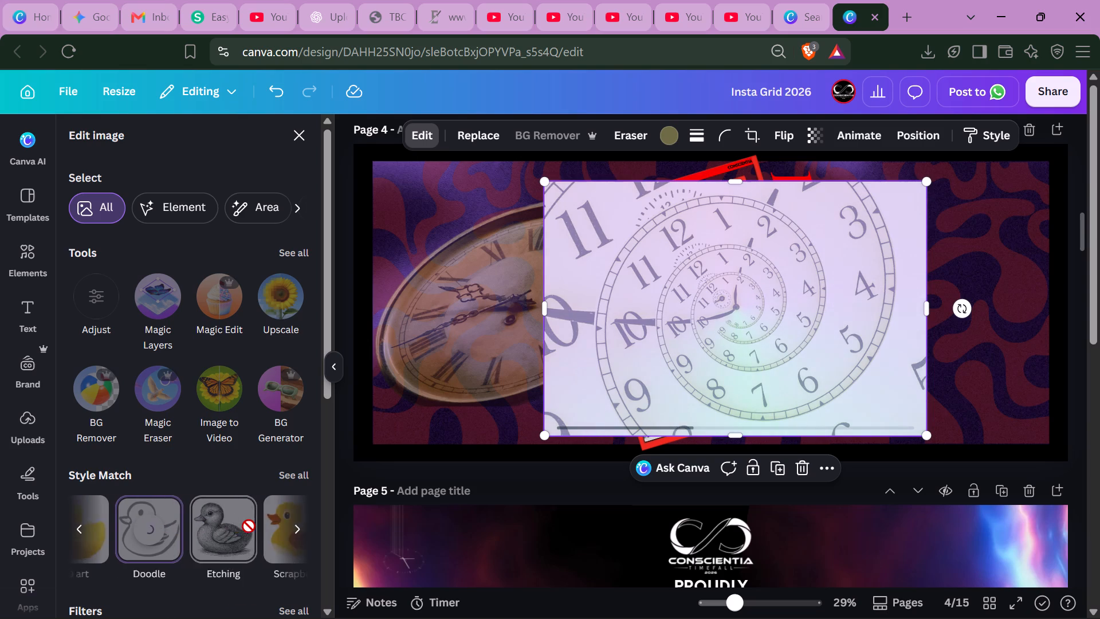
pyautogui.hscroll(-1, 249, 526)
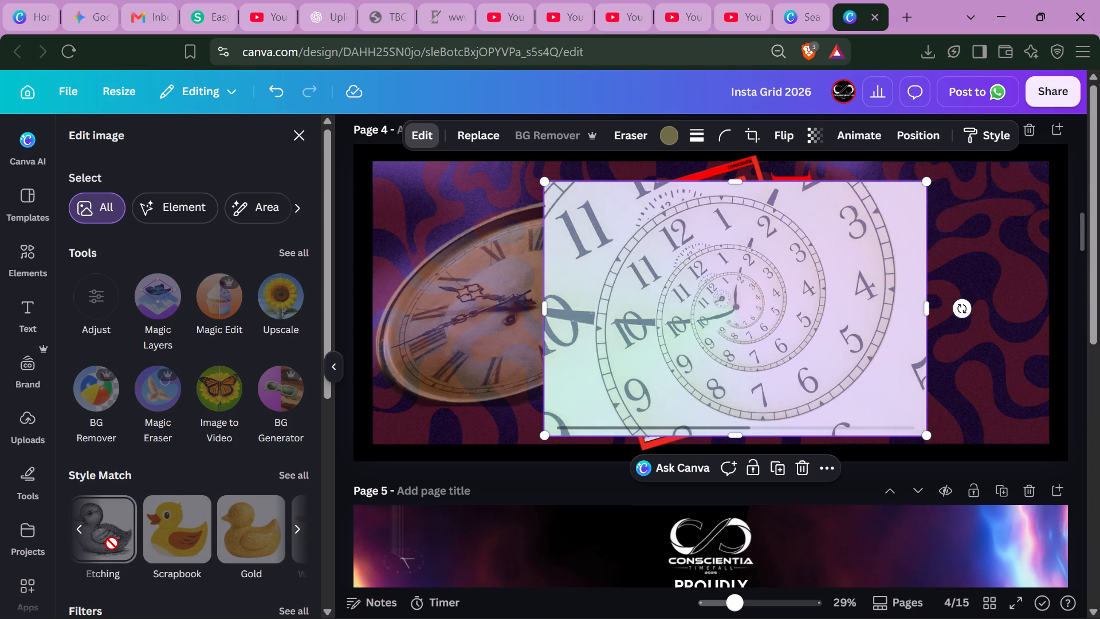
pyautogui.click(112, 543)
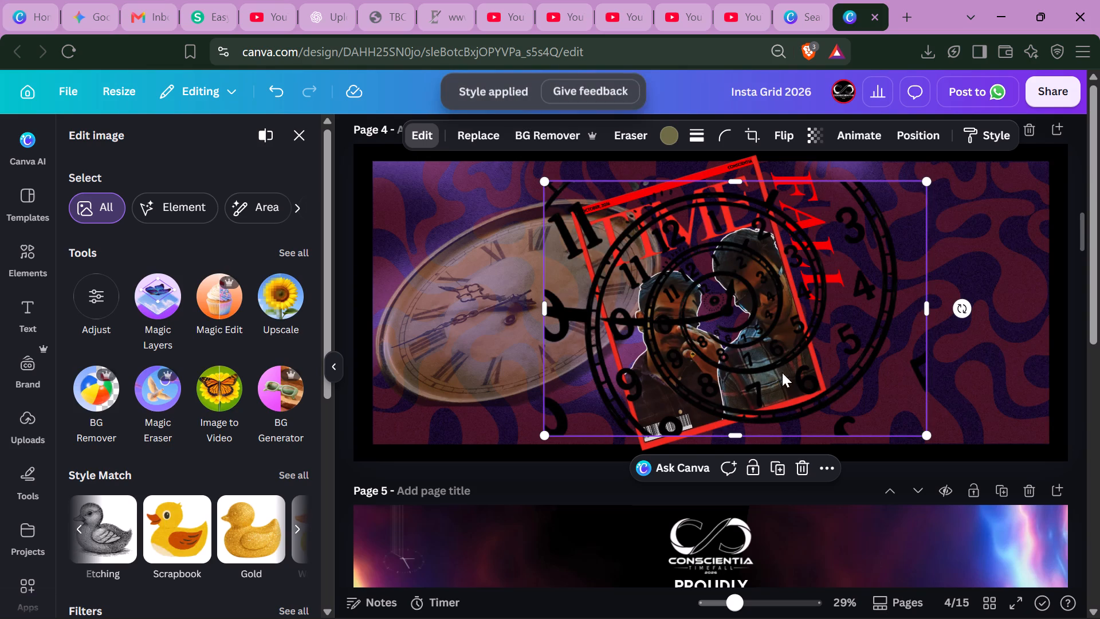
pyautogui.click(115, 541)
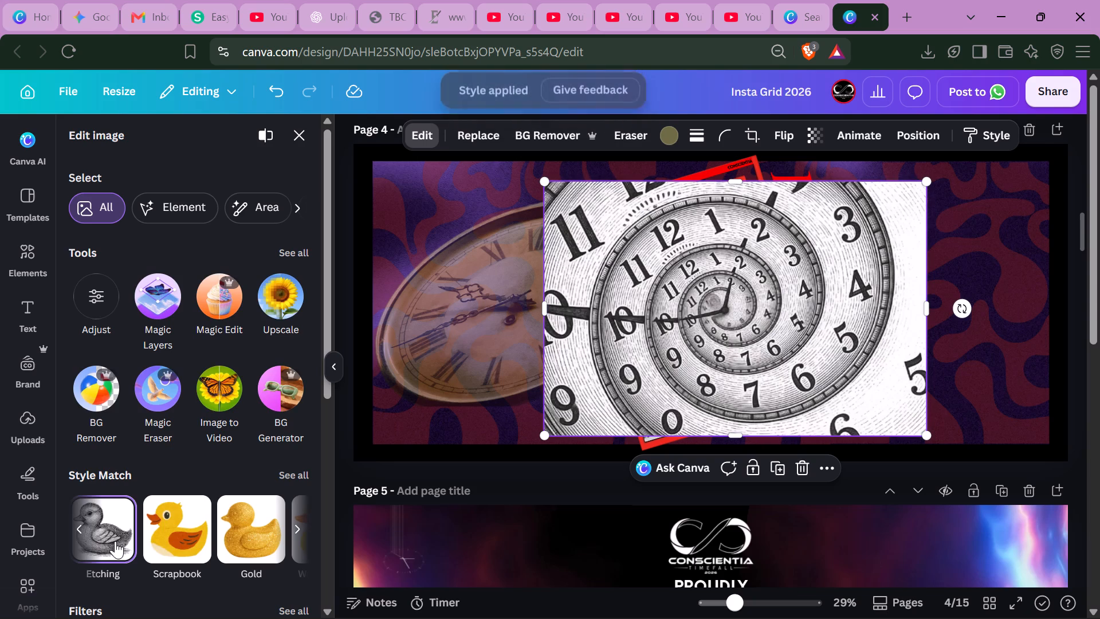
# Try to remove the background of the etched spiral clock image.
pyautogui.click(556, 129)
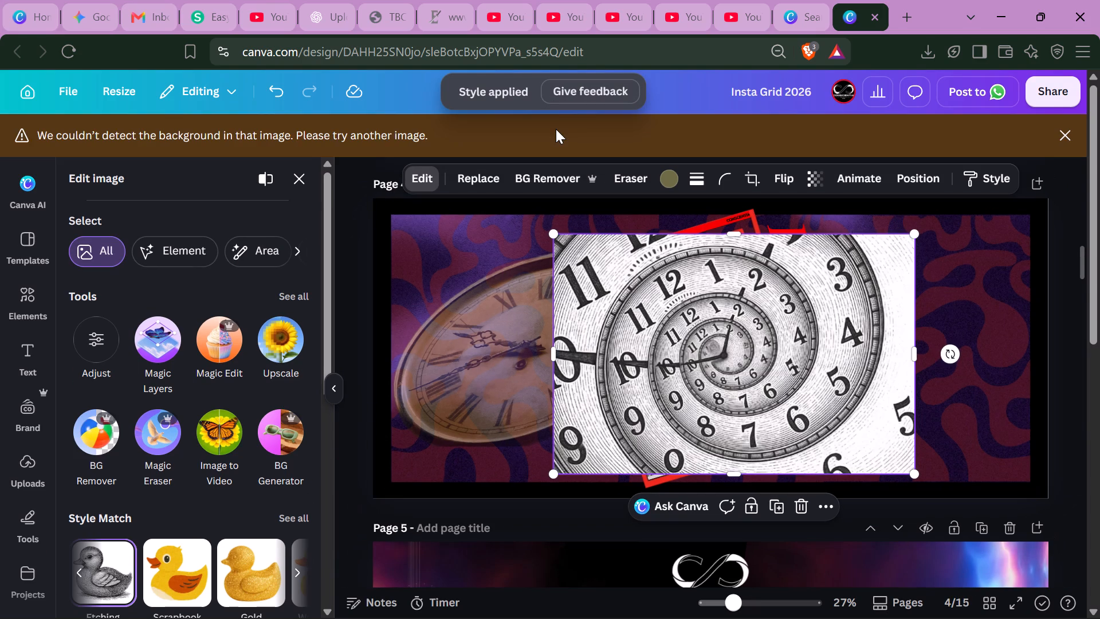
# Shrink the etched spiral clock to roughly 60 percent of its size and place it on the page's right side, overlapping the cover's edge.
pyautogui.moveTo(704, 359); pyautogui.dragTo(802, 363)
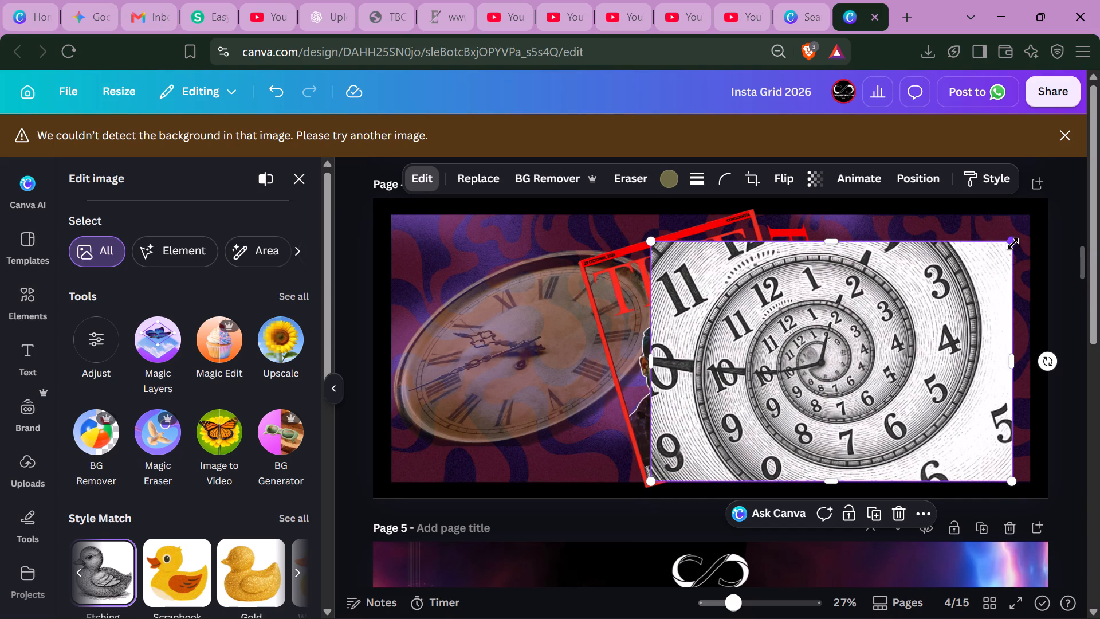
pyautogui.moveTo(1013, 243); pyautogui.dragTo(857, 326)
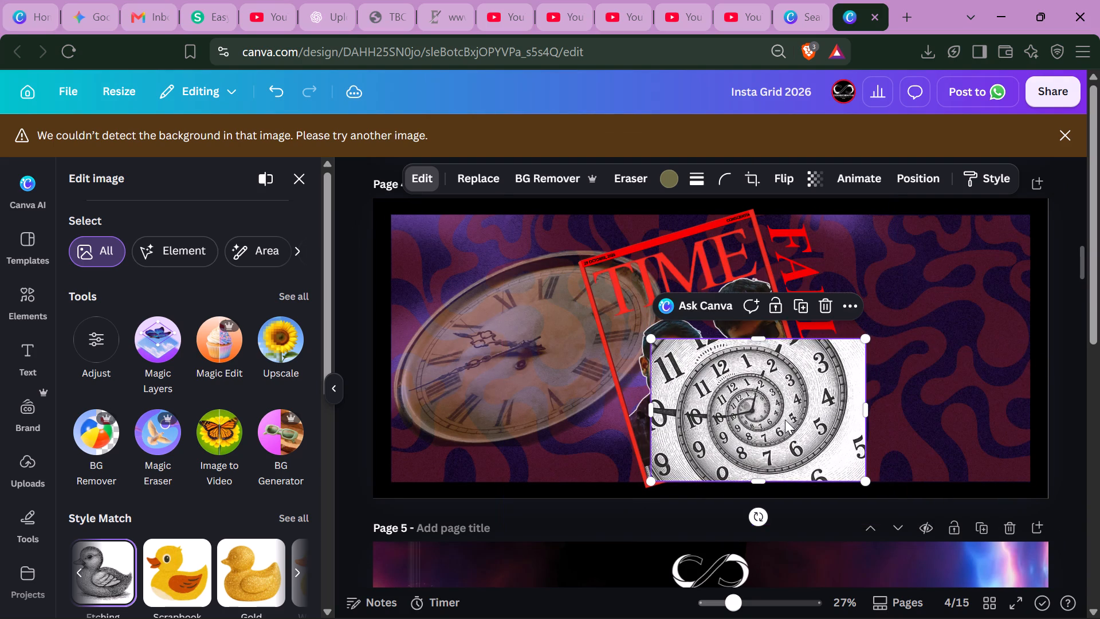
pyautogui.moveTo(785, 420); pyautogui.dragTo(912, 343)
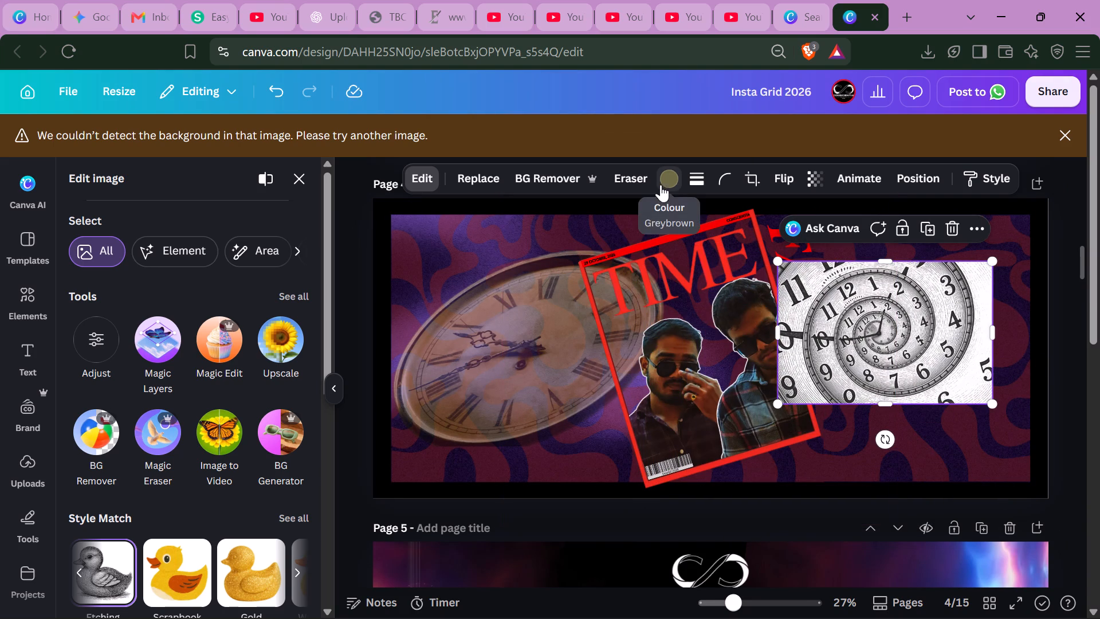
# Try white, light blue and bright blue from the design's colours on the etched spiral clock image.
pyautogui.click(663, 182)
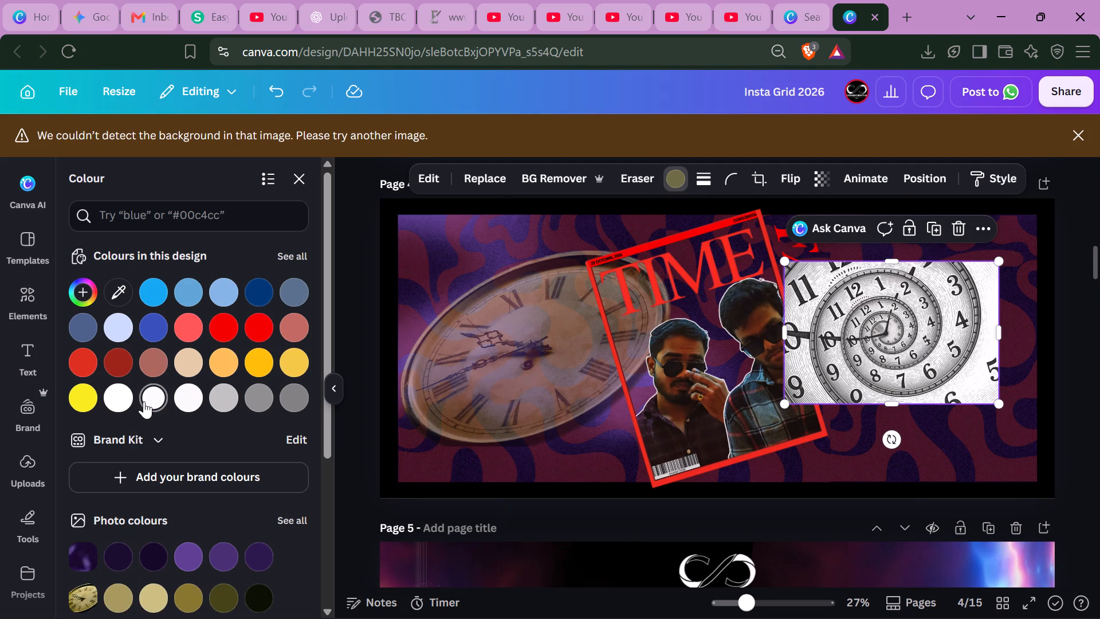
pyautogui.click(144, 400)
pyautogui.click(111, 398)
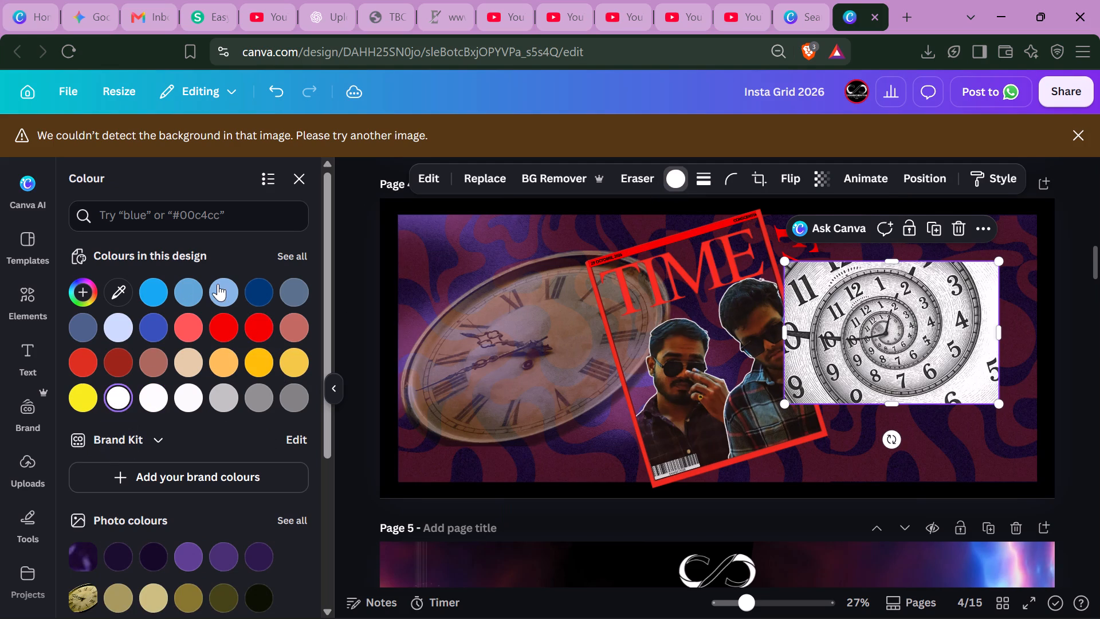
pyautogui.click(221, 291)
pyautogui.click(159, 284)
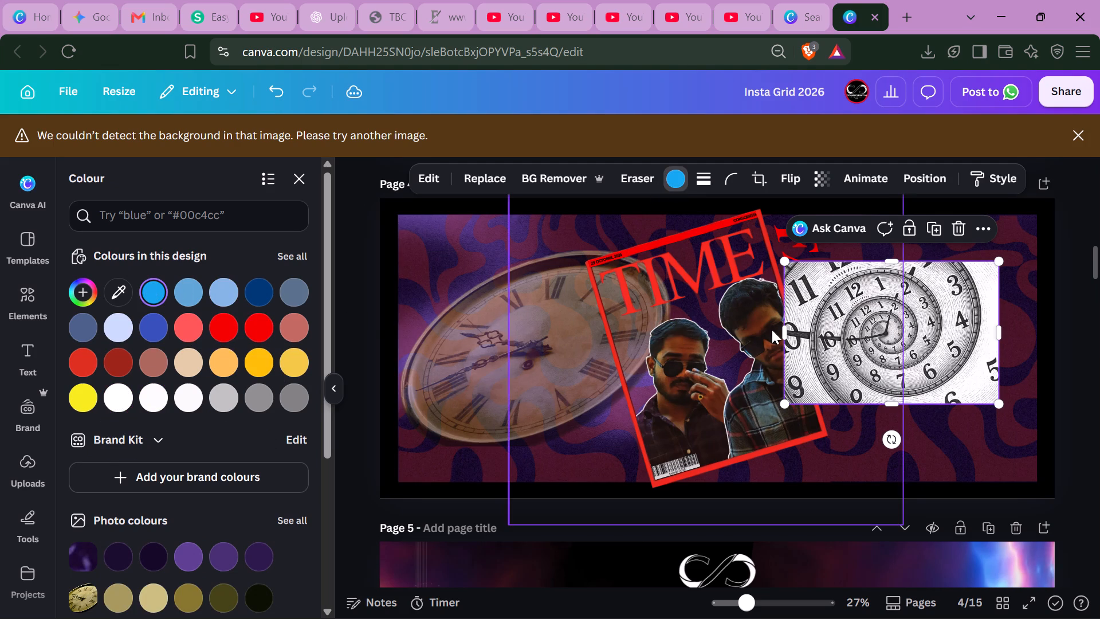
# Delete the etched spiral clock image from page 4.
pyautogui.click(971, 331)
pyautogui.press('BackSpace')
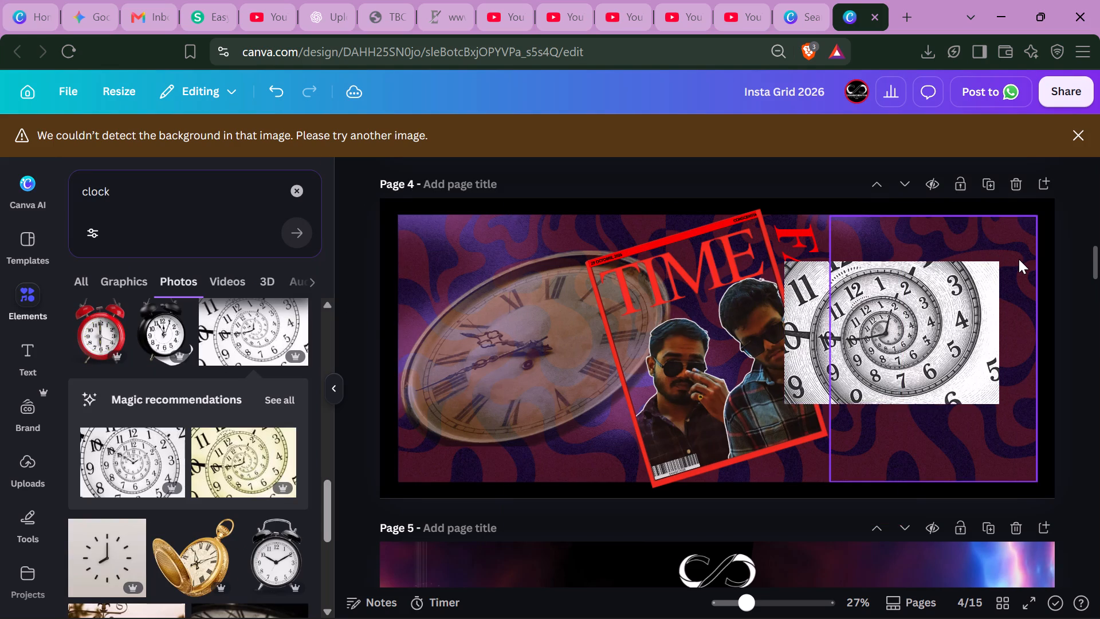
pyautogui.click(974, 314)
pyautogui.press('BackSpace')
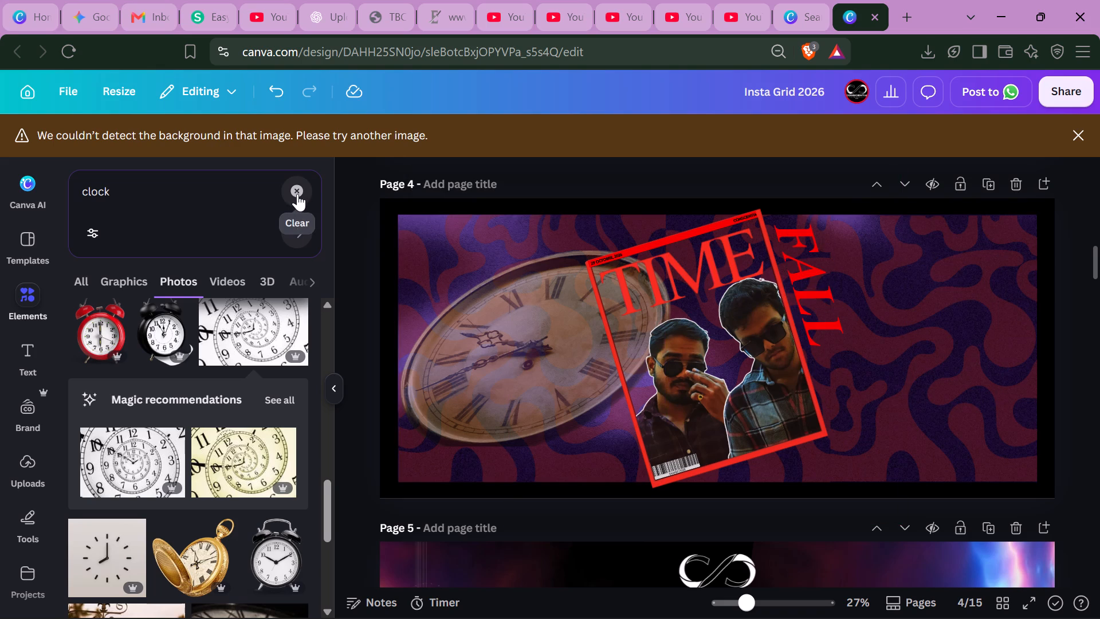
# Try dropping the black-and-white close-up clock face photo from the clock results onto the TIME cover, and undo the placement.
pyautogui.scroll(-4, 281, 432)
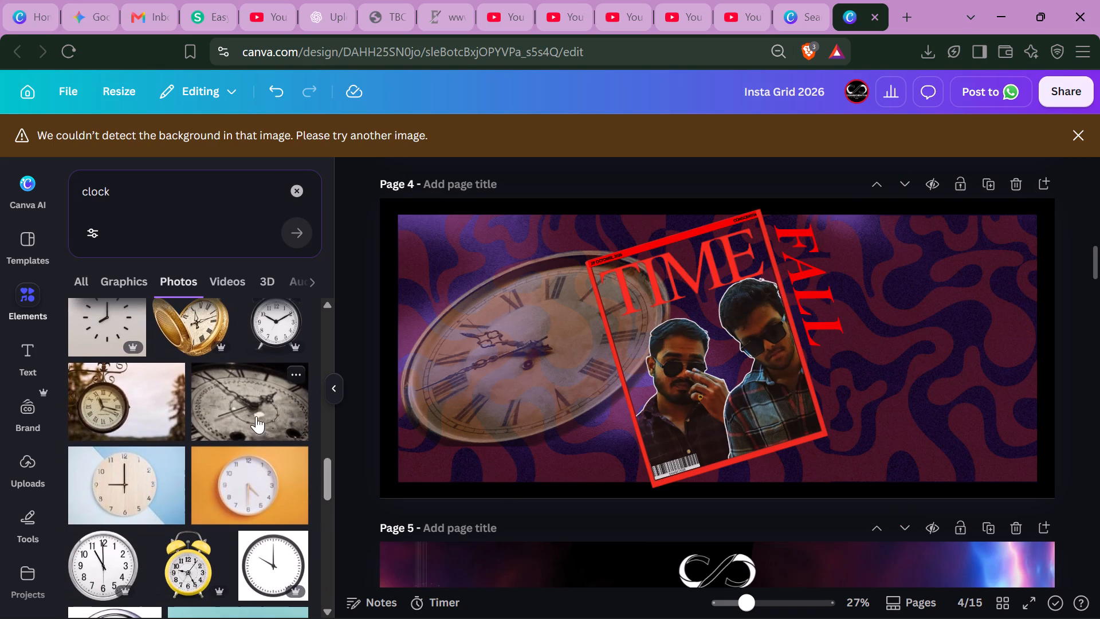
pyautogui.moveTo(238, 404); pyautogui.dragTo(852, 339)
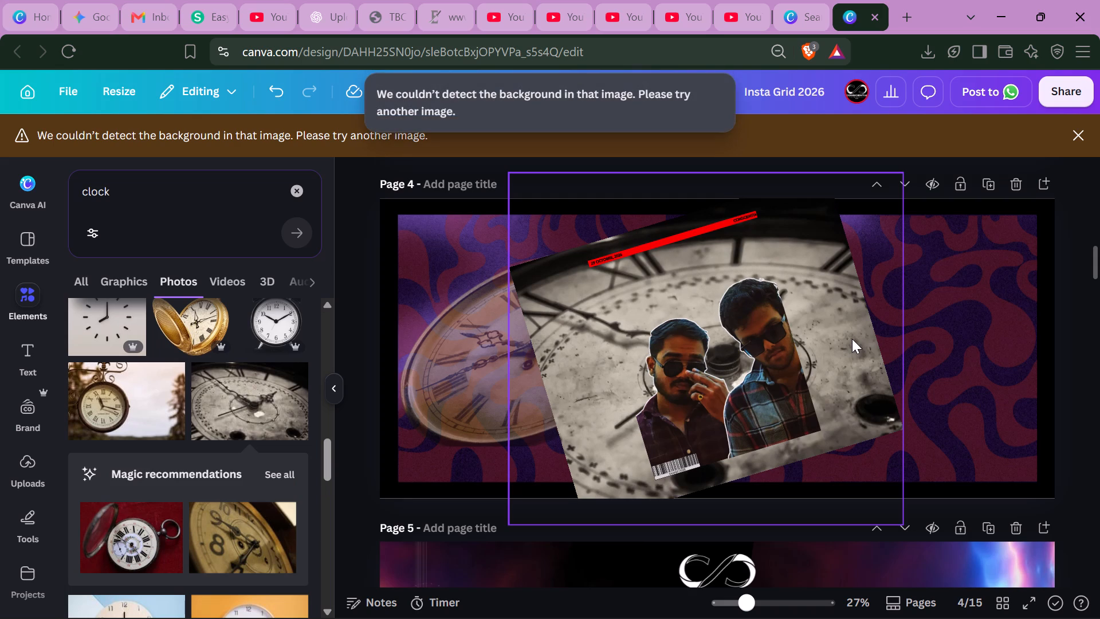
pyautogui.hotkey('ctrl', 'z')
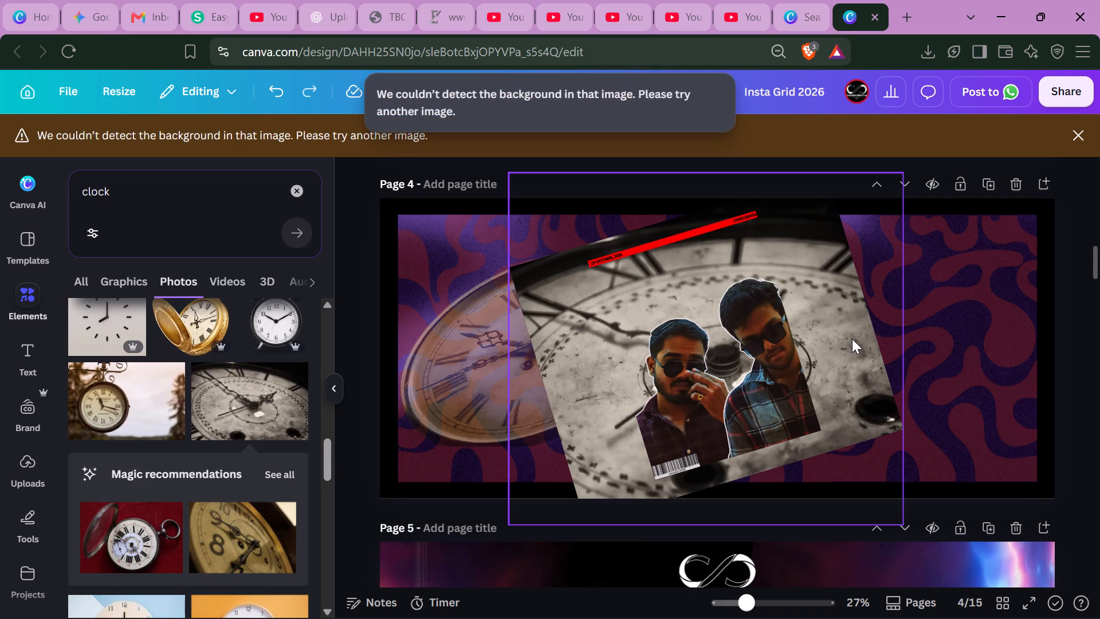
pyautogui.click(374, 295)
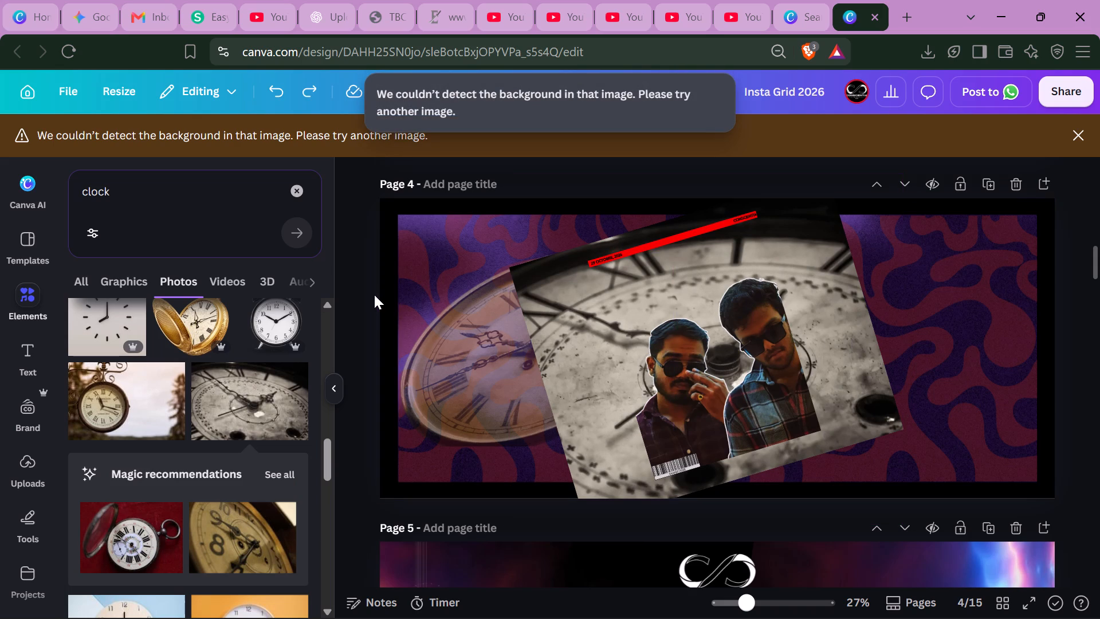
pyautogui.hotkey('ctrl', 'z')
# Add the black-and-white clock face photo as a separate image over the TIME cover on page 4 and shrink it slightly.
pyautogui.moveTo(374, 295); pyautogui.dragTo(256, 403)
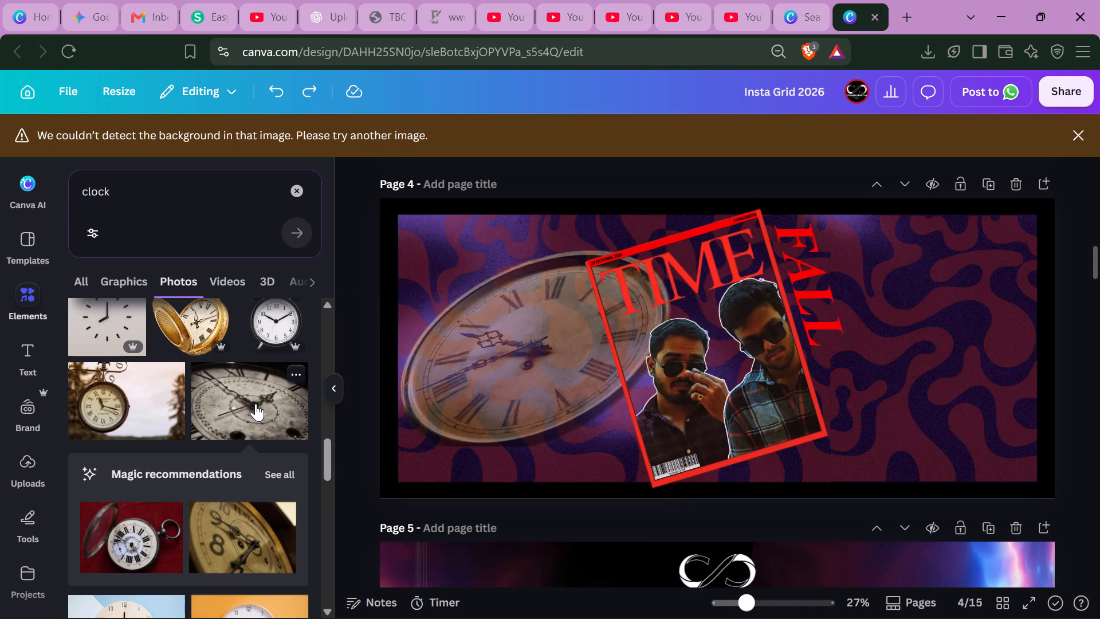
pyautogui.moveTo(256, 403); pyautogui.dragTo(421, 453)
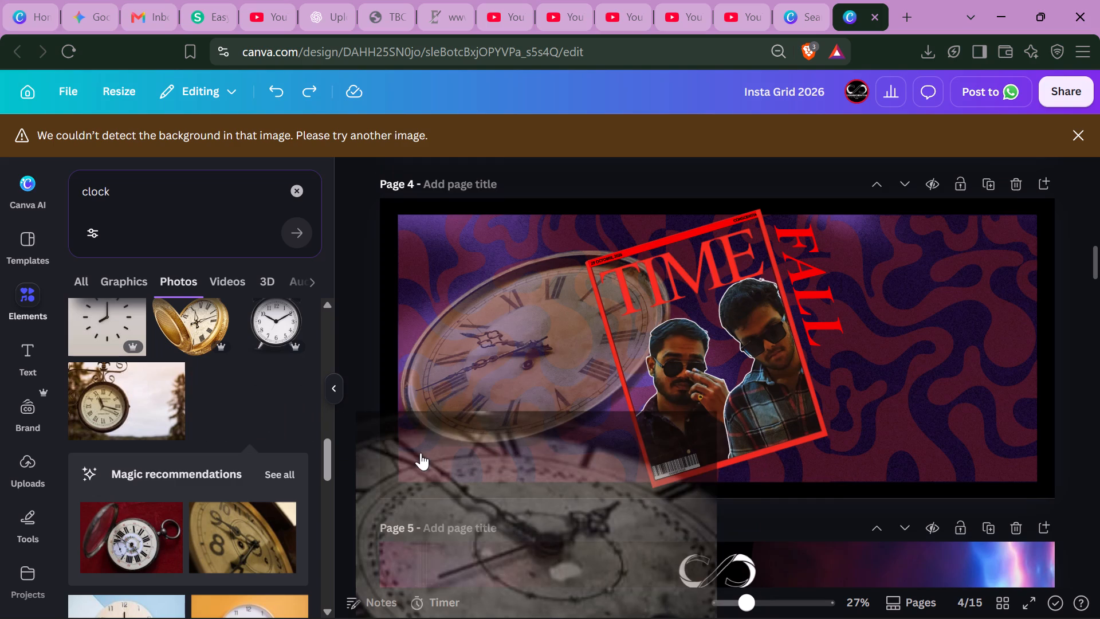
pyautogui.moveTo(507, 459); pyautogui.dragTo(709, 253)
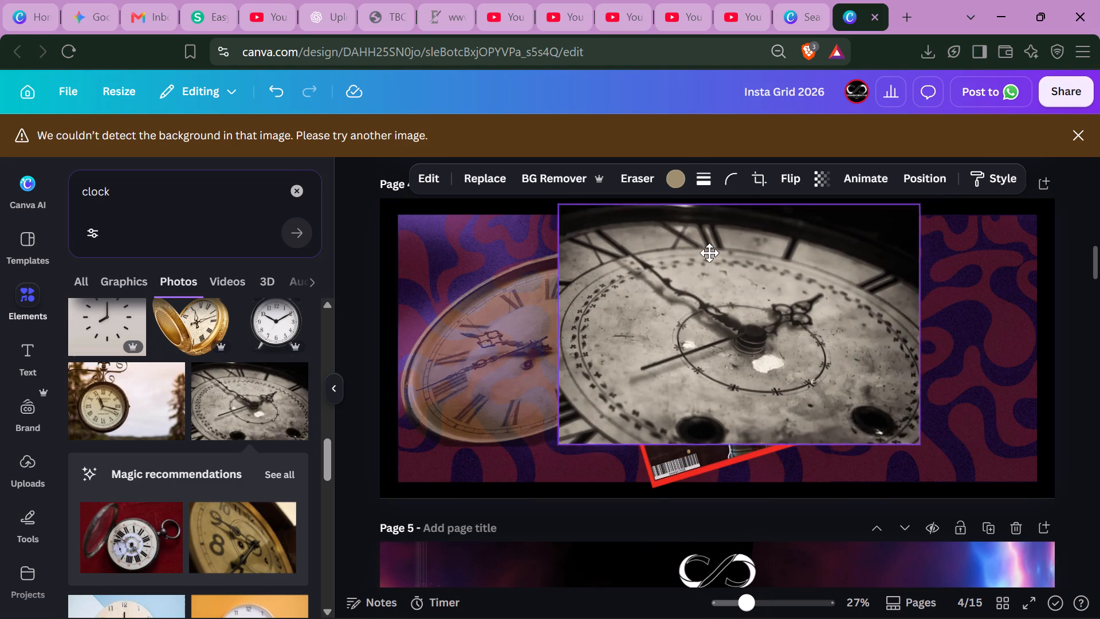
pyautogui.moveTo(709, 253); pyautogui.dragTo(700, 275)
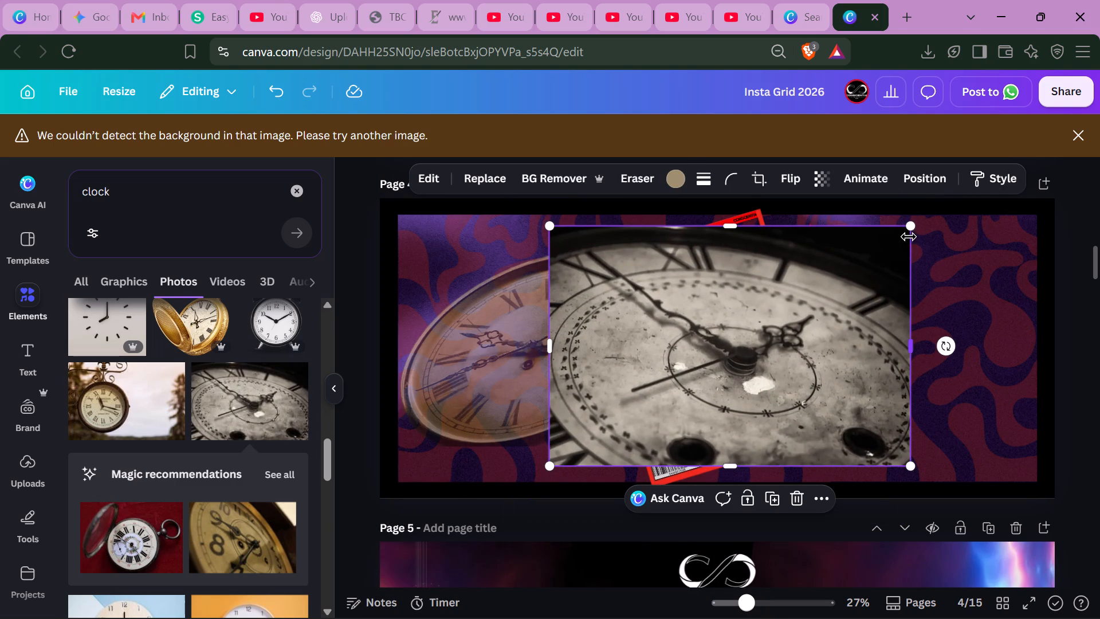
pyautogui.moveTo(912, 226); pyautogui.dragTo(895, 240)
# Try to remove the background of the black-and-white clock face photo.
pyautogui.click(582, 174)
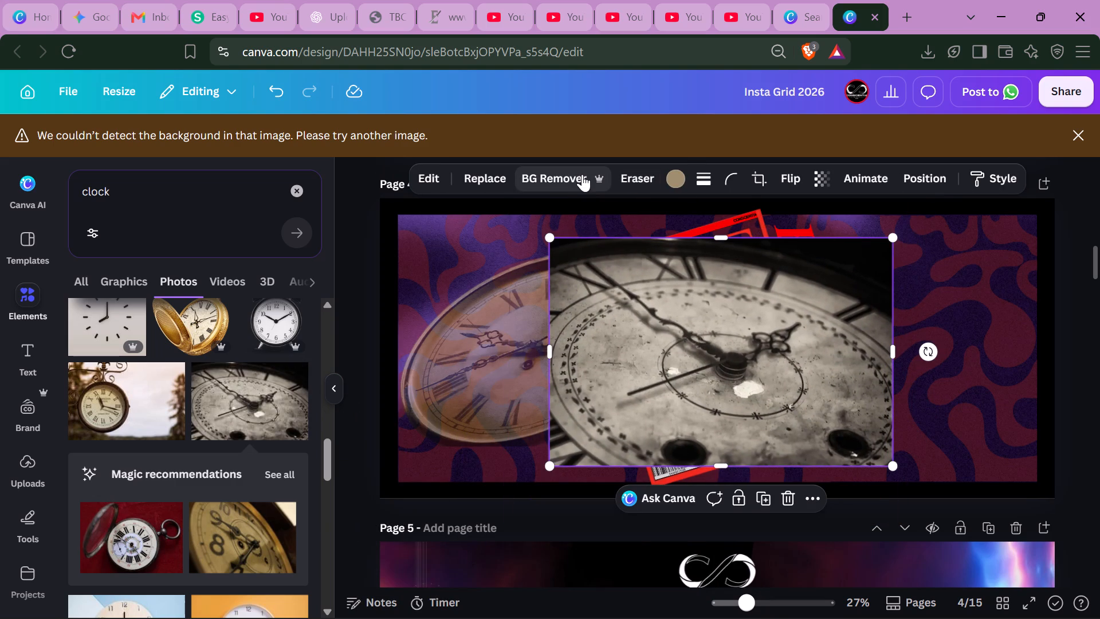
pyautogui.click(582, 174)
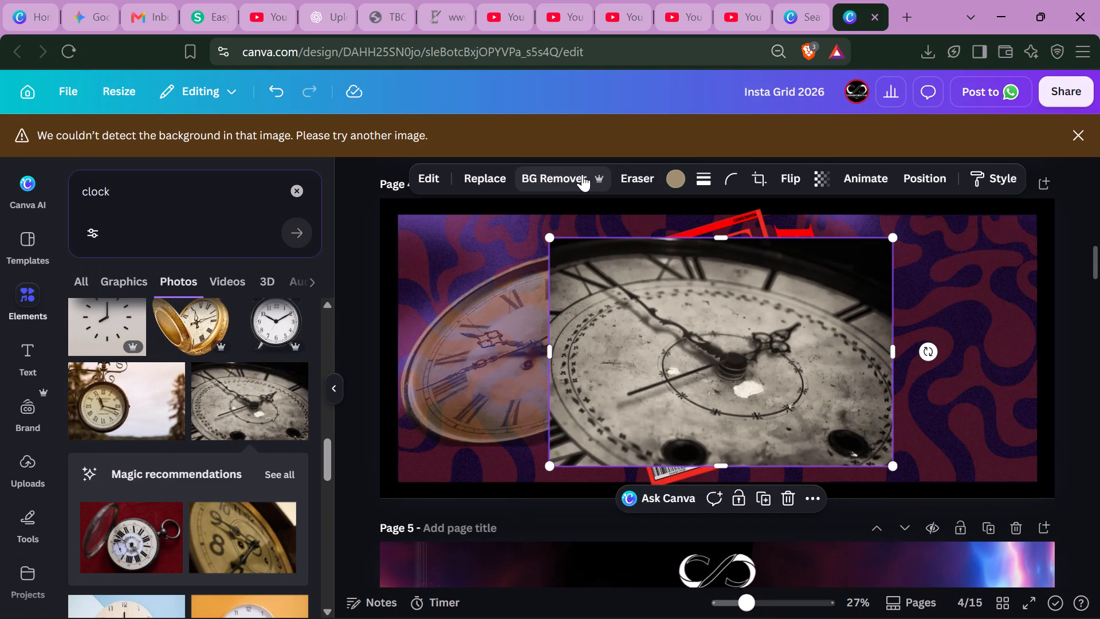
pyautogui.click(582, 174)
# Run Magic Layers on the black-and-white clock face photo.
pyautogui.click(422, 173)
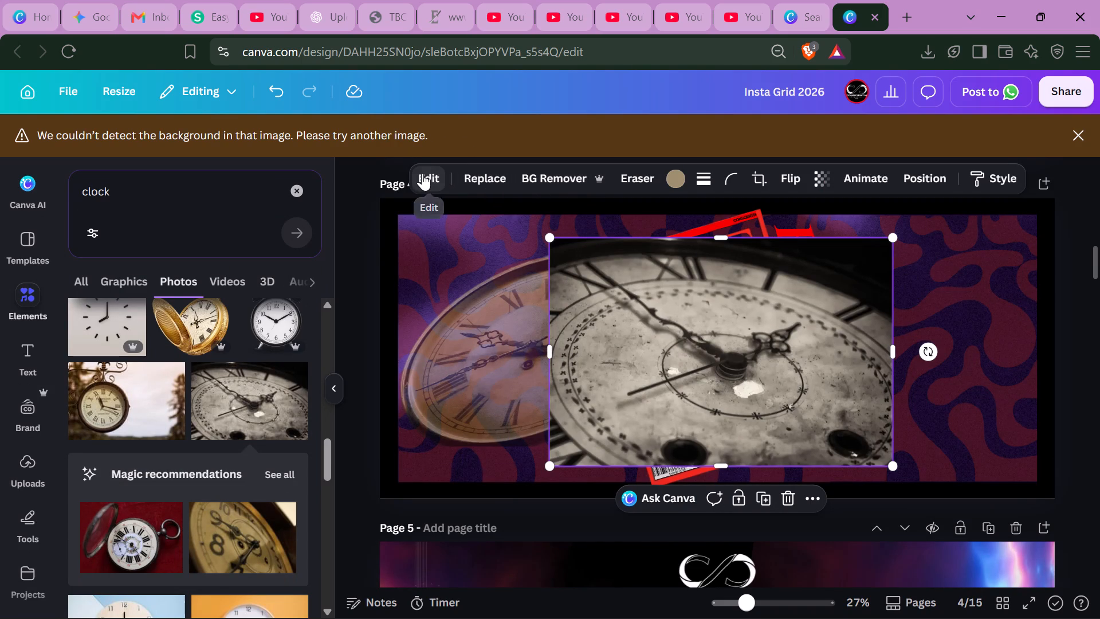
pyautogui.click(162, 342)
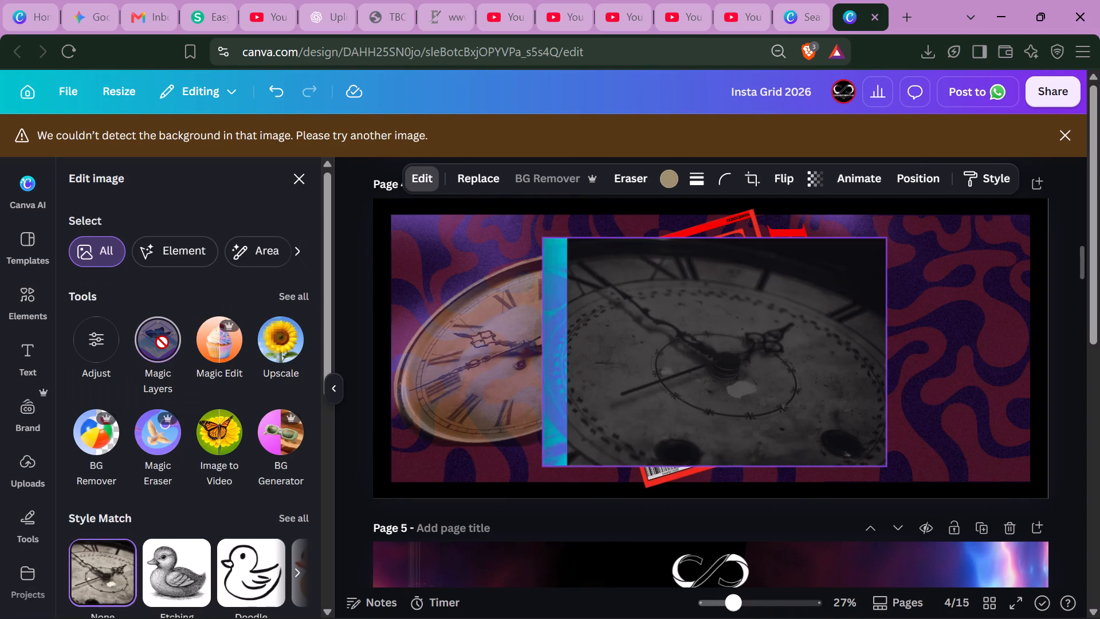
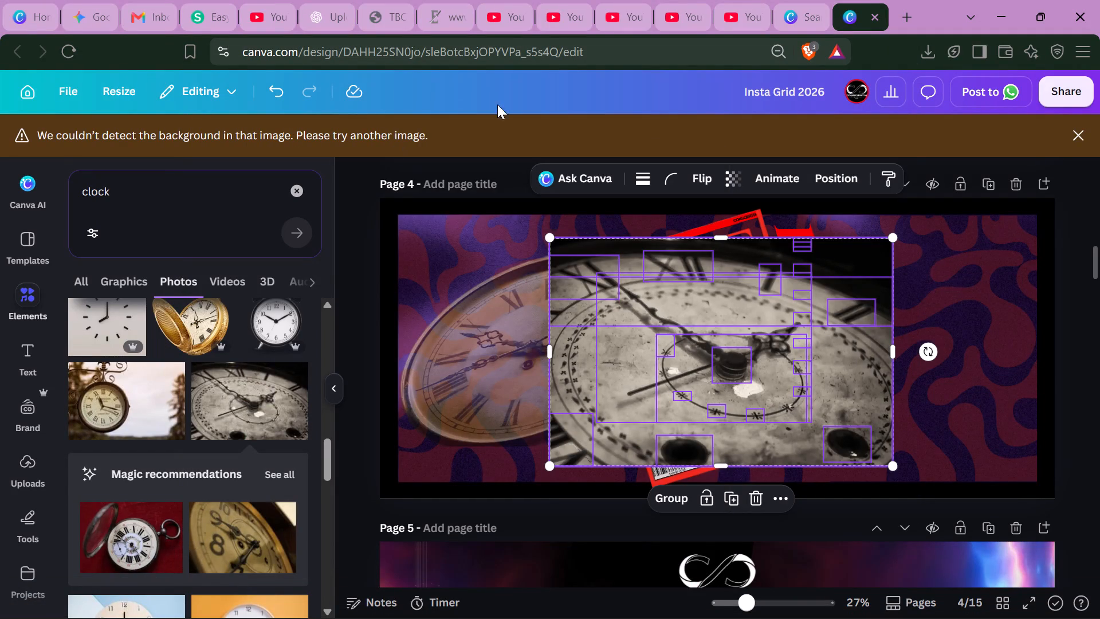
# Delete the dark background layers behind and above the separated black-and-white clock face on page 4.
pyautogui.click(842, 249)
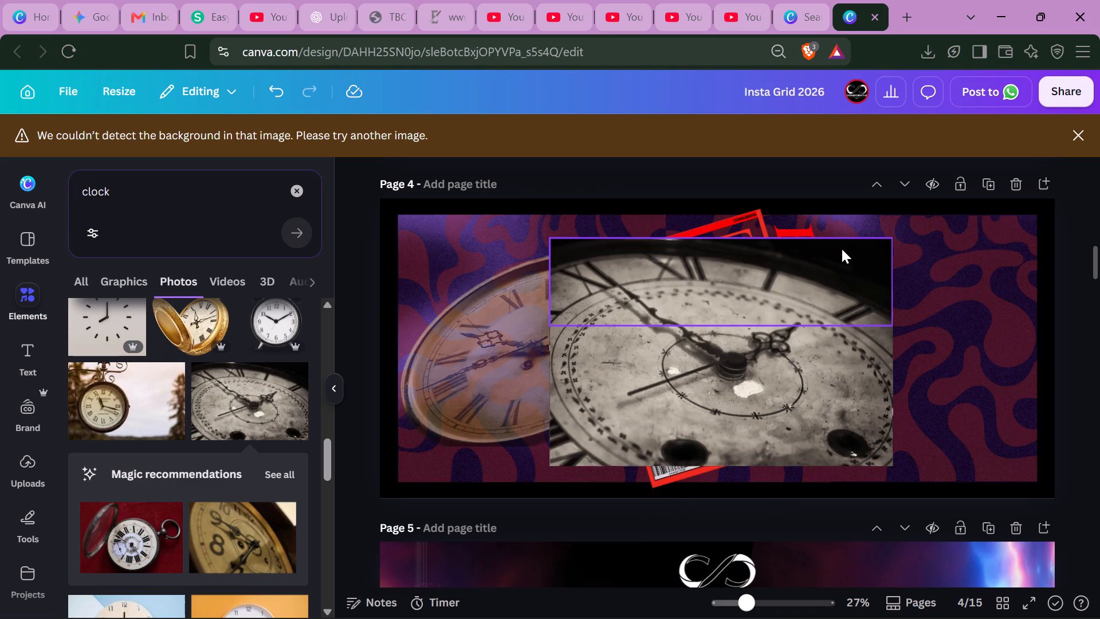
pyautogui.press('BackSpace')
pyautogui.click(874, 257)
pyautogui.moveTo(874, 257); pyautogui.dragTo(907, 281)
pyautogui.press('BackSpace')
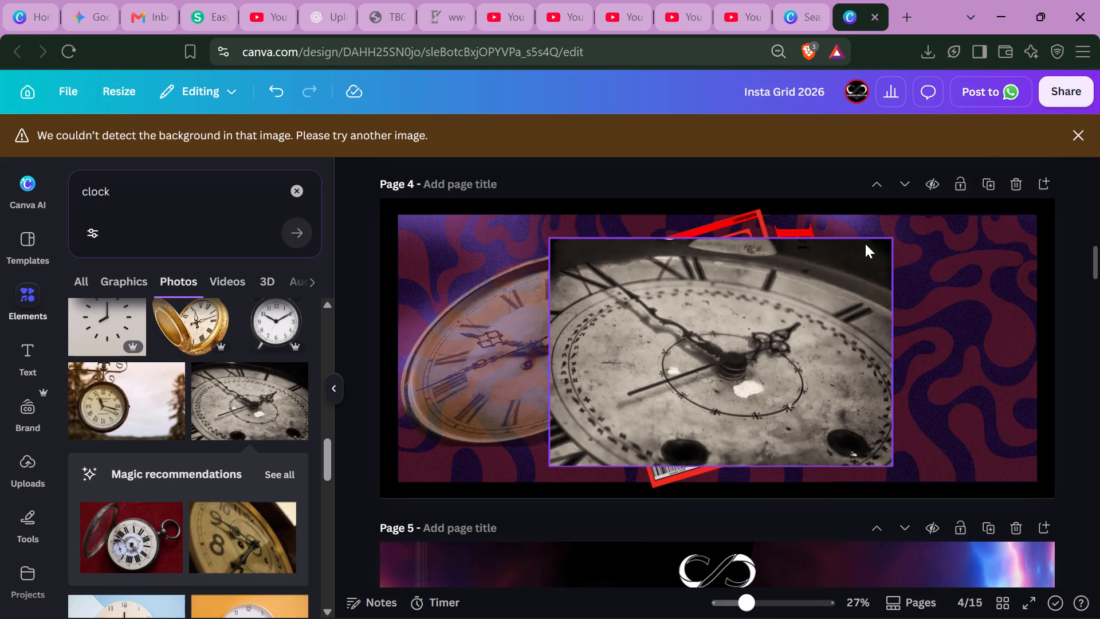
pyautogui.click(865, 244)
pyautogui.press('BackSpace')
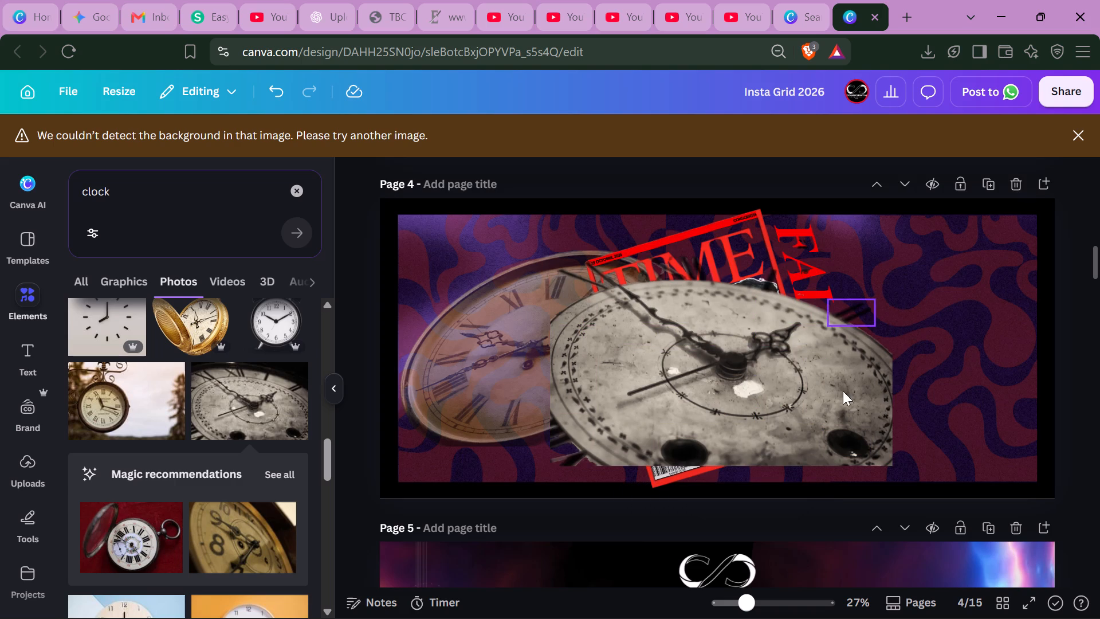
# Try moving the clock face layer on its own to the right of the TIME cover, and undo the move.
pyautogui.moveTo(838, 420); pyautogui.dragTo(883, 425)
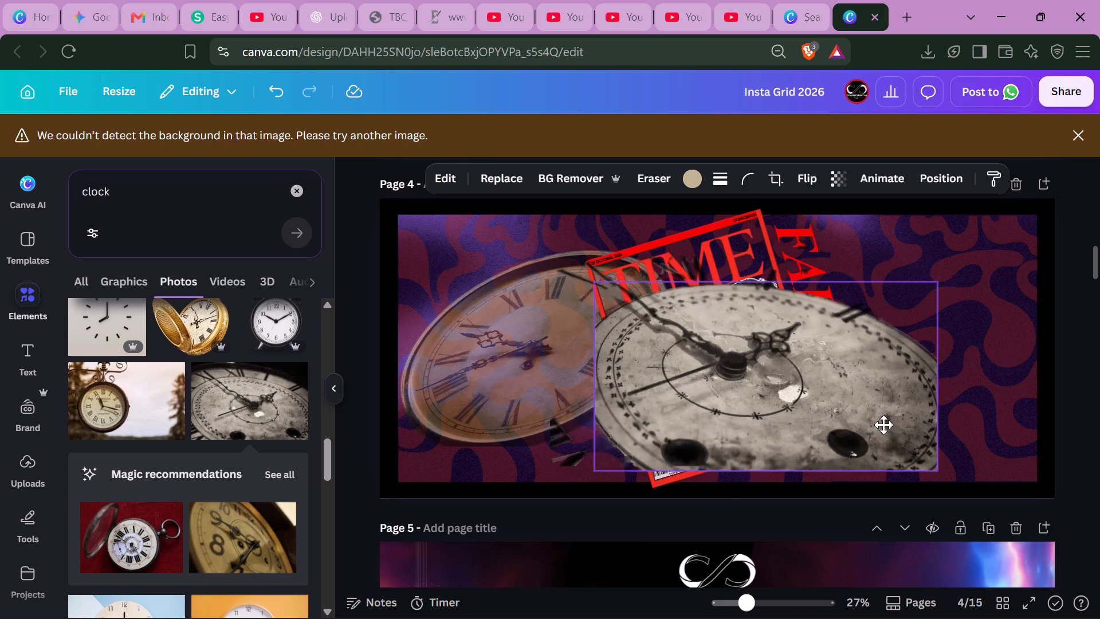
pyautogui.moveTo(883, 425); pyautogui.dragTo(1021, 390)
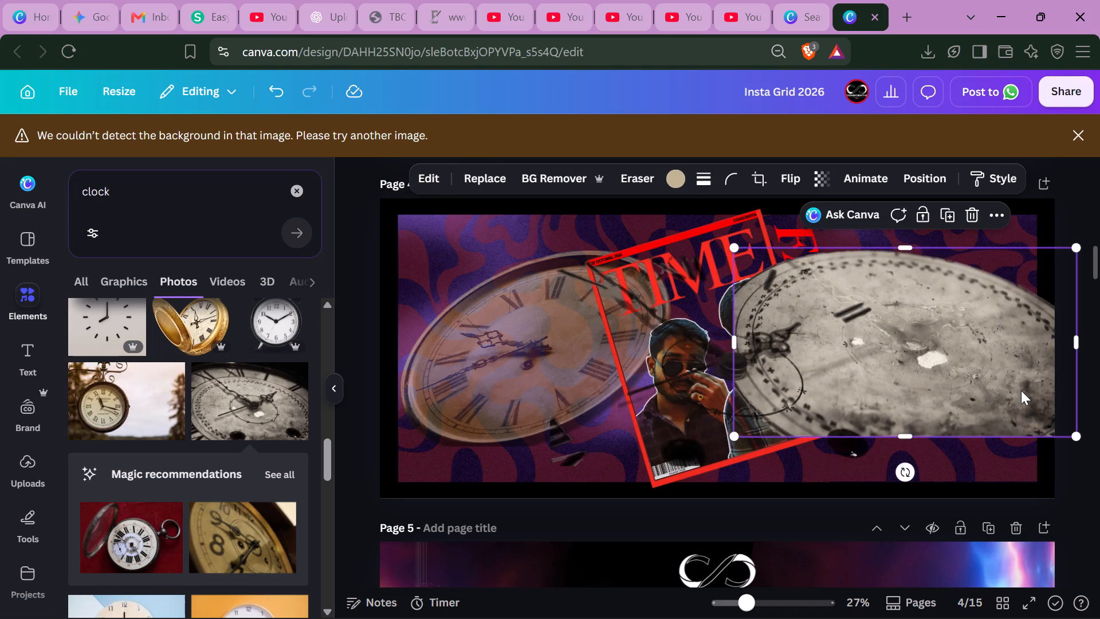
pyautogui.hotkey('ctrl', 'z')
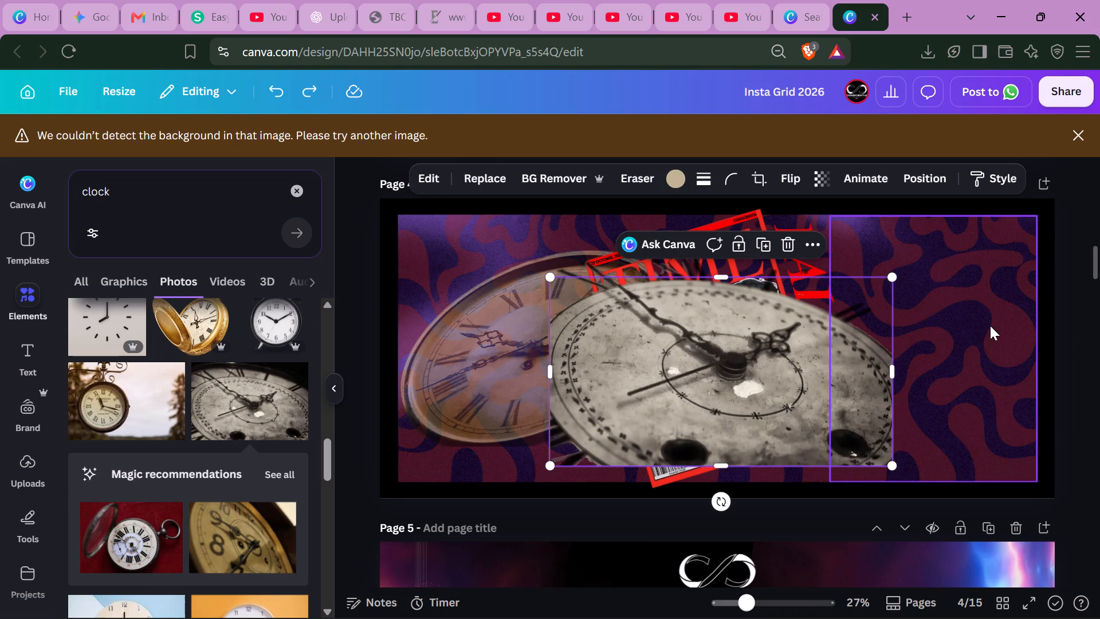
# Select the black-and-white clock face together with its hands, inner ring and two dark hole pieces, and group them.
pyautogui.keyDown('shift'); pyautogui.click(764, 367); pyautogui.keyUp('shift')
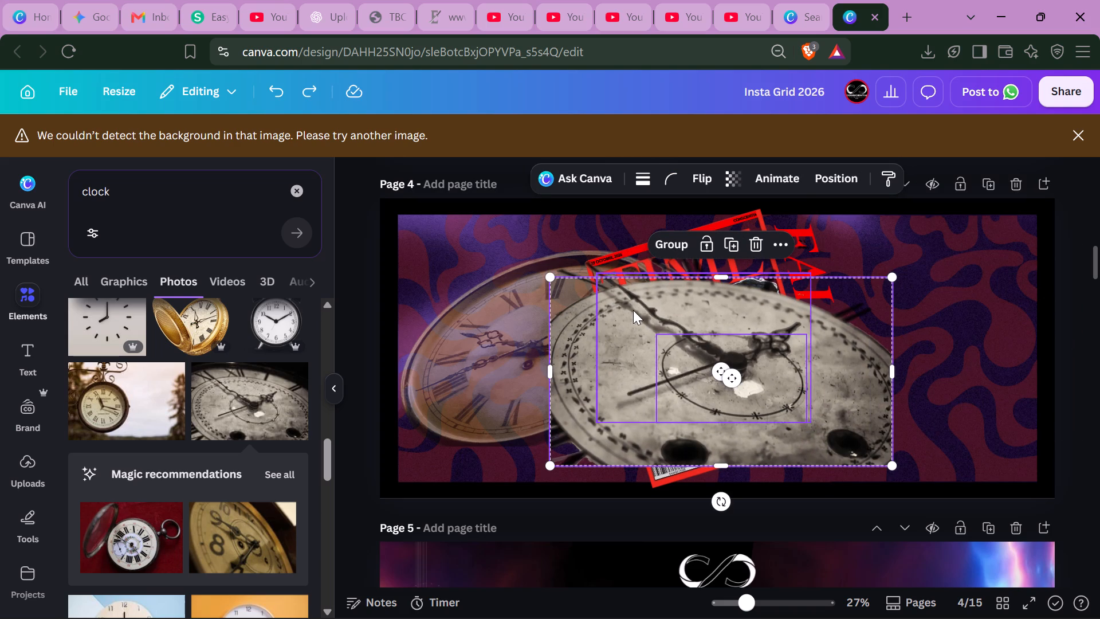
pyautogui.keyDown('shift'); pyautogui.click(637, 309); pyautogui.keyUp('shift')
pyautogui.moveTo(849, 342); pyautogui.dragTo(898, 377)
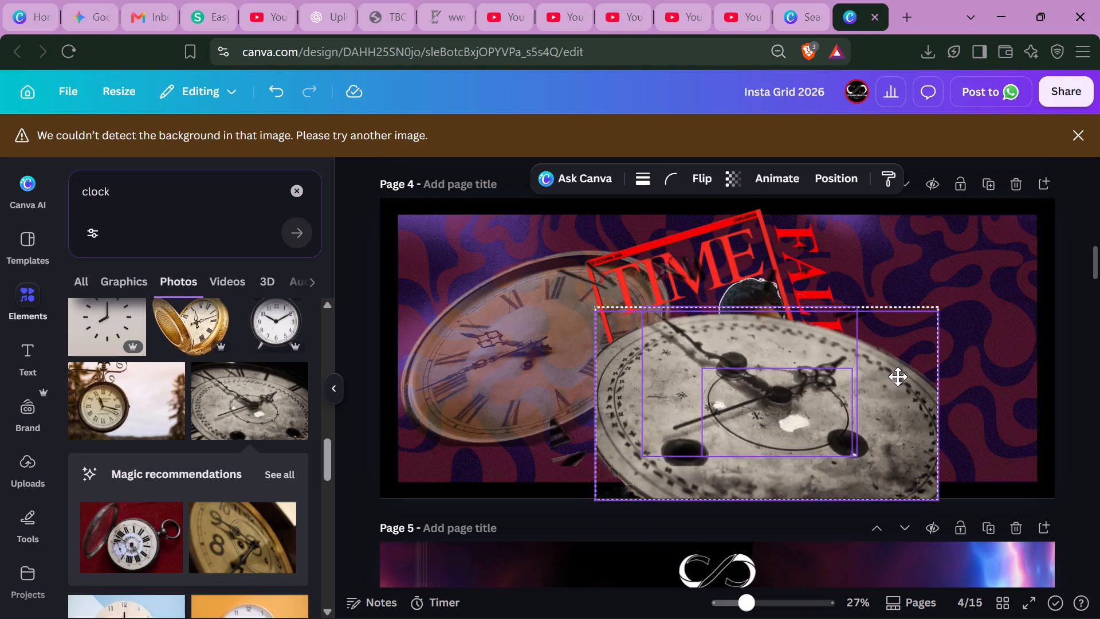
pyautogui.moveTo(898, 377); pyautogui.dragTo(961, 319)
pyautogui.hotkey('ctrl', 'z')
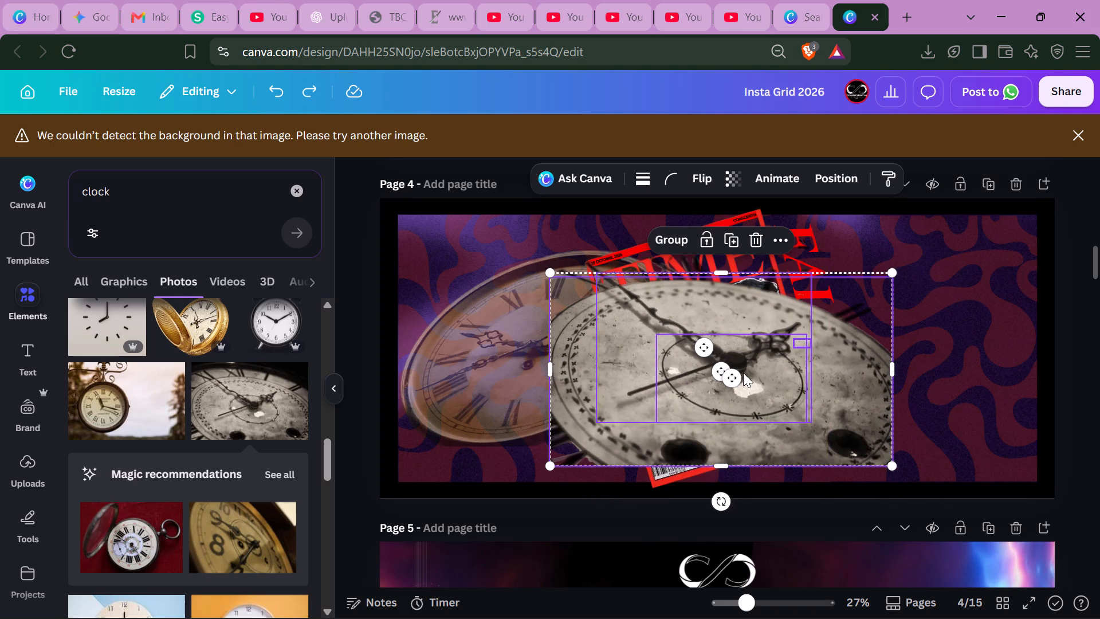
pyautogui.keyDown('shift'); pyautogui.click(740, 361); pyautogui.keyUp('shift')
pyautogui.keyDown('shift'); pyautogui.click(693, 446); pyautogui.keyUp('shift')
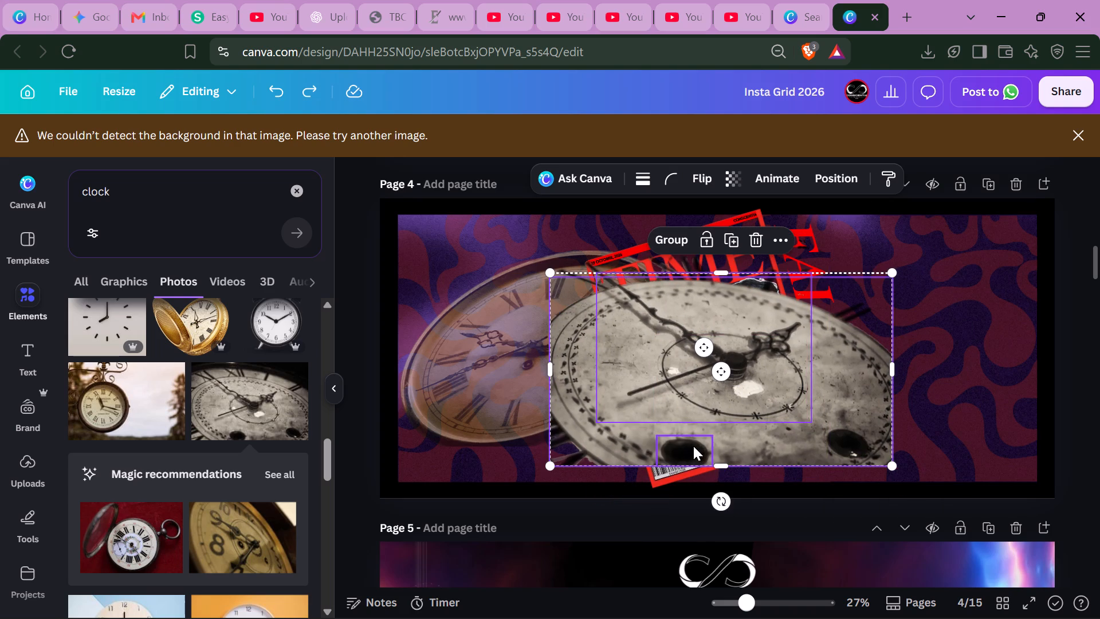
pyautogui.keyDown('shift'); pyautogui.click(751, 354); pyautogui.keyUp('shift')
pyautogui.keyDown('shift'); pyautogui.click(843, 438); pyautogui.keyUp('shift')
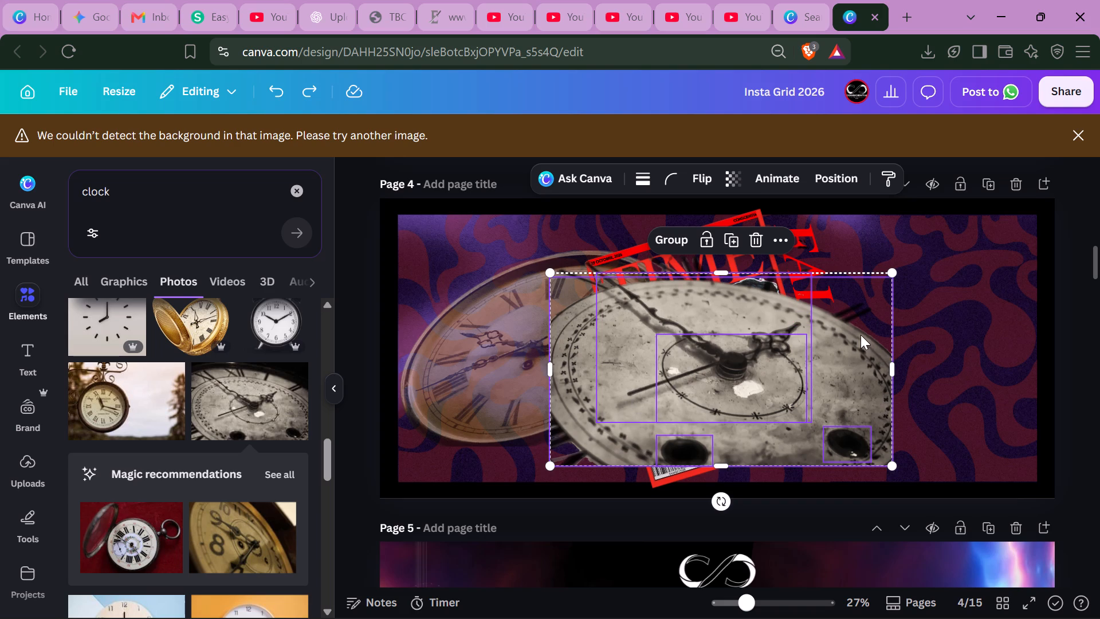
pyautogui.moveTo(861, 335); pyautogui.dragTo(890, 328)
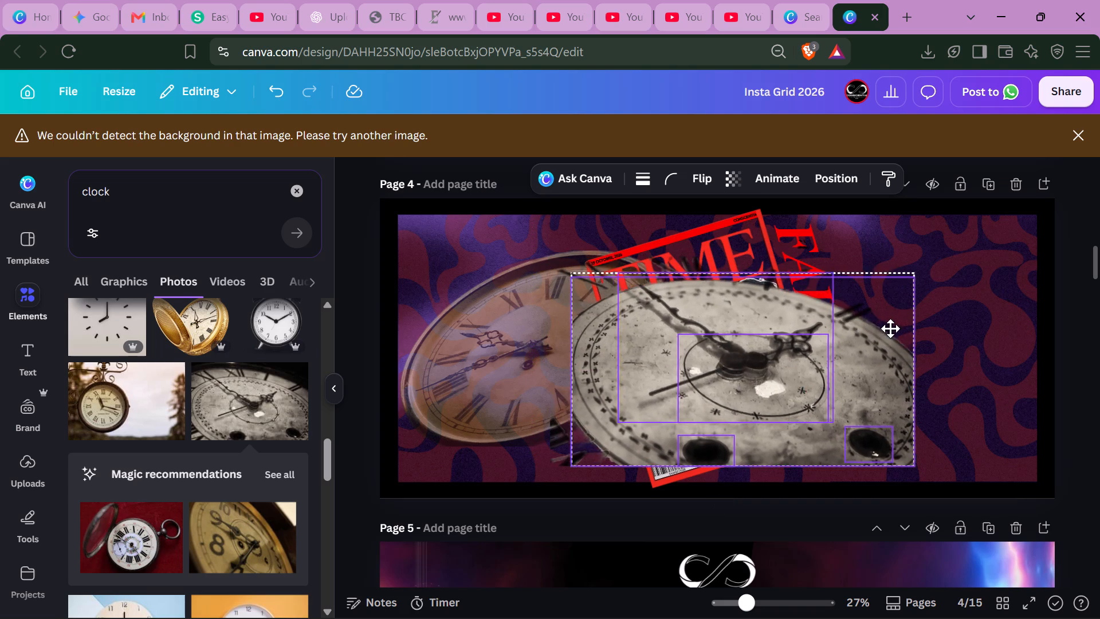
pyautogui.moveTo(890, 328); pyautogui.dragTo(968, 398)
pyautogui.moveTo(929, 439); pyautogui.dragTo(816, 367)
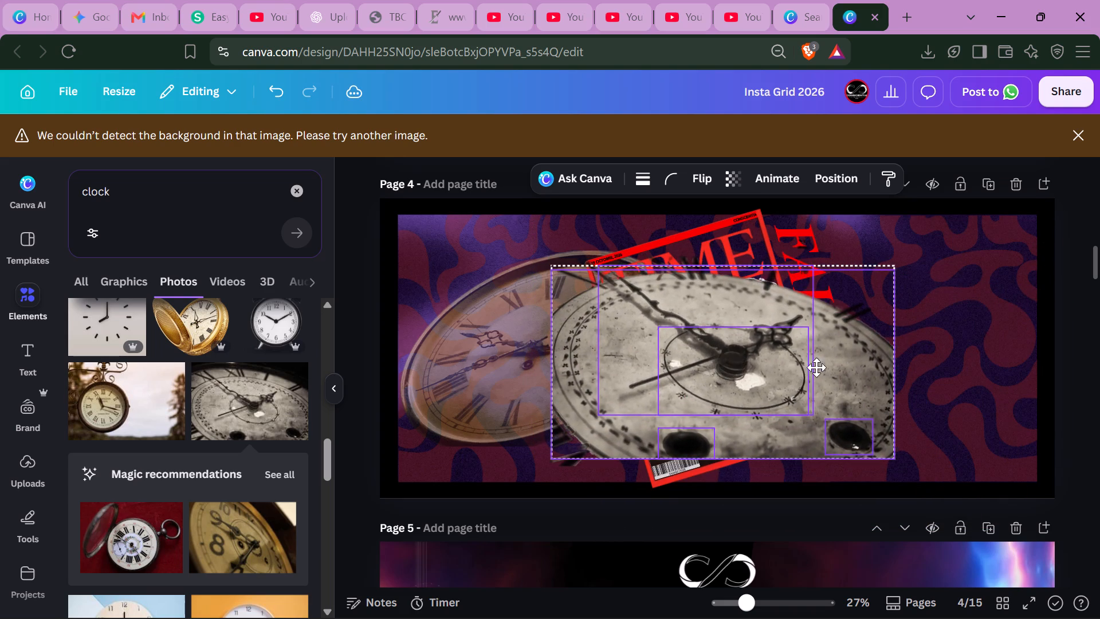
pyautogui.moveTo(816, 367); pyautogui.dragTo(1008, 363)
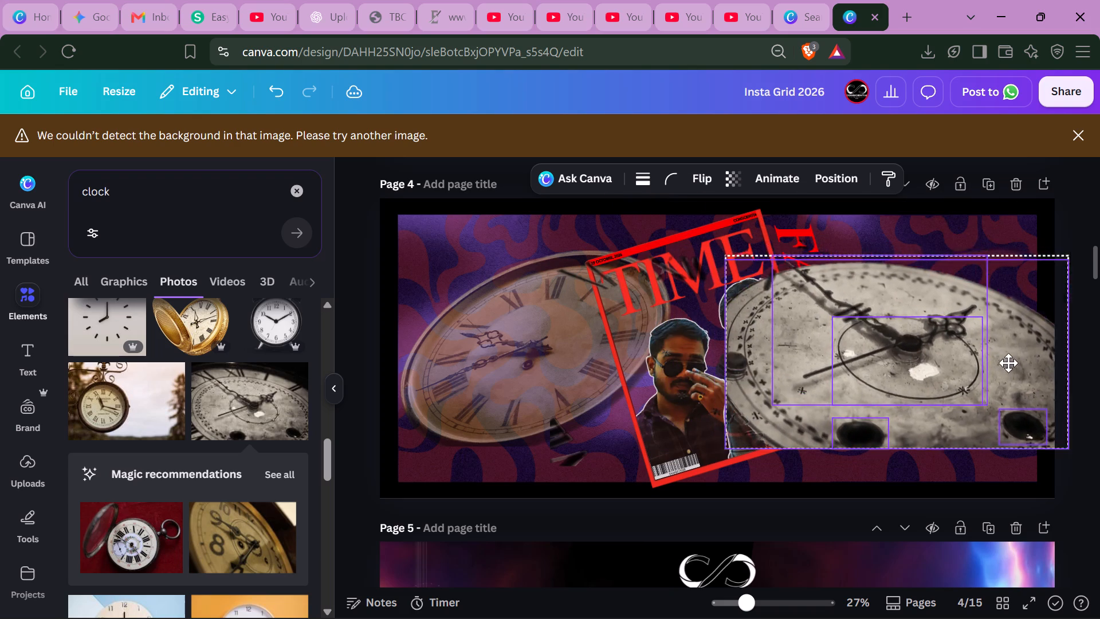
pyautogui.moveTo(1008, 363); pyautogui.dragTo(1030, 348)
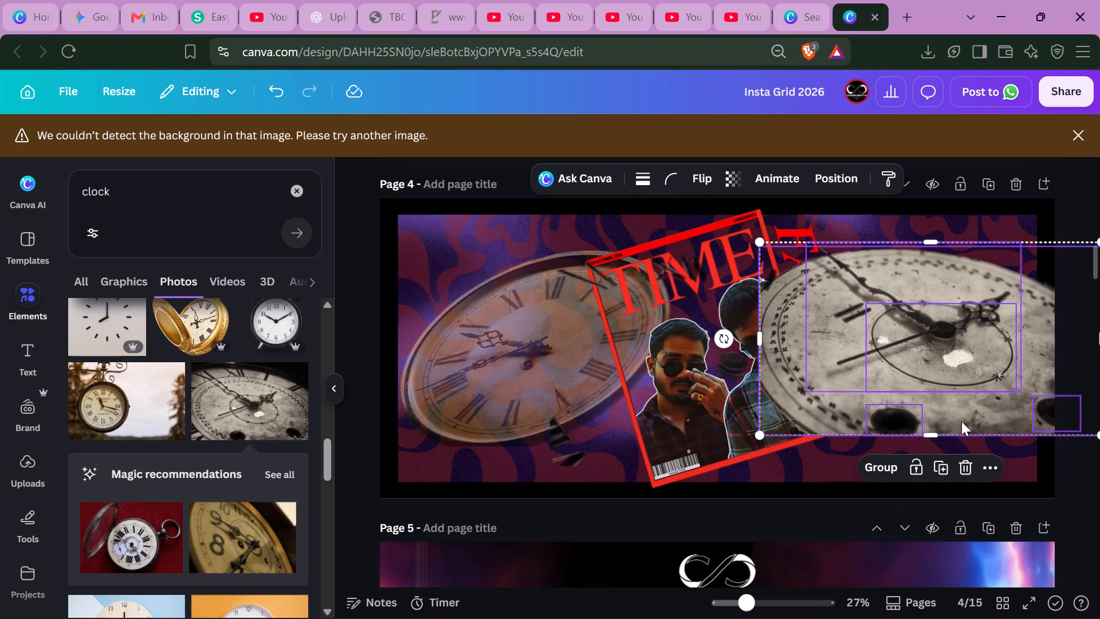
pyautogui.moveTo(1061, 336); pyautogui.dragTo(877, 398)
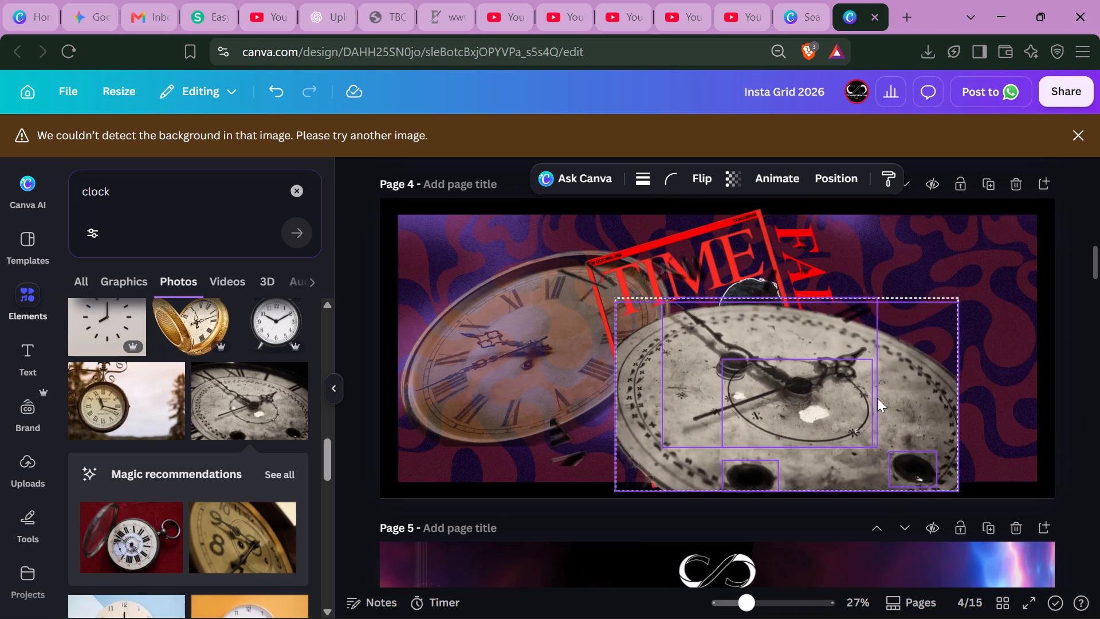
pyautogui.moveTo(877, 398); pyautogui.dragTo(733, 346)
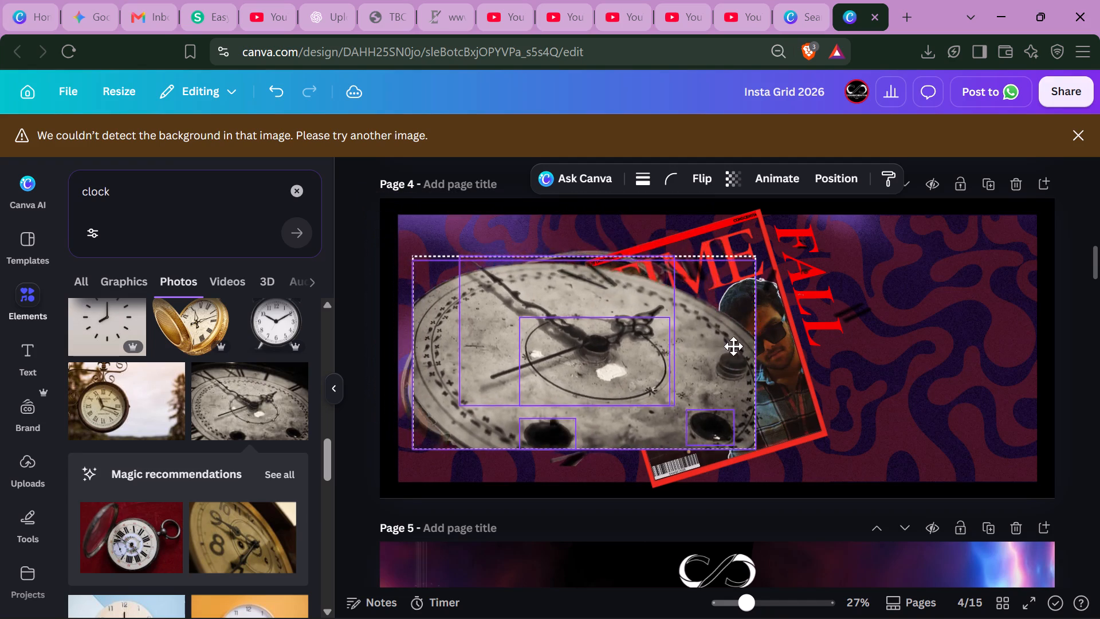
pyautogui.moveTo(733, 346); pyautogui.dragTo(773, 331)
pyautogui.click(588, 459)
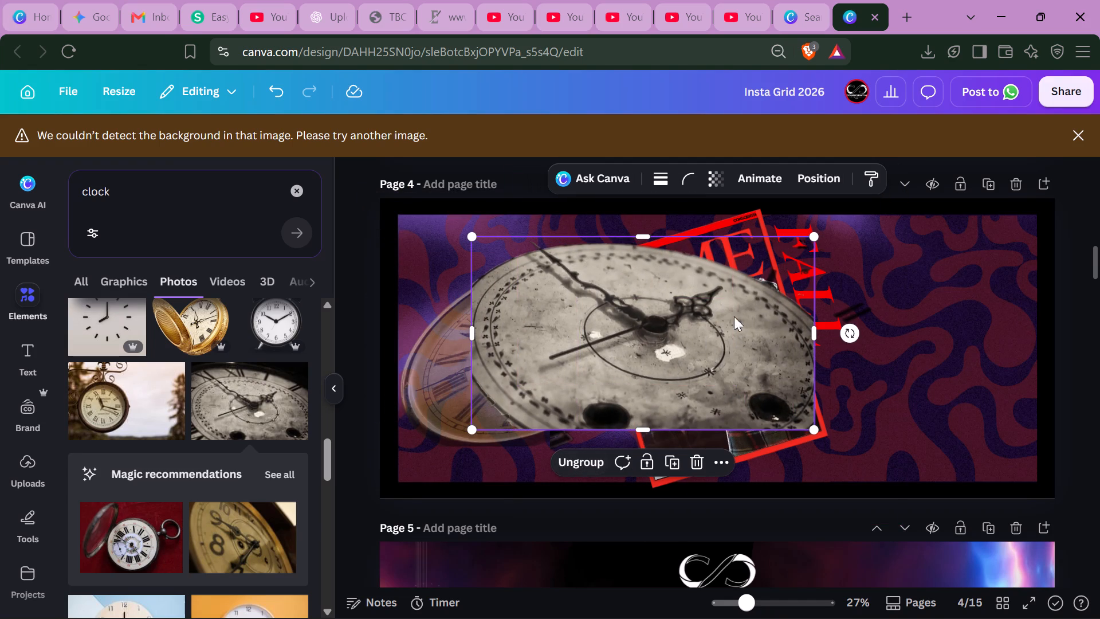
# Move the clock group to the page's left side and delete the stray clock fragments left over the two men on the cover.
pyautogui.moveTo(776, 284); pyautogui.dragTo(992, 269)
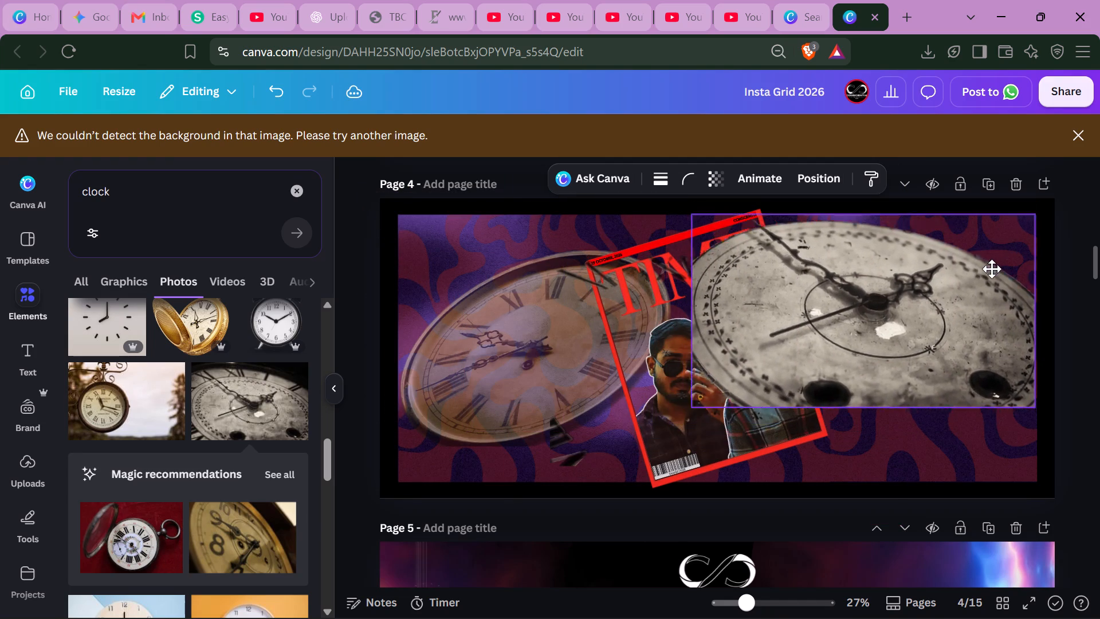
pyautogui.moveTo(992, 269); pyautogui.dragTo(599, 349)
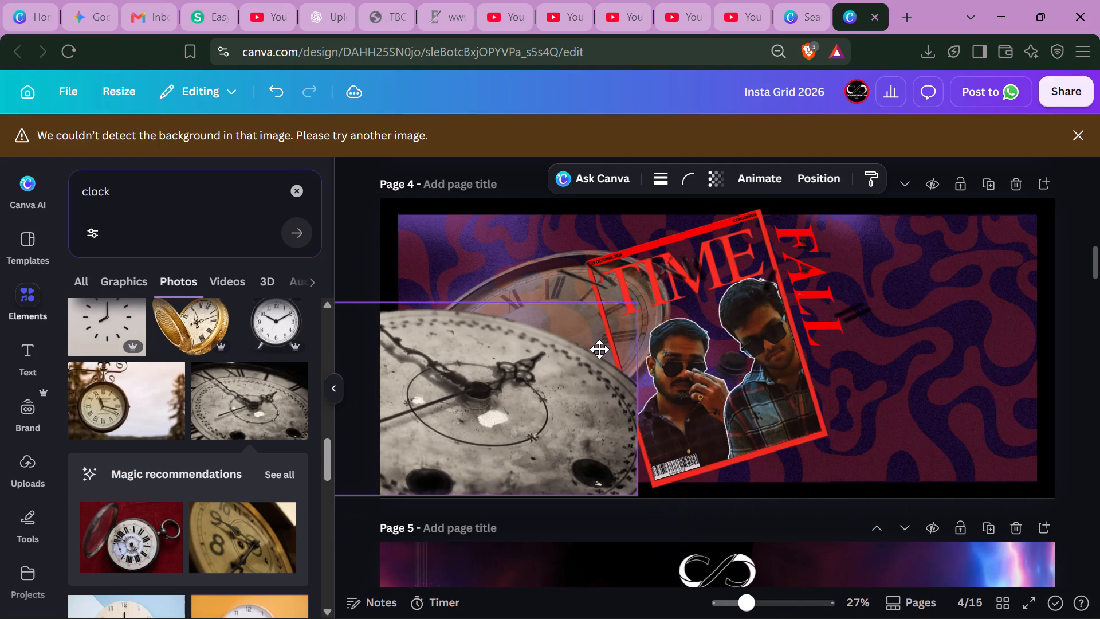
pyautogui.moveTo(599, 349); pyautogui.dragTo(622, 272)
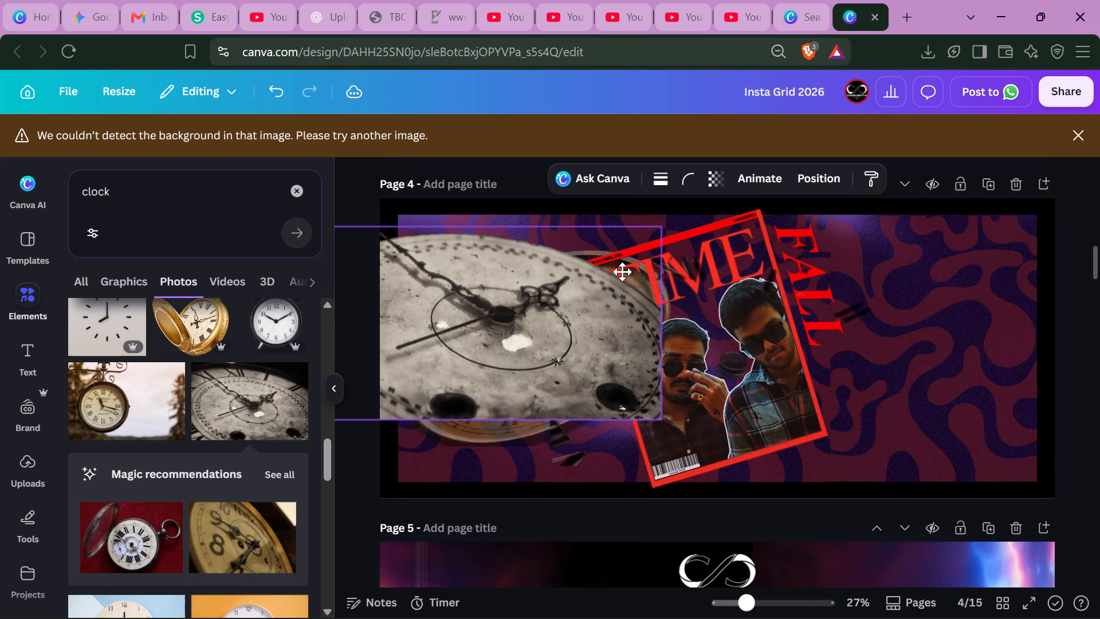
pyautogui.moveTo(622, 272); pyautogui.dragTo(624, 273)
pyautogui.click(683, 394)
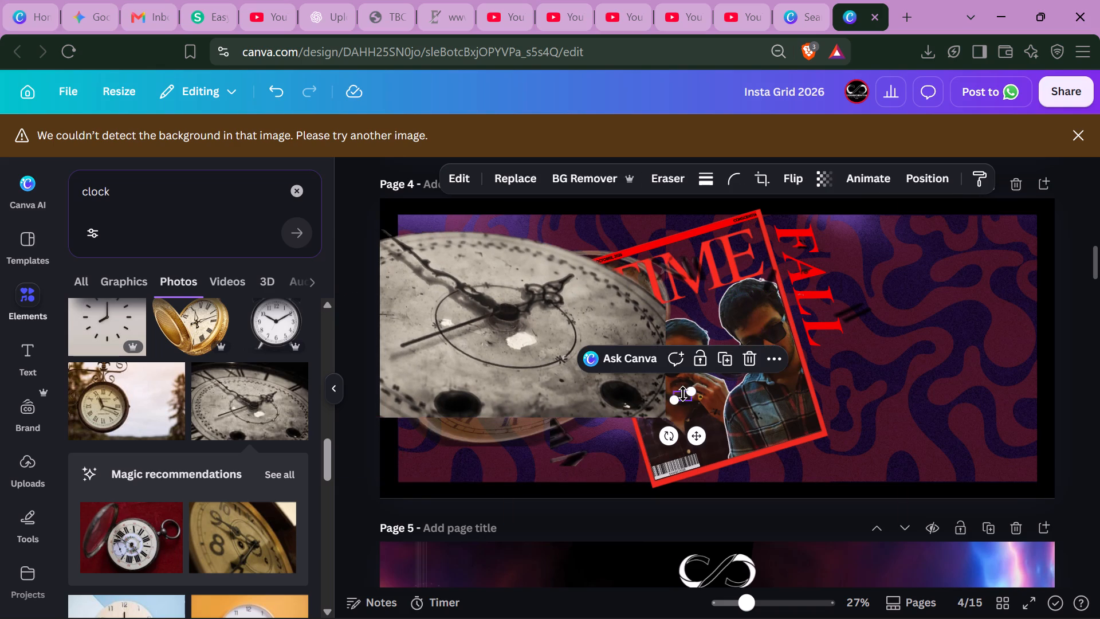
pyautogui.press('BackSpace')
pyautogui.click(713, 411)
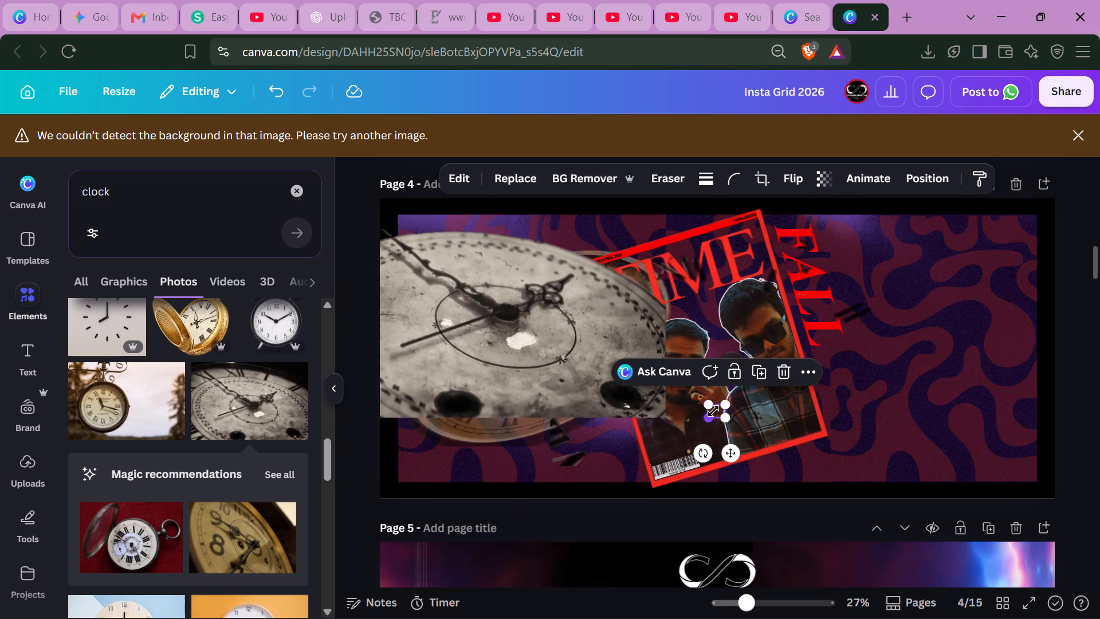
pyautogui.press('BackSpace')
pyautogui.click(740, 356)
pyautogui.press('BackSpace')
pyautogui.click(751, 420)
pyautogui.press('BackSpace')
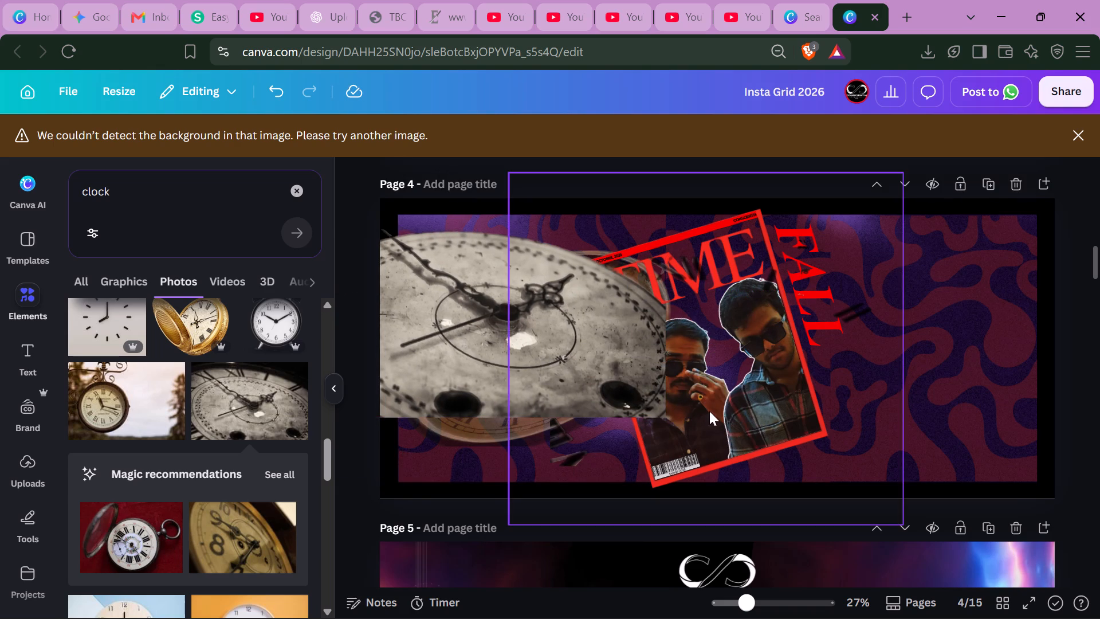
# Move the clock group to the page's right side and delete leftover fragments at the cover's edges and below the faded antique clock.
pyautogui.moveTo(576, 344); pyautogui.dragTo(892, 309)
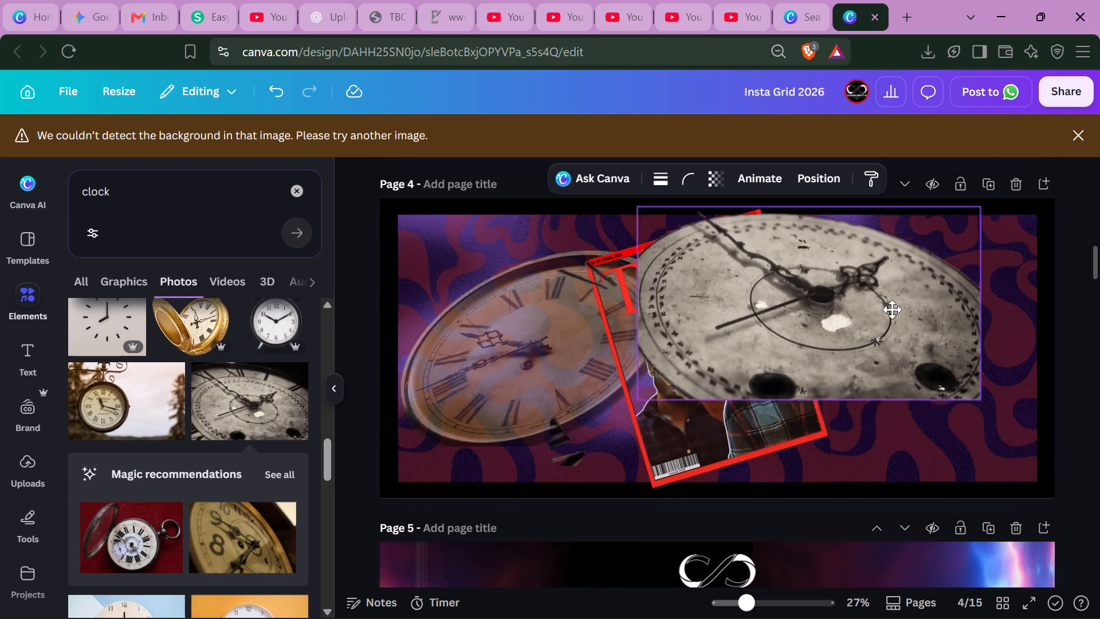
pyautogui.moveTo(892, 309); pyautogui.dragTo(847, 409)
pyautogui.click(666, 351)
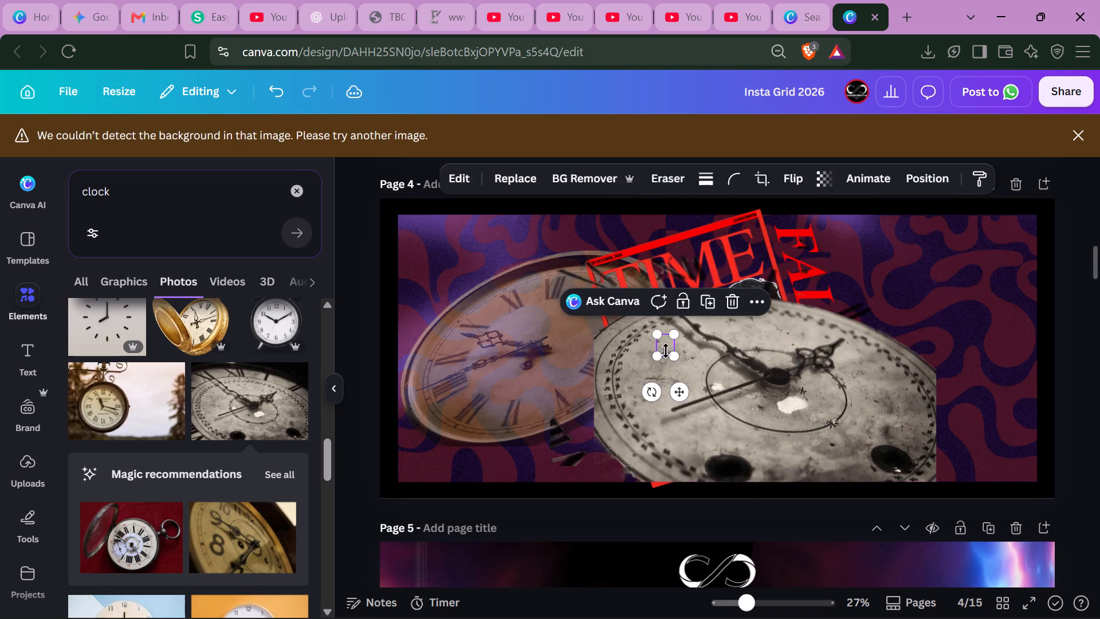
pyautogui.press('BackSpace')
pyautogui.moveTo(861, 411); pyautogui.dragTo(945, 354)
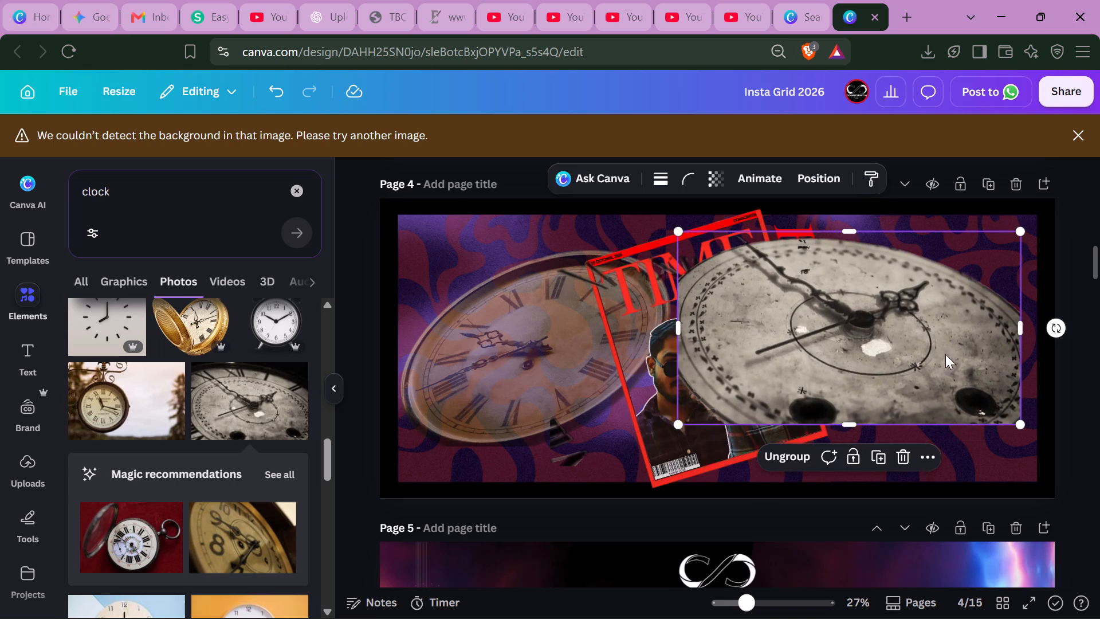
pyautogui.click(800, 391)
pyautogui.press('BackSpace')
pyautogui.moveTo(927, 360); pyautogui.dragTo(909, 348)
pyautogui.click(571, 436)
pyautogui.press('BackSpace')
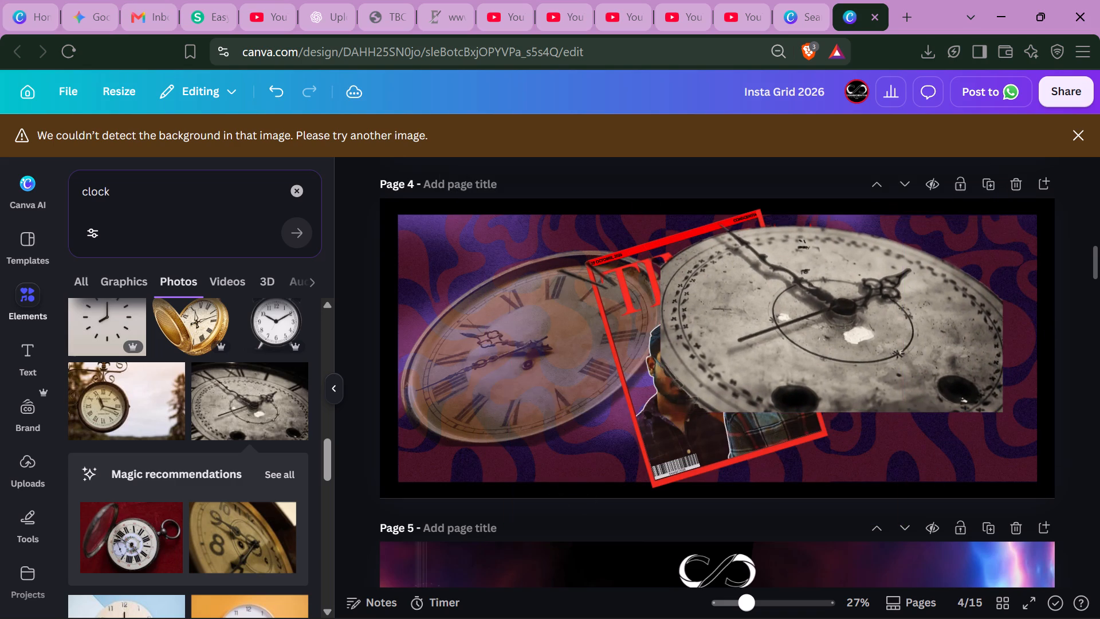
# Shift the clock group aside and delete the leftover numeral piece beside FALL and the fragment over the TIME lettering.
pyautogui.moveTo(827, 320); pyautogui.dragTo(551, 415)
pyautogui.click(850, 315)
pyautogui.press('BackSpace')
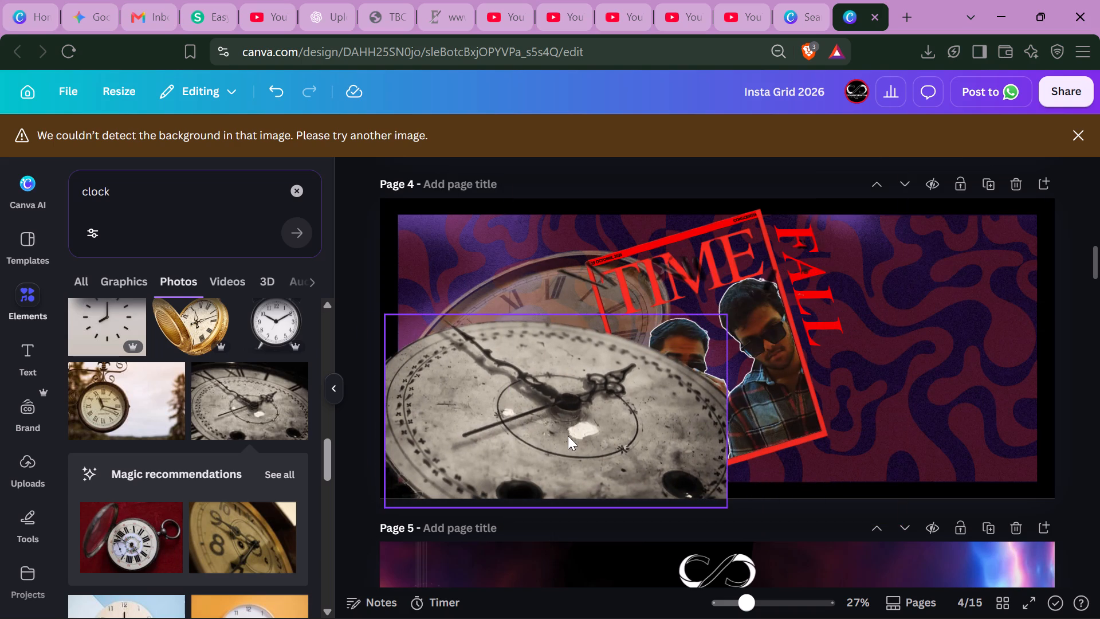
pyautogui.moveTo(568, 436); pyautogui.dragTo(921, 343)
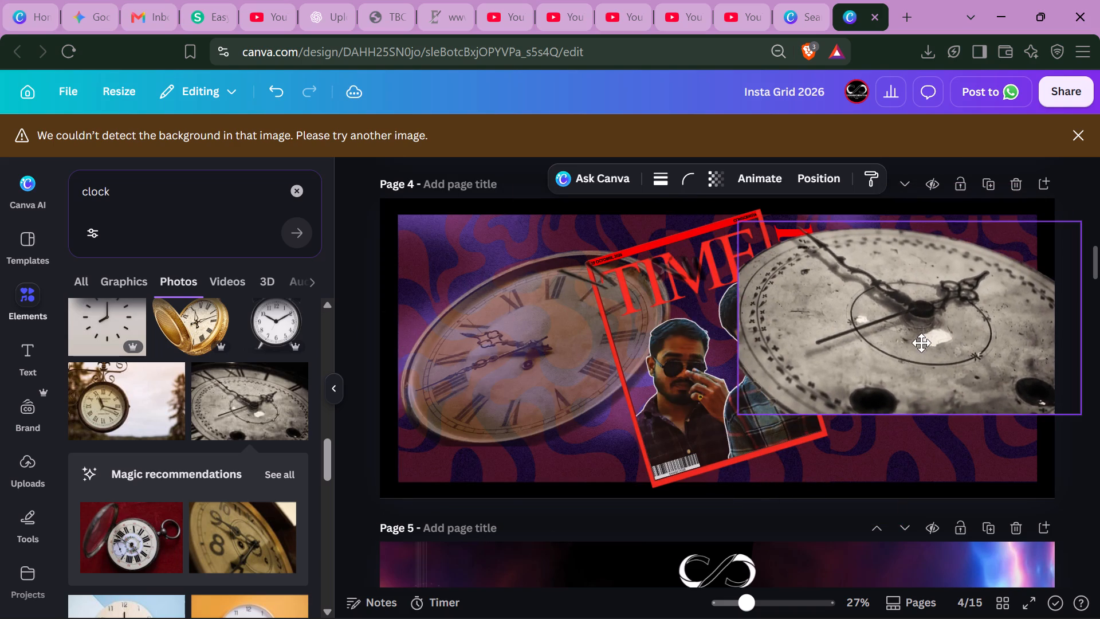
pyautogui.moveTo(921, 343); pyautogui.dragTo(920, 343)
pyautogui.click(684, 273)
pyautogui.press('BackSpace')
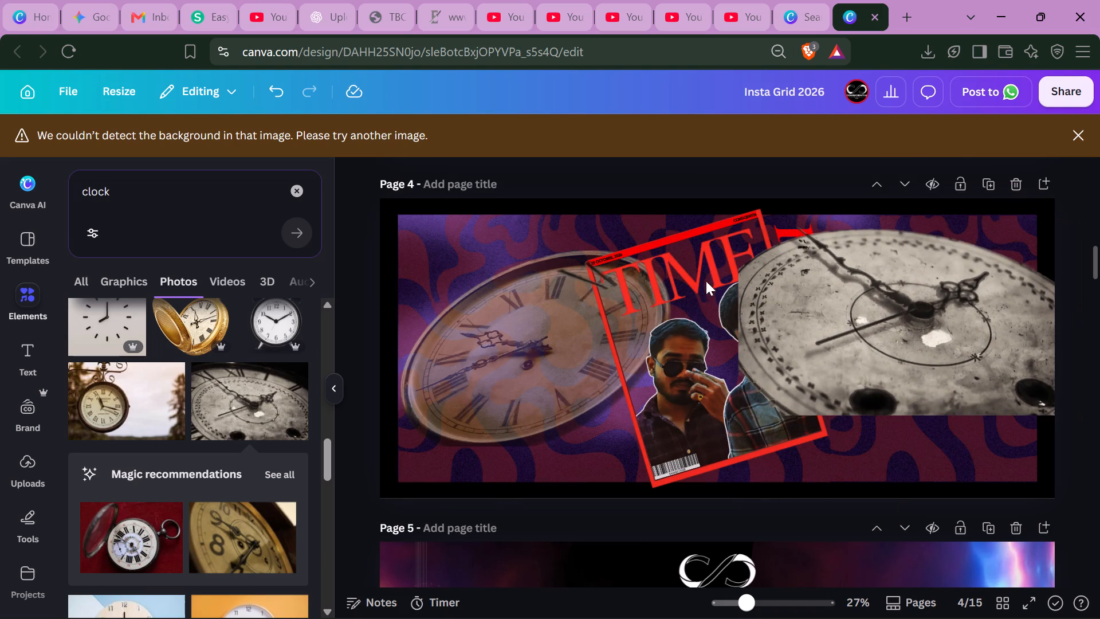
# Move the clock group to the page's left side and delete the leftover fragments around FALL and along the cover's right edge.
pyautogui.moveTo(945, 339); pyautogui.dragTo(585, 391)
pyautogui.click(767, 290)
pyautogui.press('BackSpace')
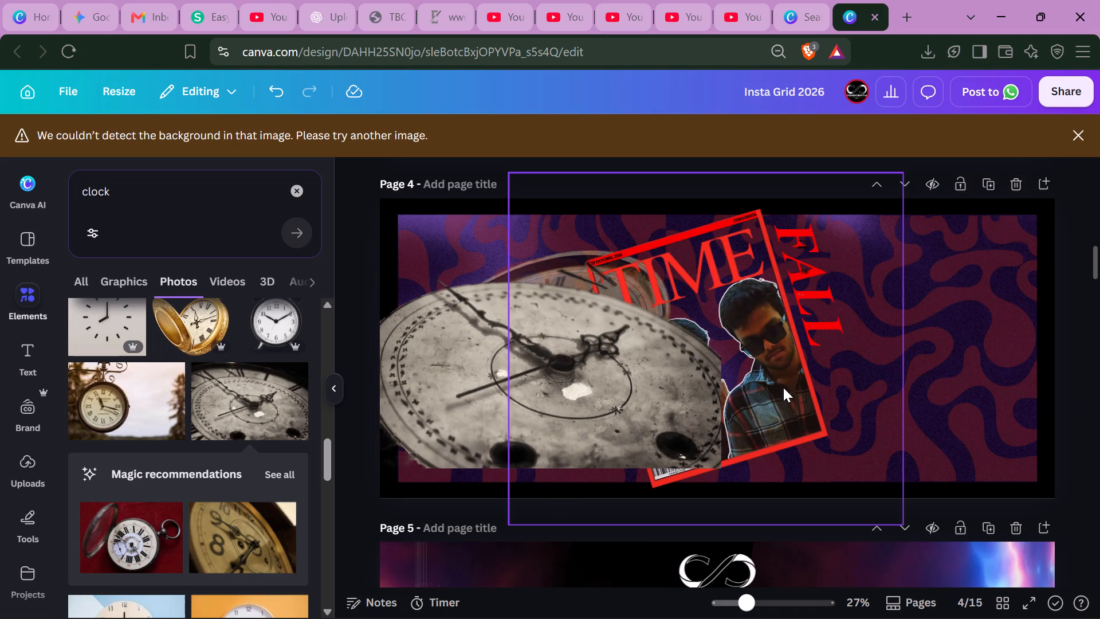
pyautogui.click(803, 272)
pyautogui.press('BackSpace')
pyautogui.click(803, 319)
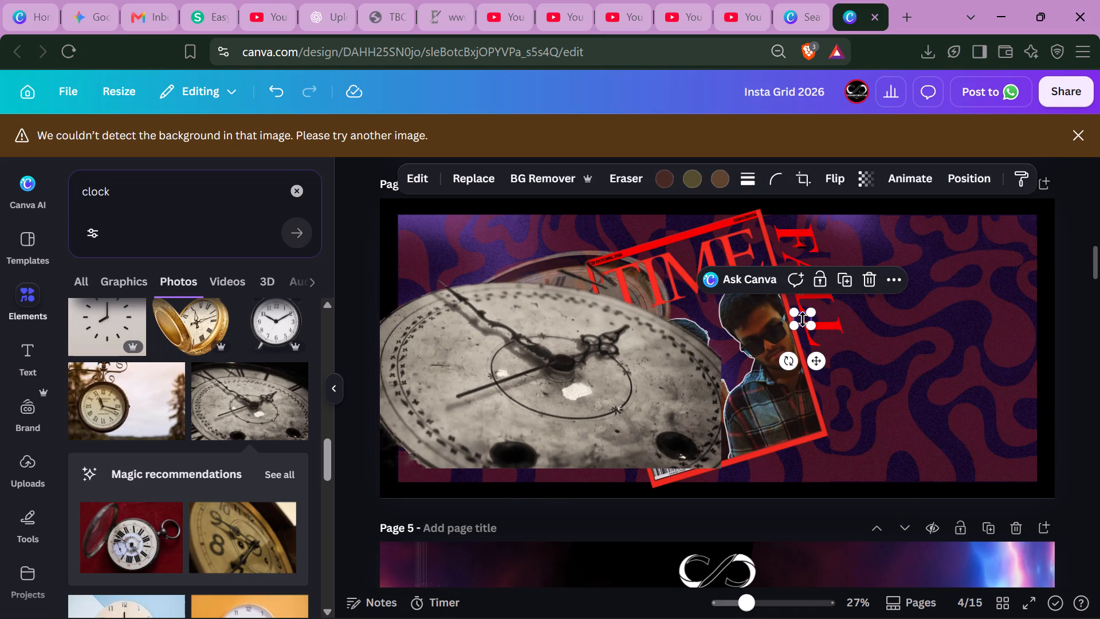
pyautogui.press('BackSpace')
pyautogui.click(806, 346)
pyautogui.press('BackSpace')
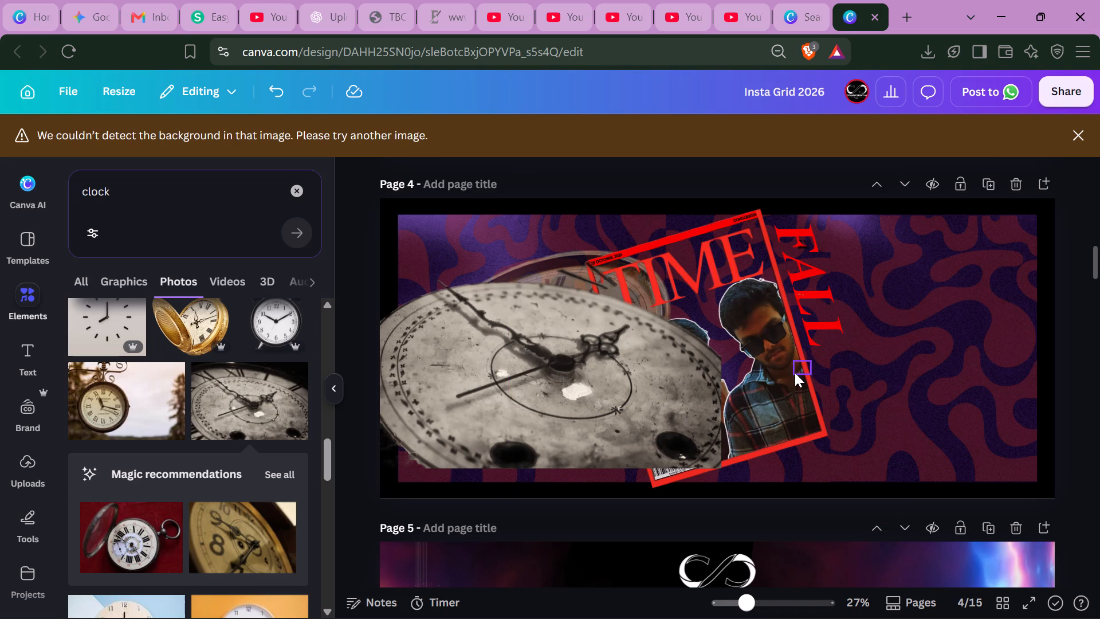
pyautogui.click(798, 369)
pyautogui.press('BackSpace')
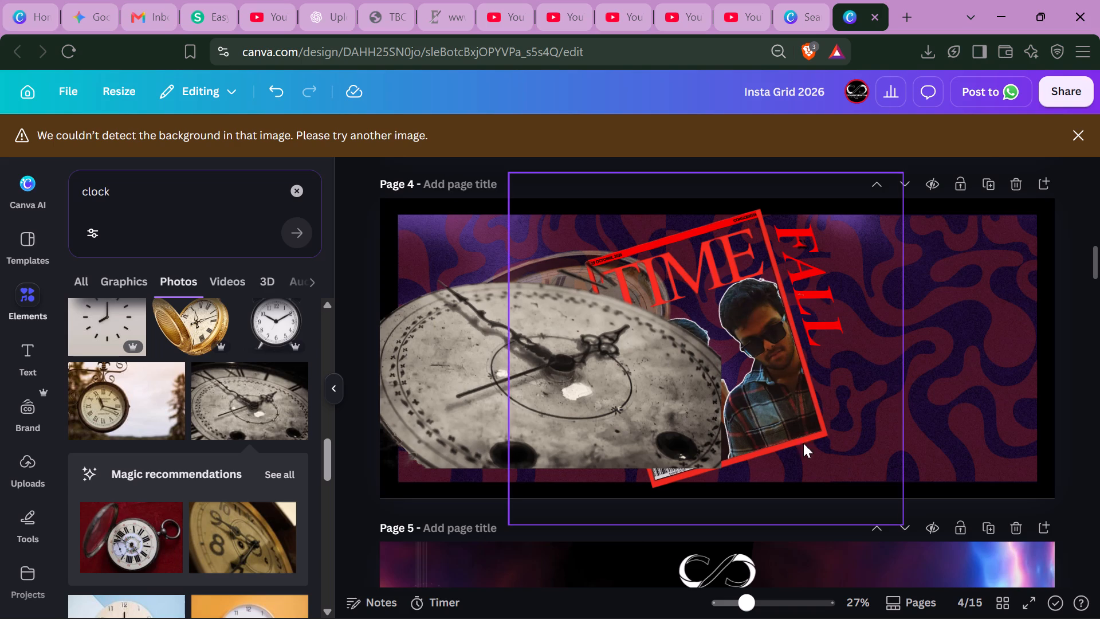
# Rotate the clock group to about -46° and place it at the page's lower-right side beside the cover.
pyautogui.moveTo(549, 377); pyautogui.dragTo(602, 373)
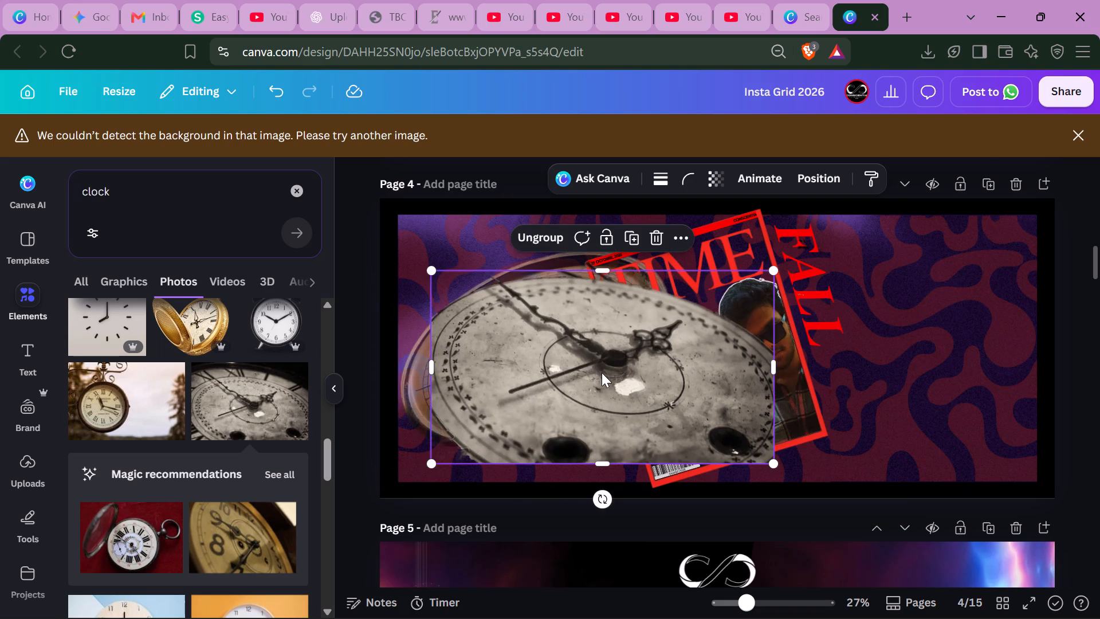
pyautogui.moveTo(602, 373); pyautogui.dragTo(812, 322)
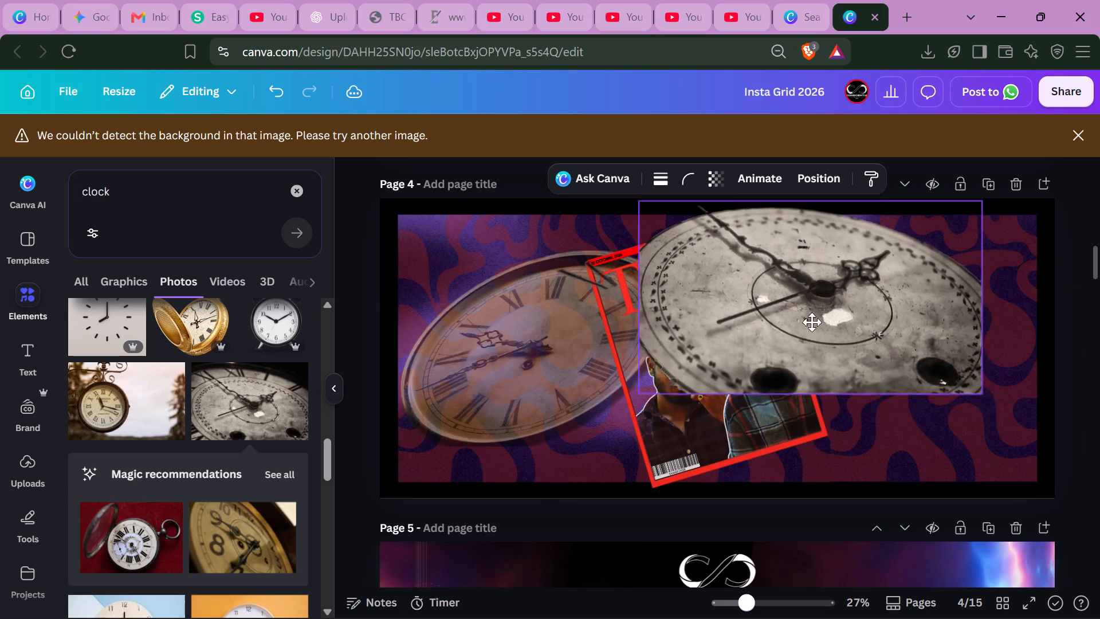
pyautogui.moveTo(812, 322); pyautogui.dragTo(820, 370)
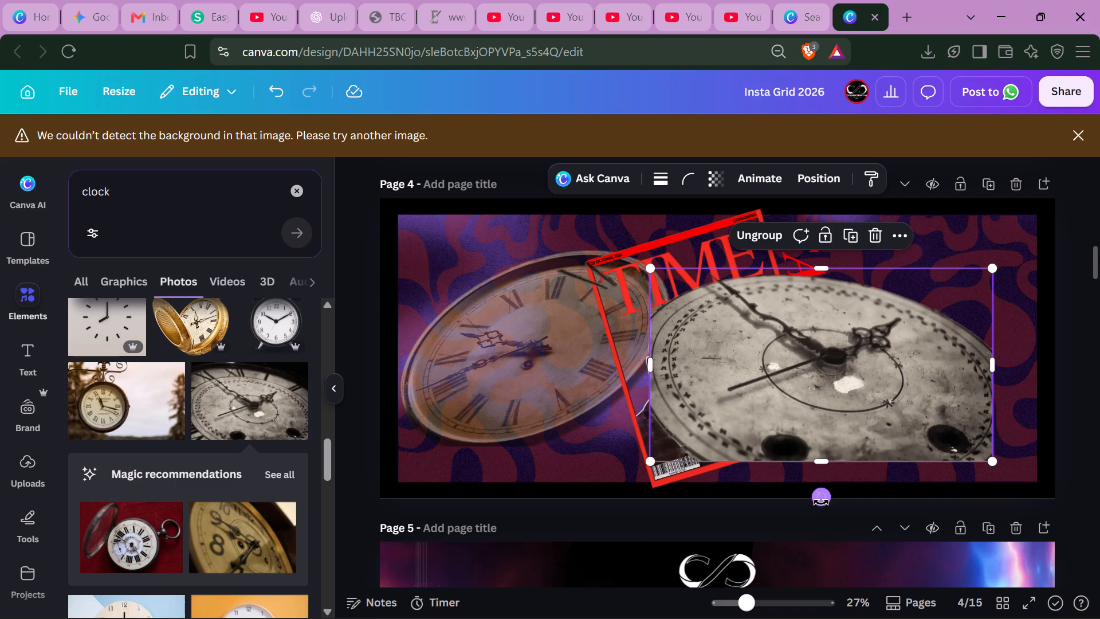
pyautogui.moveTo(821, 502); pyautogui.dragTo(901, 466)
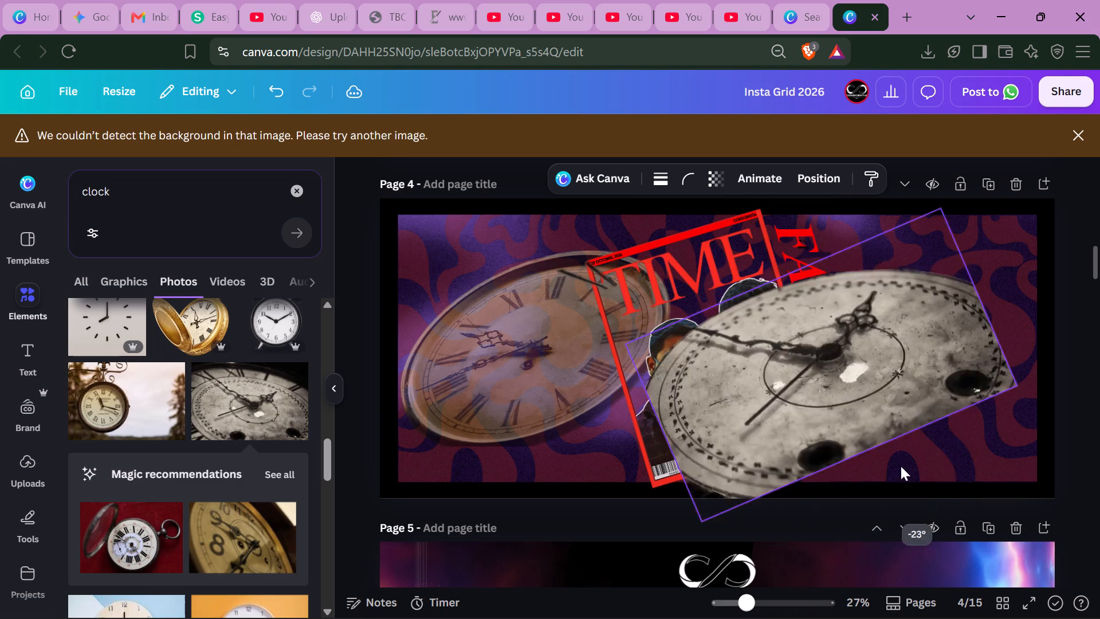
pyautogui.moveTo(901, 466); pyautogui.dragTo(915, 455)
pyautogui.moveTo(780, 433); pyautogui.dragTo(916, 407)
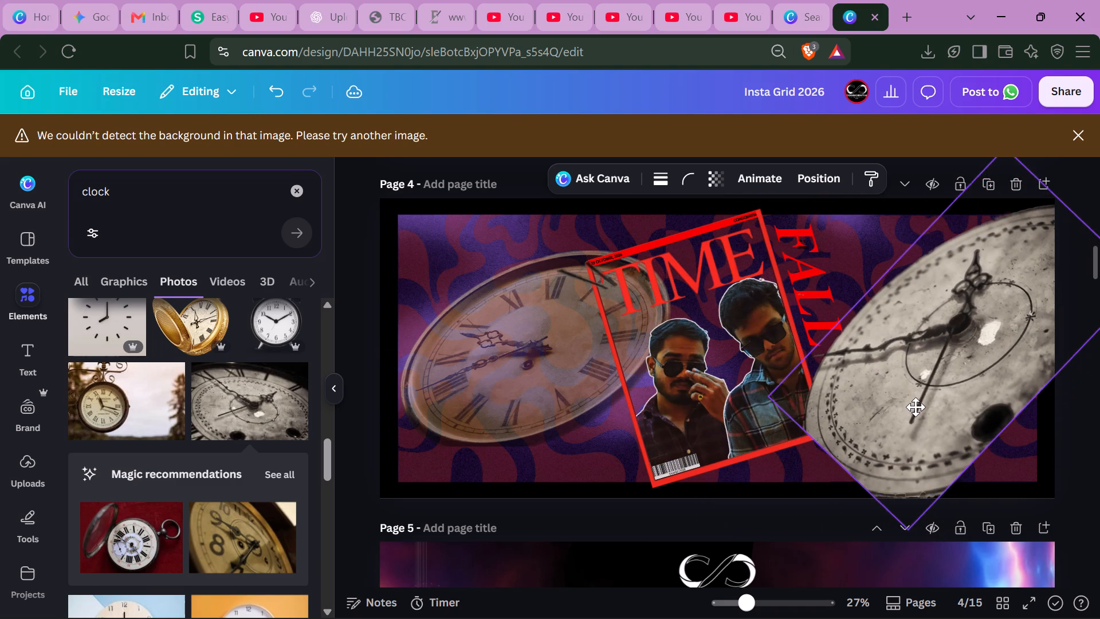
pyautogui.moveTo(916, 407); pyautogui.dragTo(952, 462)
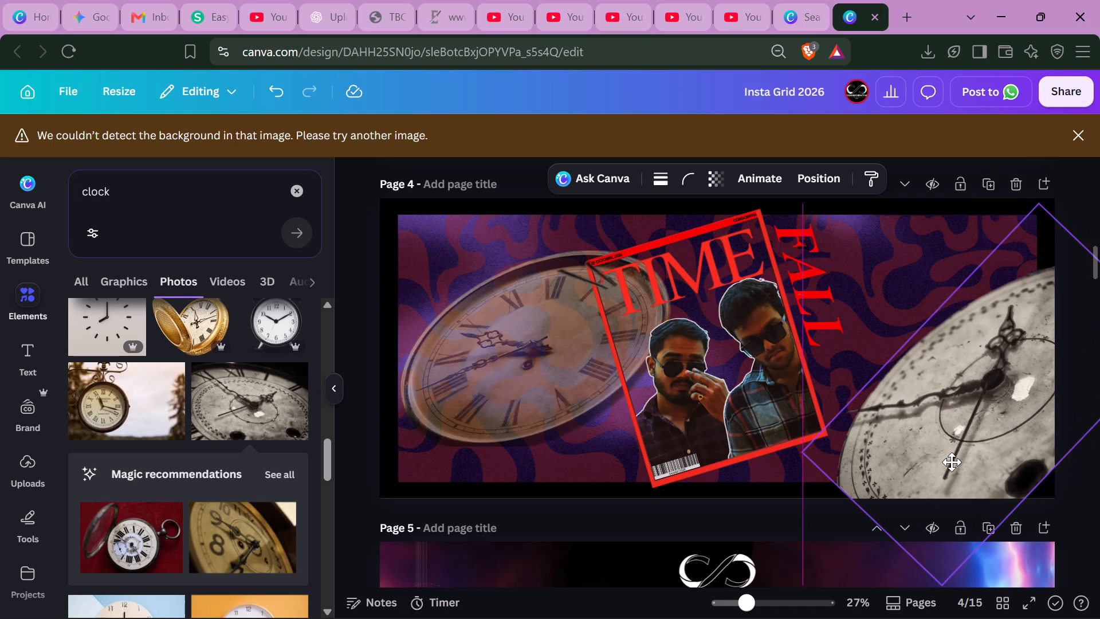
pyautogui.moveTo(952, 462); pyautogui.dragTo(879, 474)
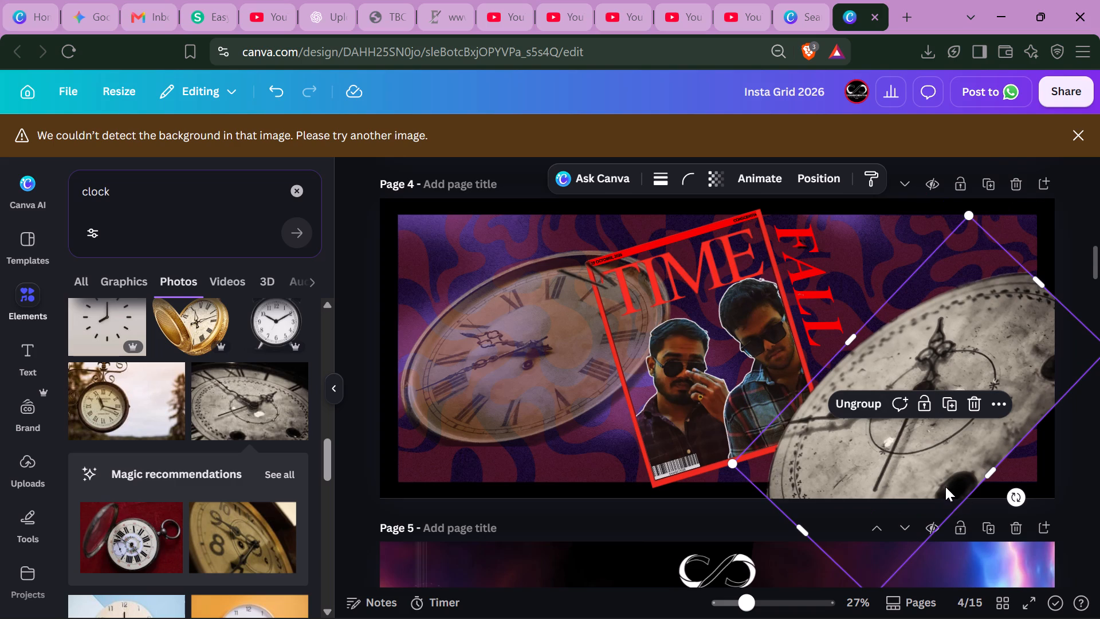
pyautogui.moveTo(942, 477); pyautogui.dragTo(942, 470)
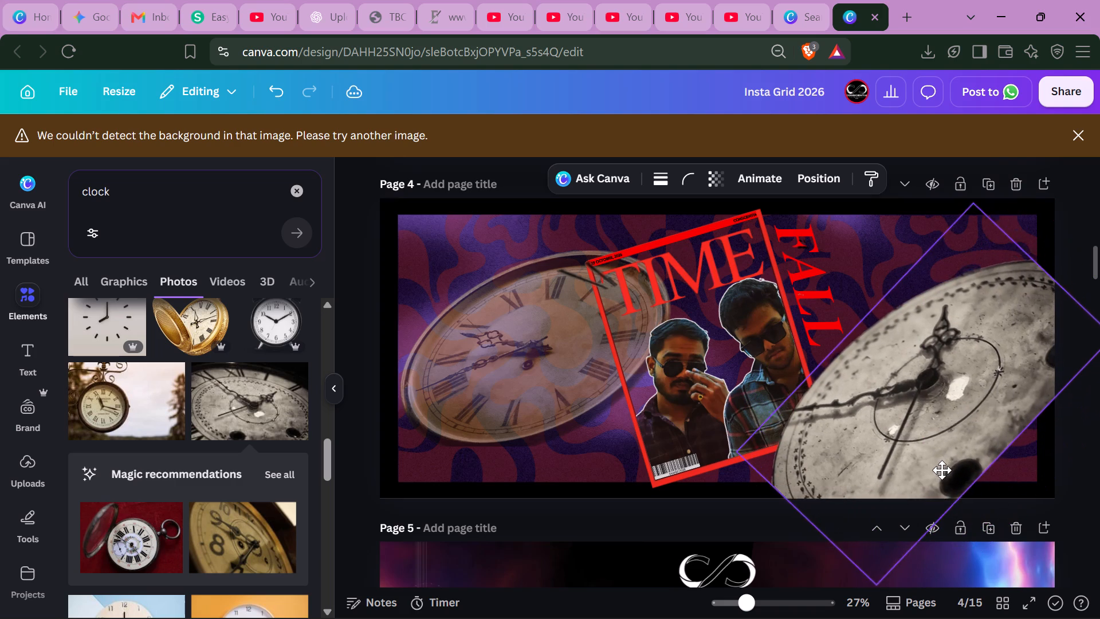
pyautogui.moveTo(942, 470); pyautogui.dragTo(953, 443)
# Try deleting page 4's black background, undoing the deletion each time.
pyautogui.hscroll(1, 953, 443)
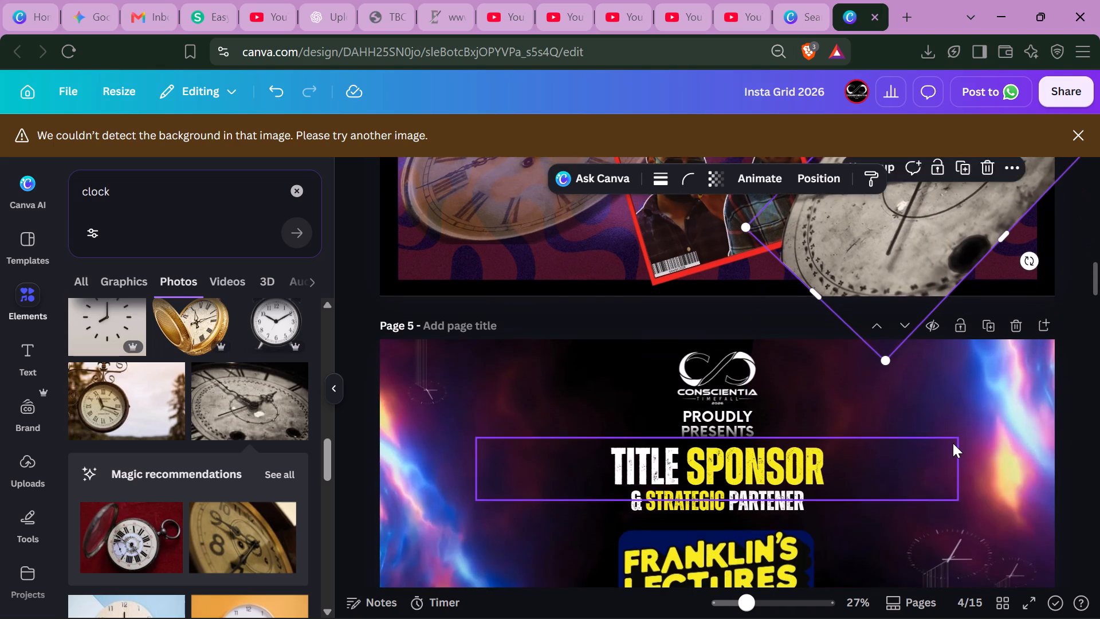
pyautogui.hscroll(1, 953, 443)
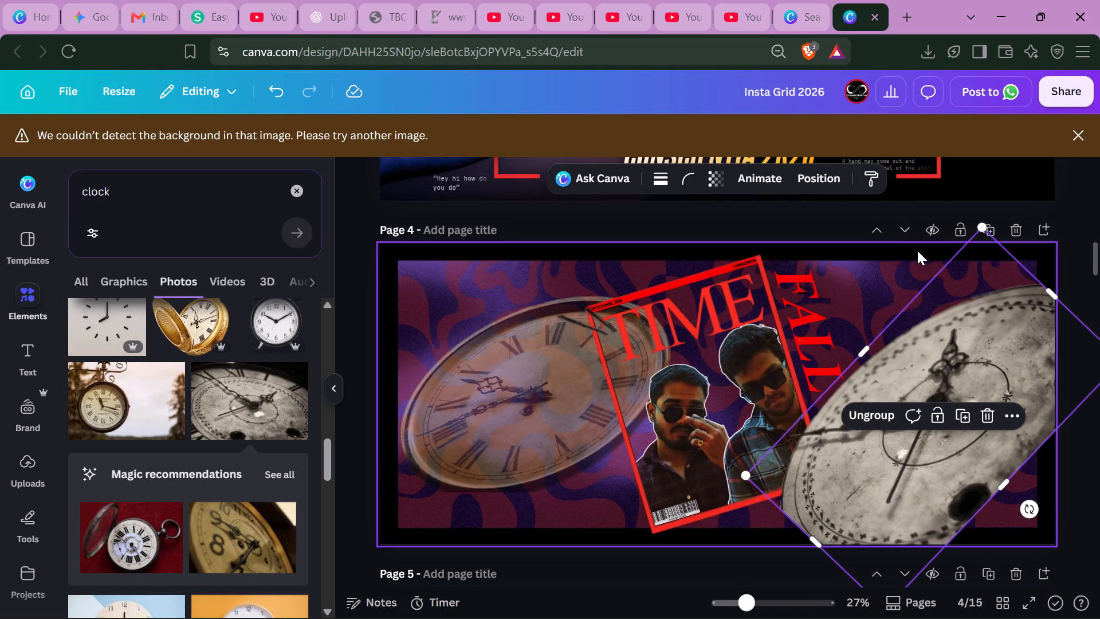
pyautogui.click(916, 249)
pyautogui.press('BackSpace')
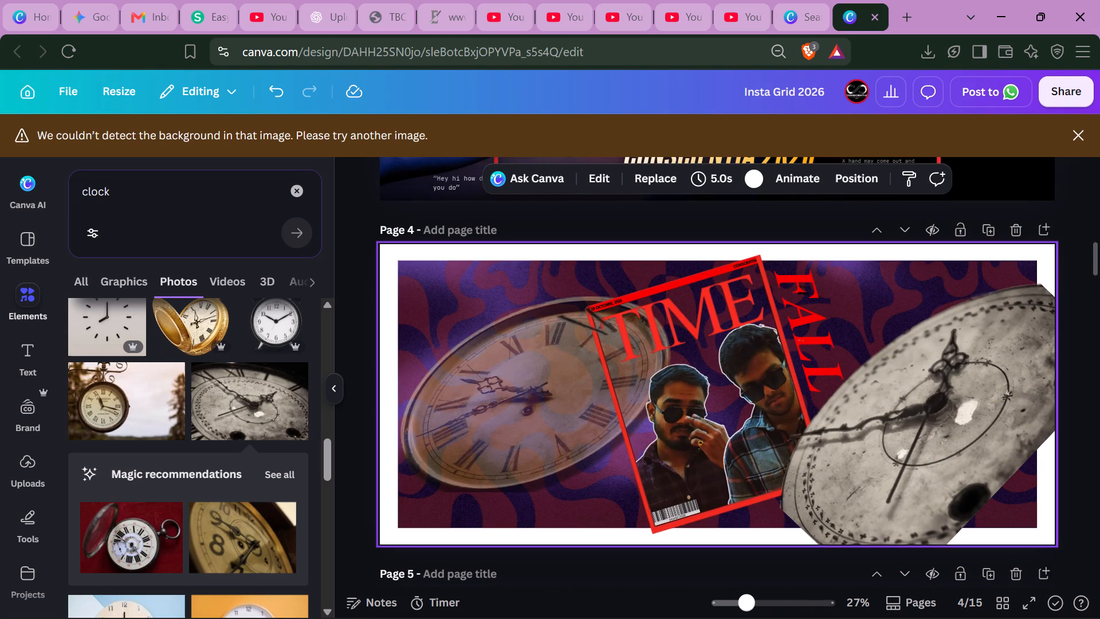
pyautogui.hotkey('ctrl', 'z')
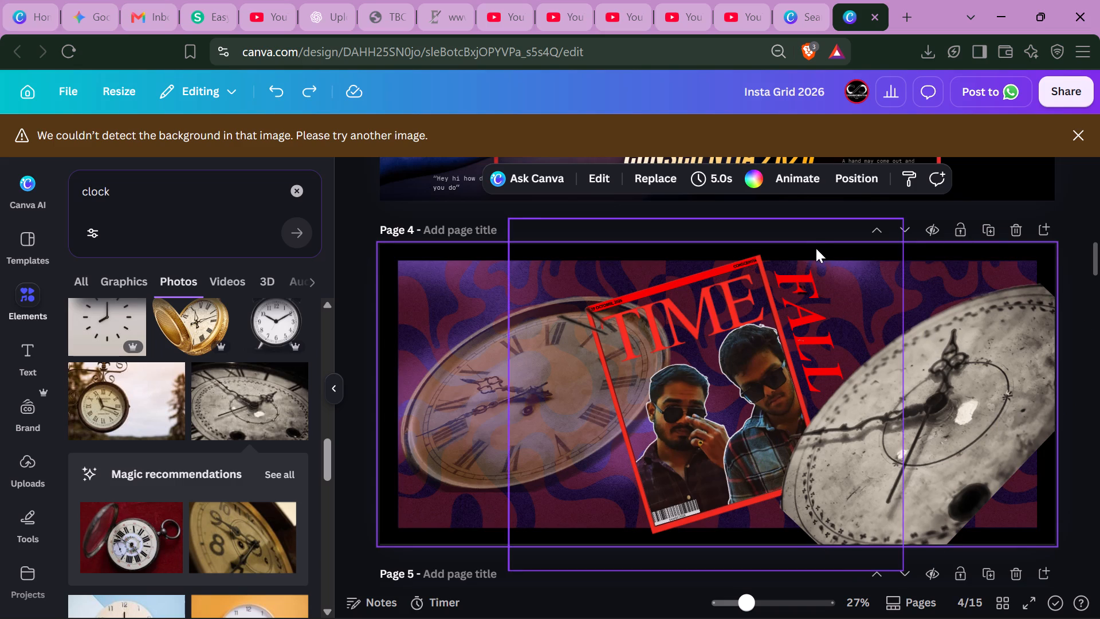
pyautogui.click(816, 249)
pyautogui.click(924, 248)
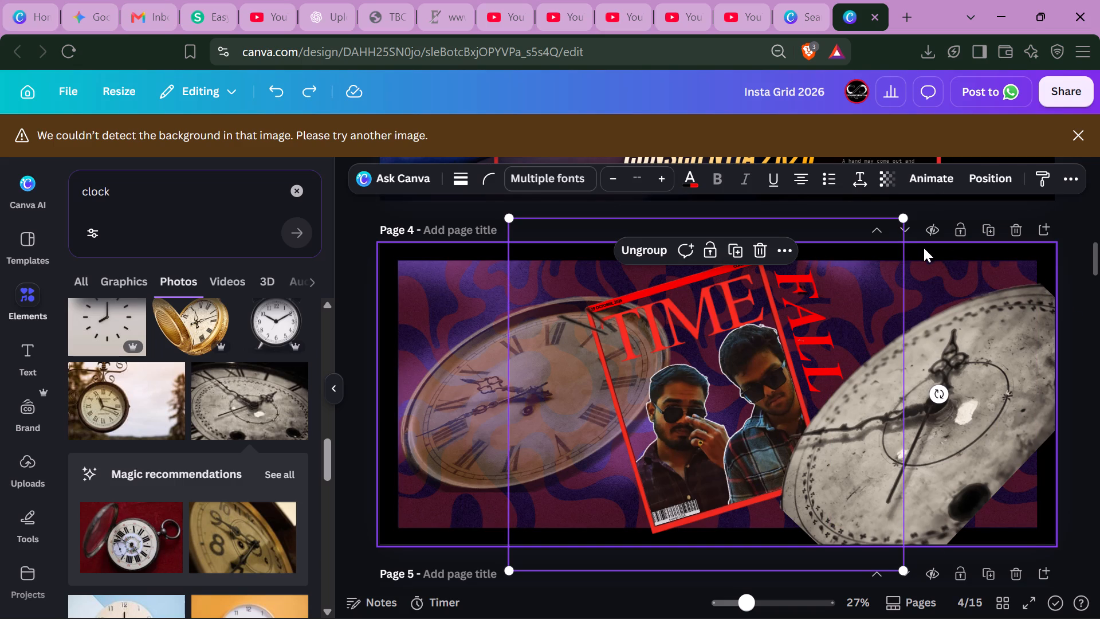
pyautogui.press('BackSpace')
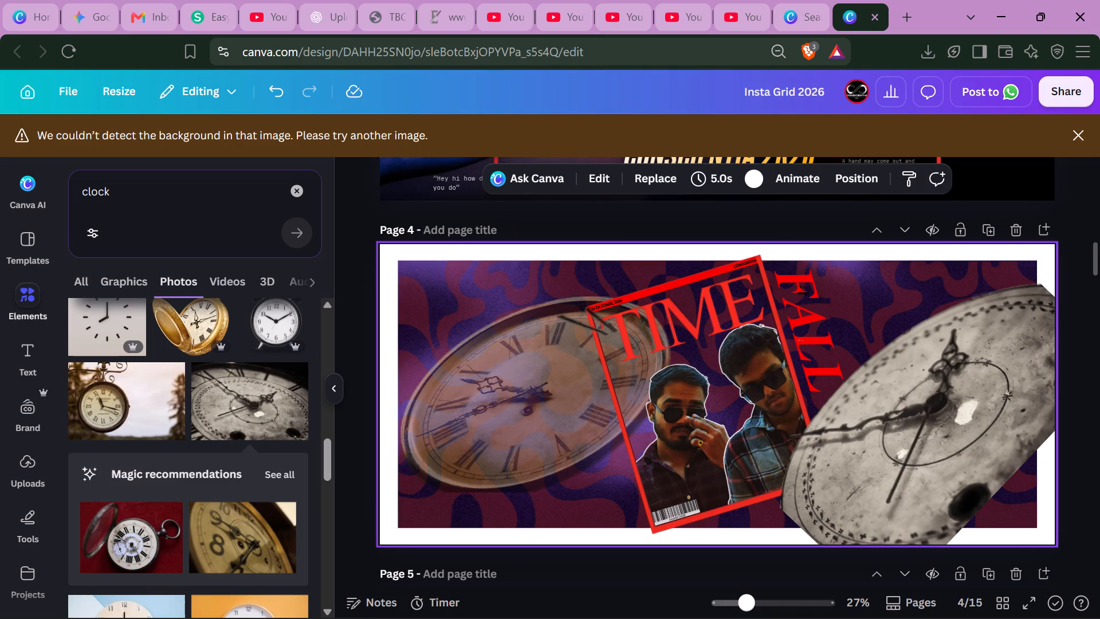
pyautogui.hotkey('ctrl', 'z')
# Shift the clock group further toward the page's lower-right corner and make it semi-transparent so the patterned background shows through.
pyautogui.moveTo(954, 365); pyautogui.dragTo(998, 404)
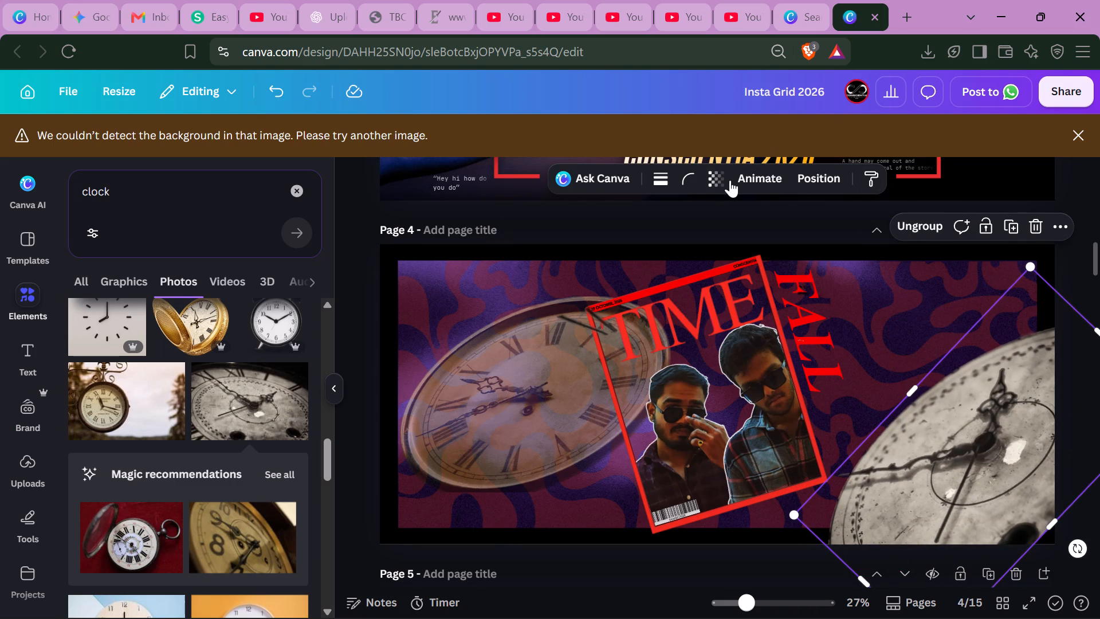
pyautogui.click(716, 181)
pyautogui.moveTo(738, 240); pyautogui.dragTo(733, 240)
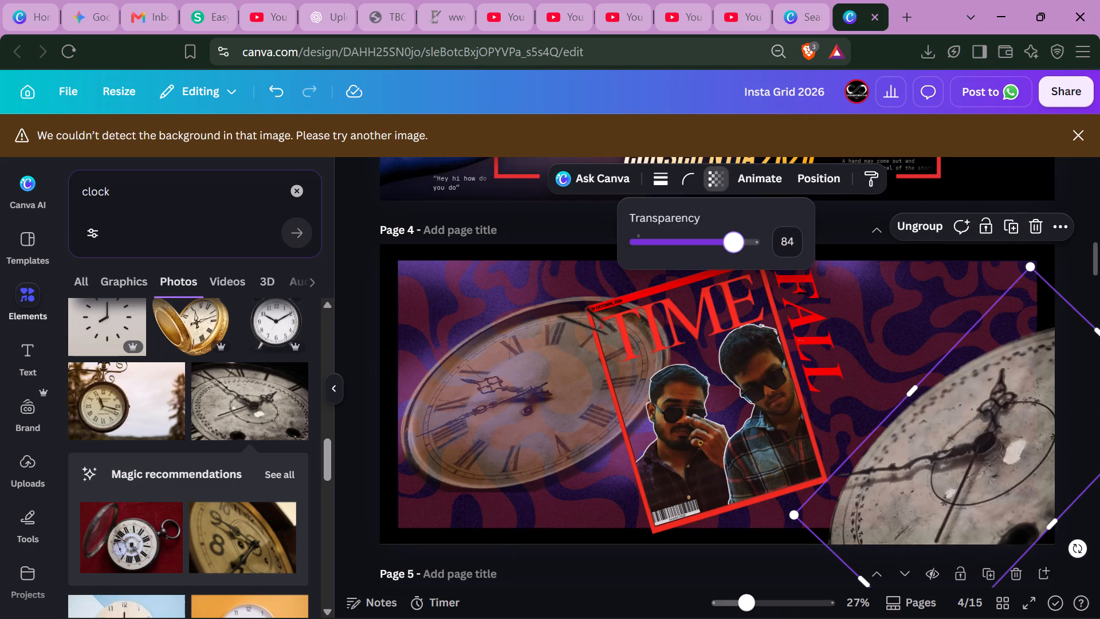
pyautogui.moveTo(733, 240); pyautogui.dragTo(682, 246)
# Enlarge the faded black-and-white clock group to about 2147 × 1211 px.
pyautogui.moveTo(1033, 265); pyautogui.dragTo(1012, 218)
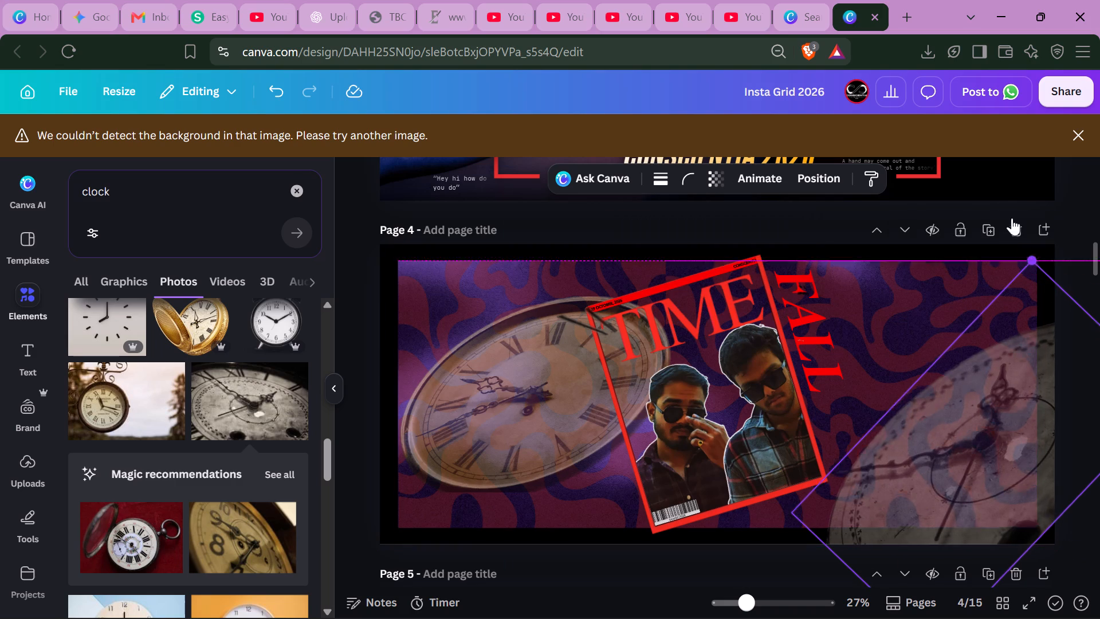
pyautogui.moveTo(1012, 218); pyautogui.dragTo(962, 123)
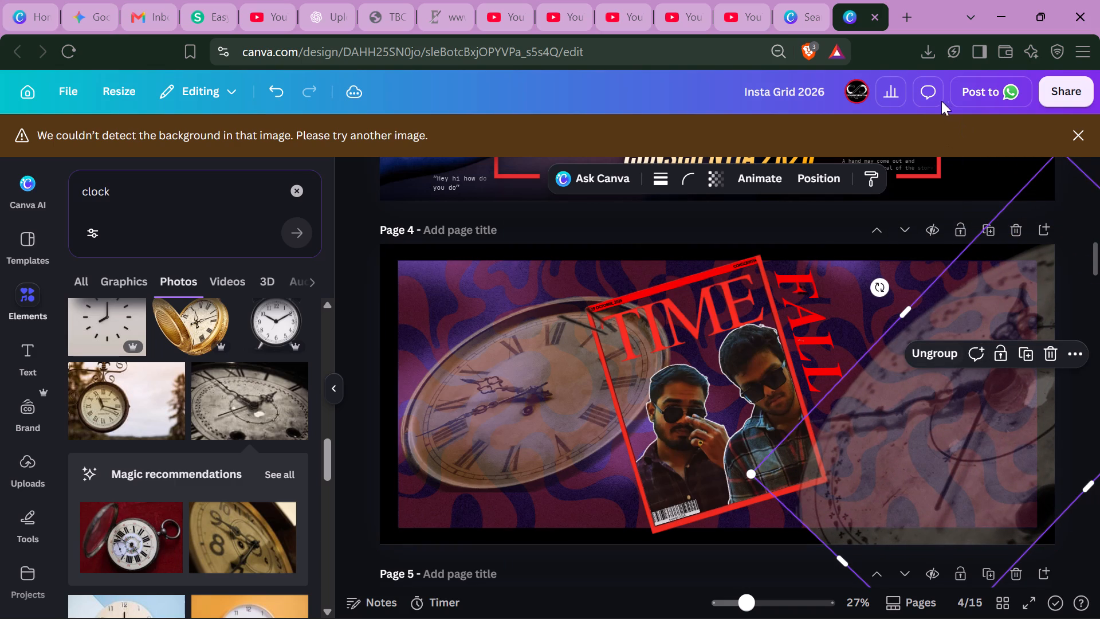
# Send the enlarged clock group one level backward behind the TIME cover and reposition it at about X 1620, Y -422 px.
pyautogui.click(826, 174)
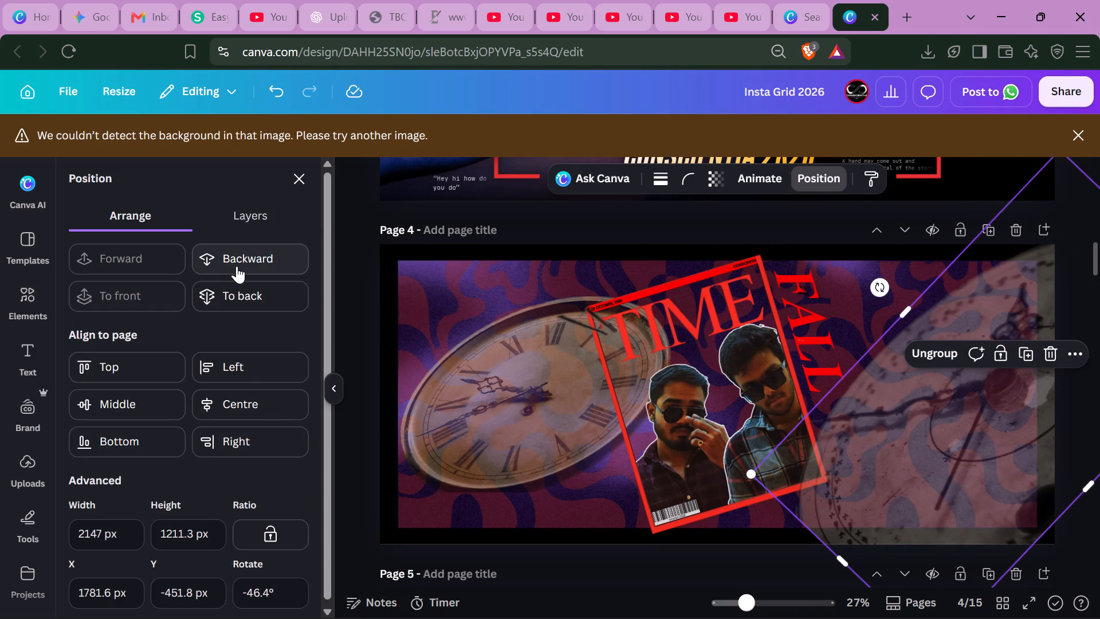
pyautogui.click(237, 265)
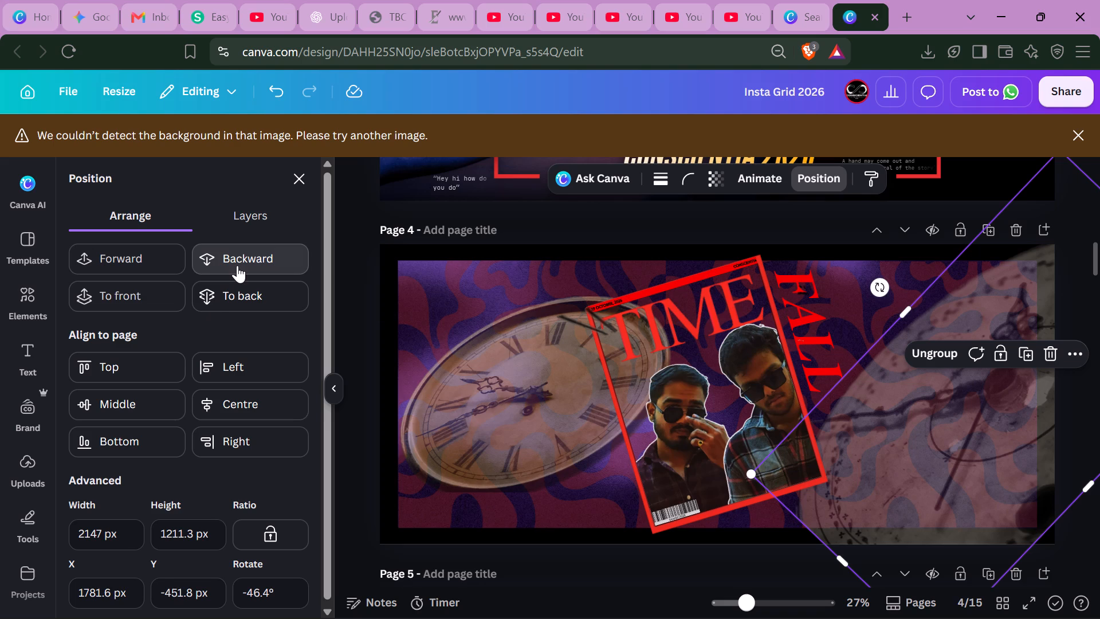
pyautogui.moveTo(1008, 445); pyautogui.dragTo(979, 450)
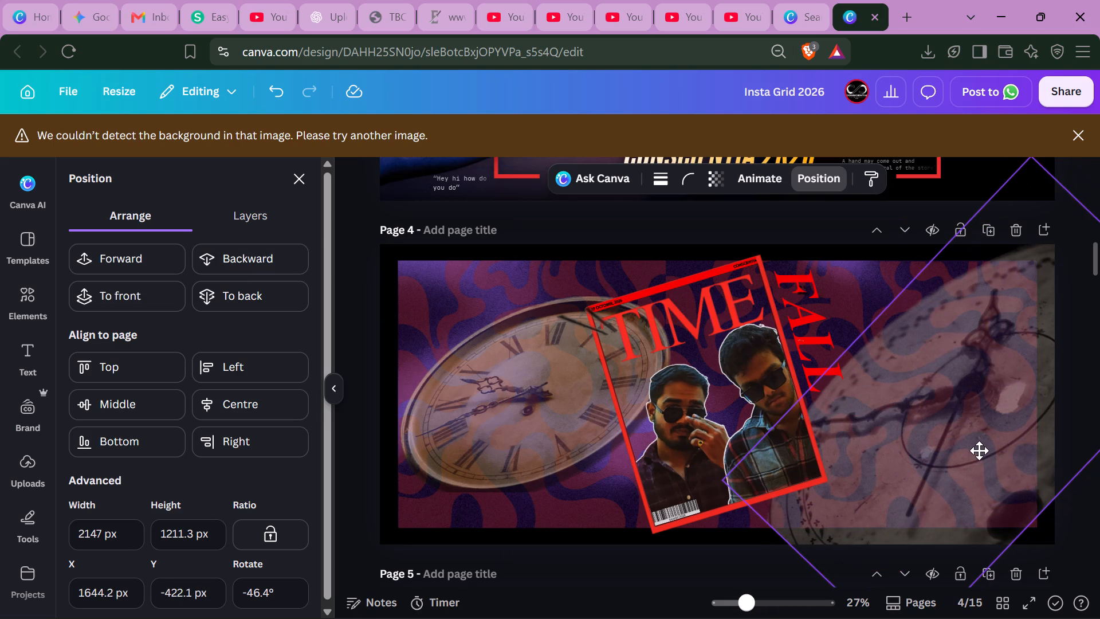
pyautogui.moveTo(979, 450); pyautogui.dragTo(971, 450)
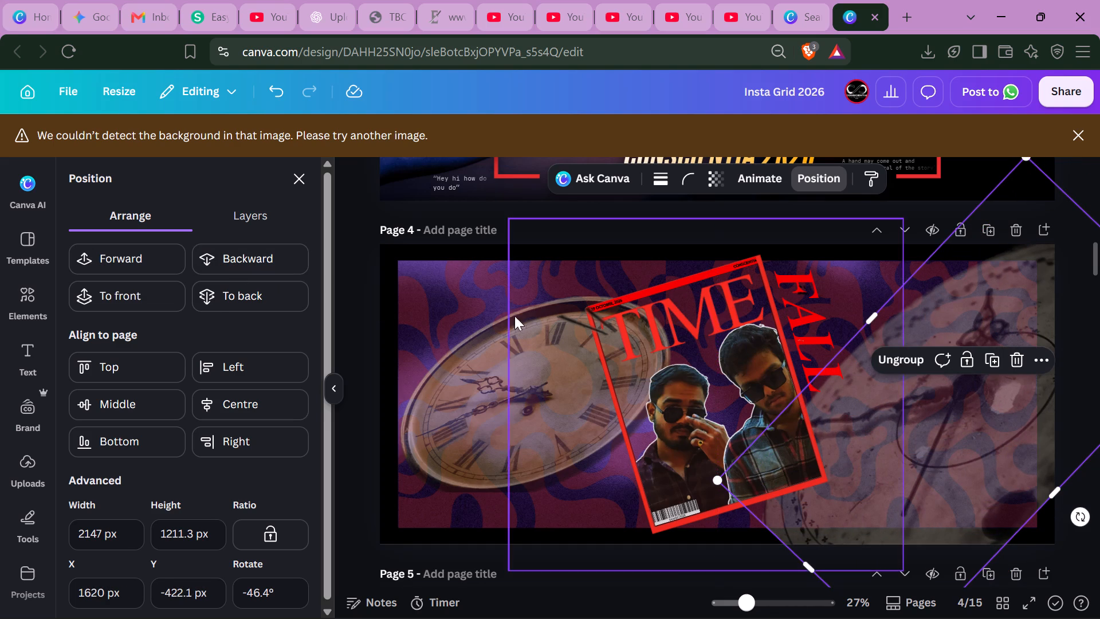
pyautogui.click(366, 334)
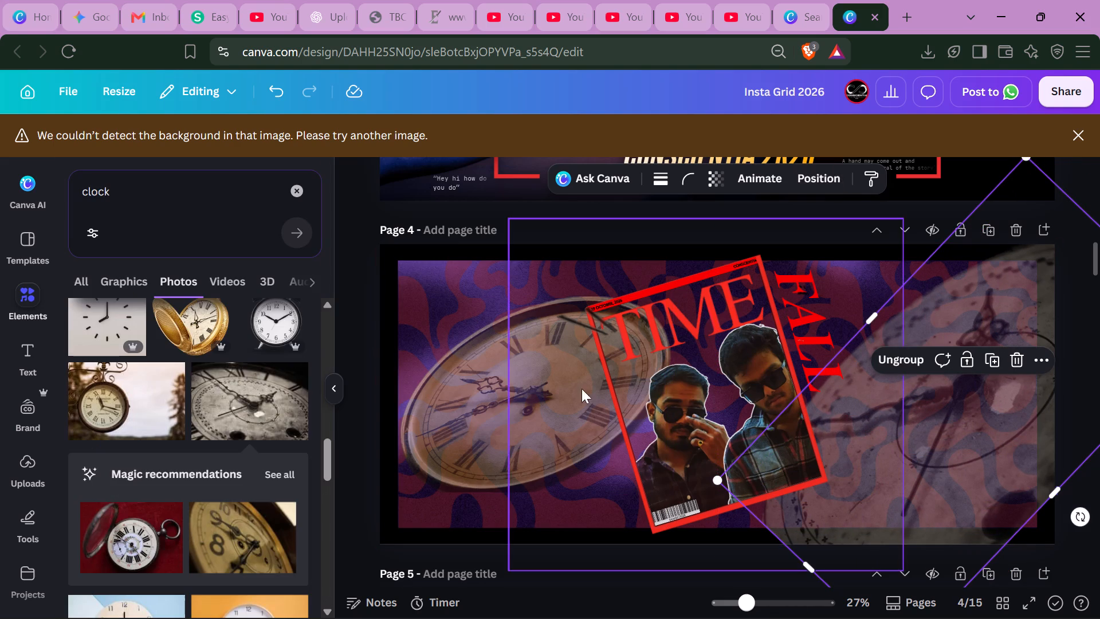
pyautogui.click(349, 318)
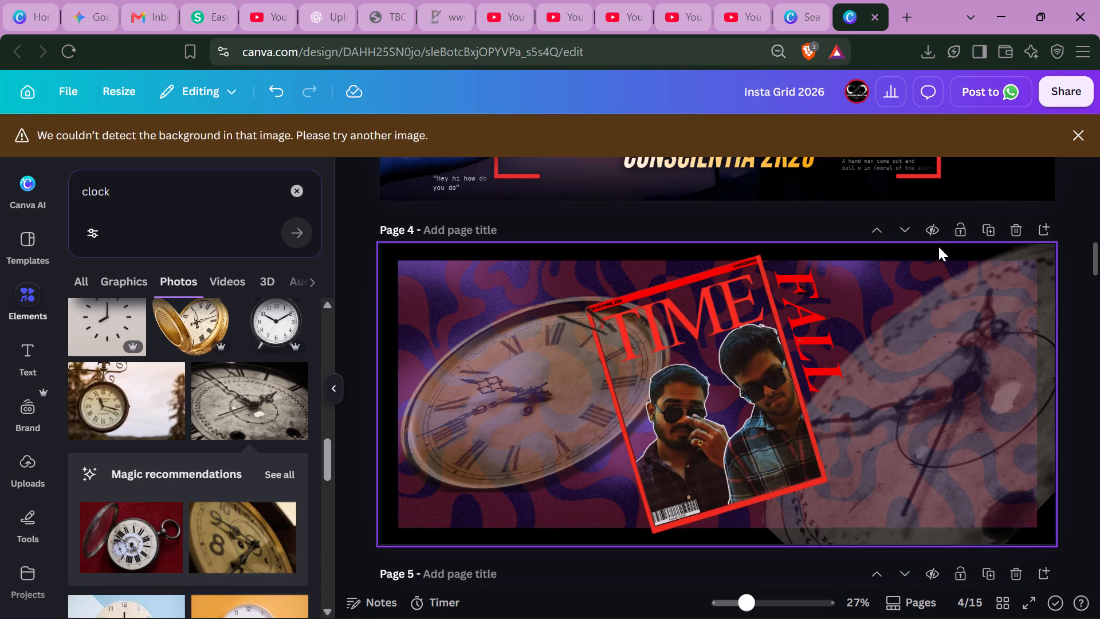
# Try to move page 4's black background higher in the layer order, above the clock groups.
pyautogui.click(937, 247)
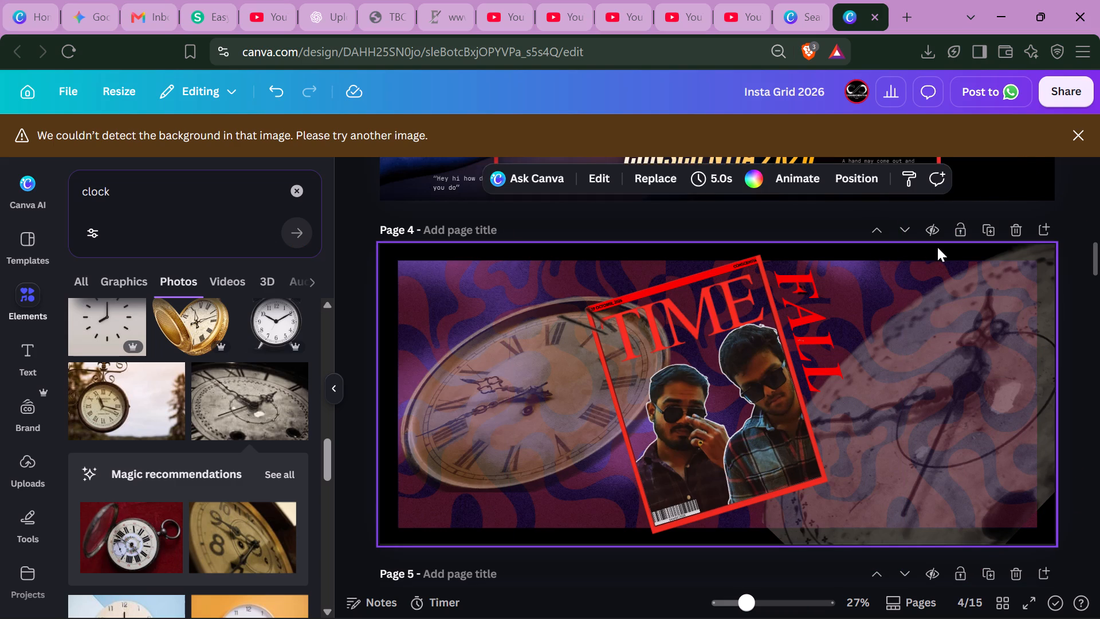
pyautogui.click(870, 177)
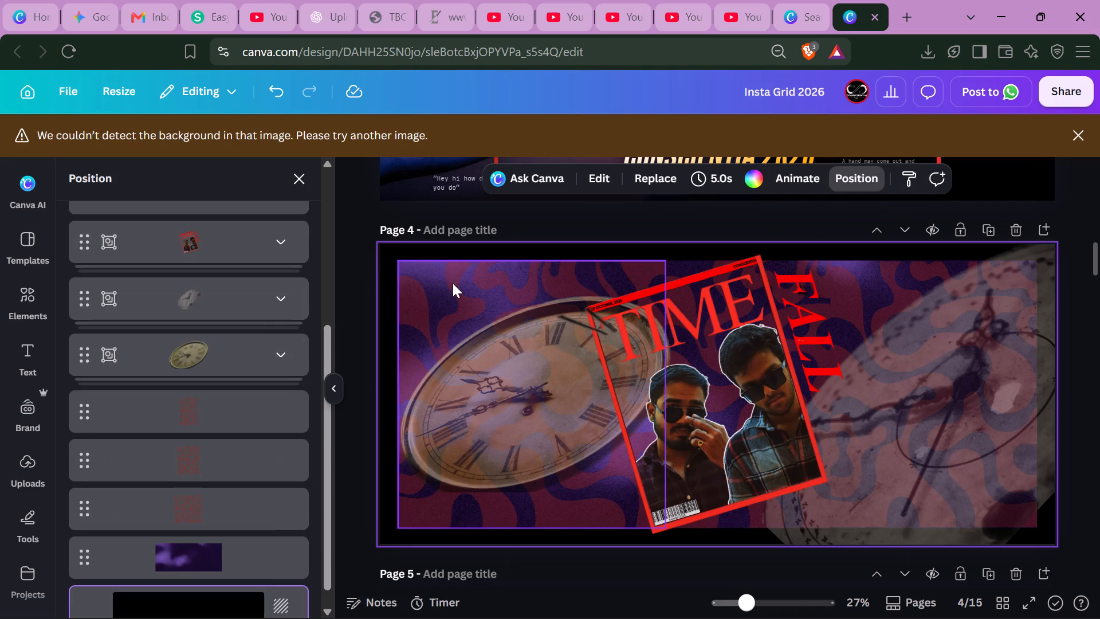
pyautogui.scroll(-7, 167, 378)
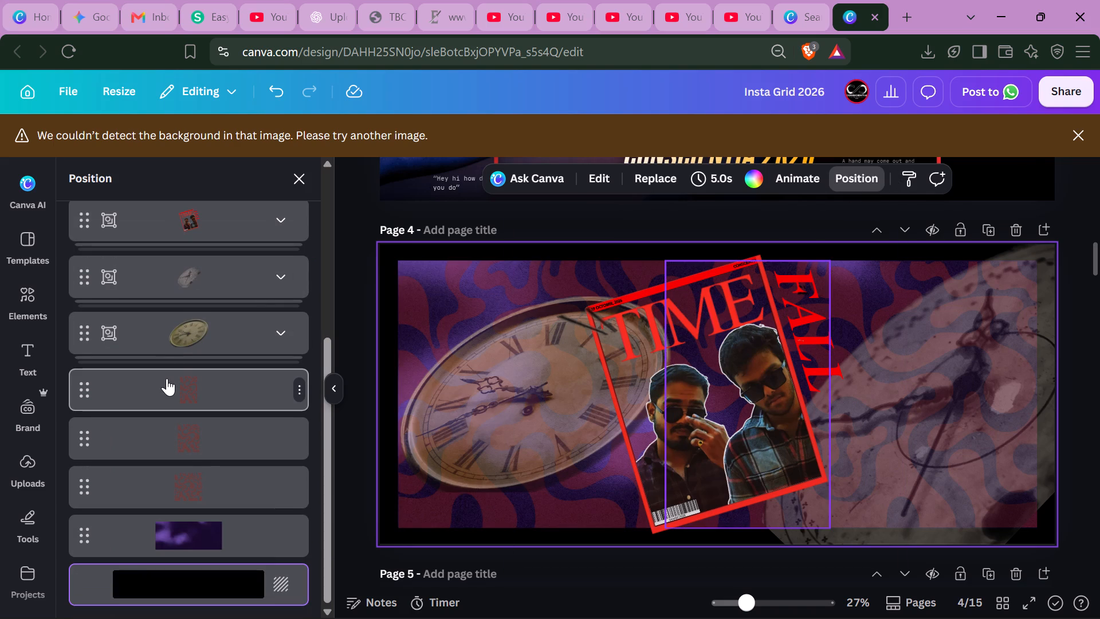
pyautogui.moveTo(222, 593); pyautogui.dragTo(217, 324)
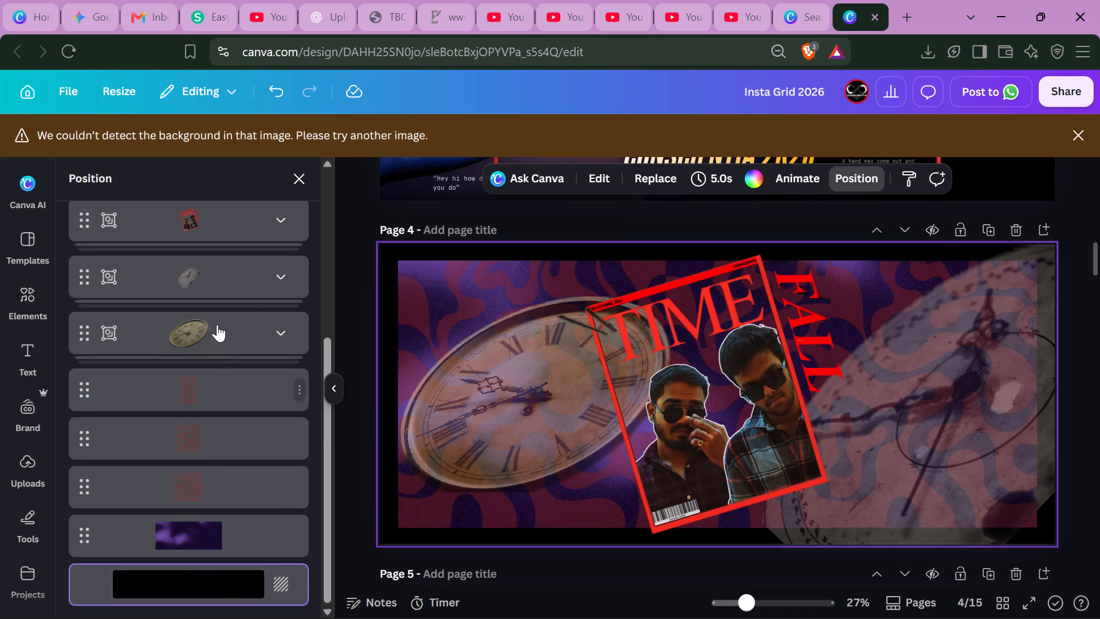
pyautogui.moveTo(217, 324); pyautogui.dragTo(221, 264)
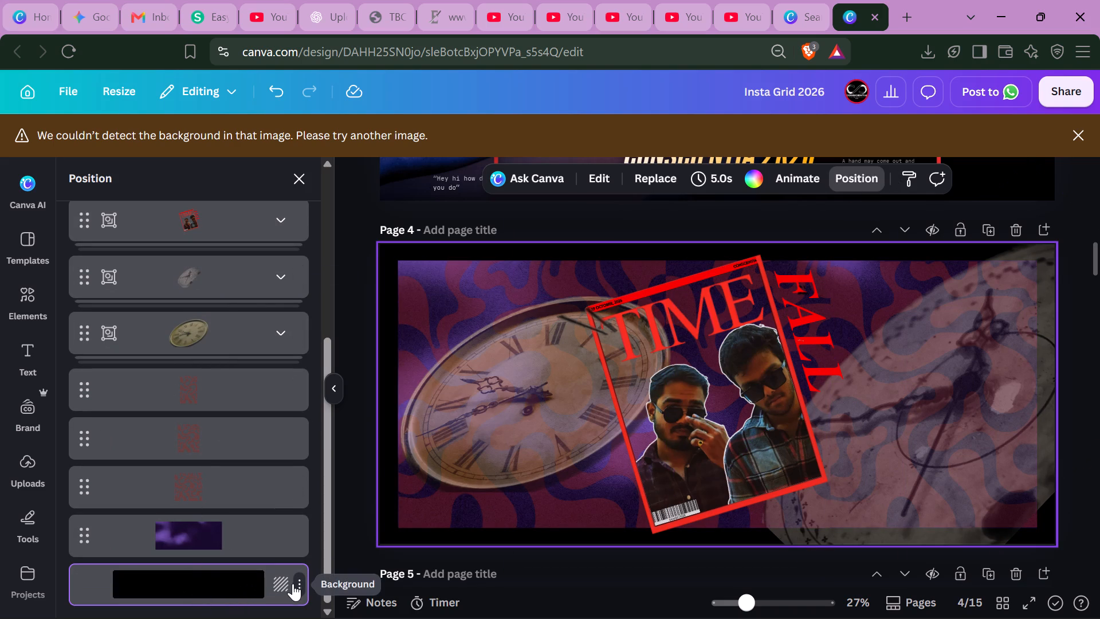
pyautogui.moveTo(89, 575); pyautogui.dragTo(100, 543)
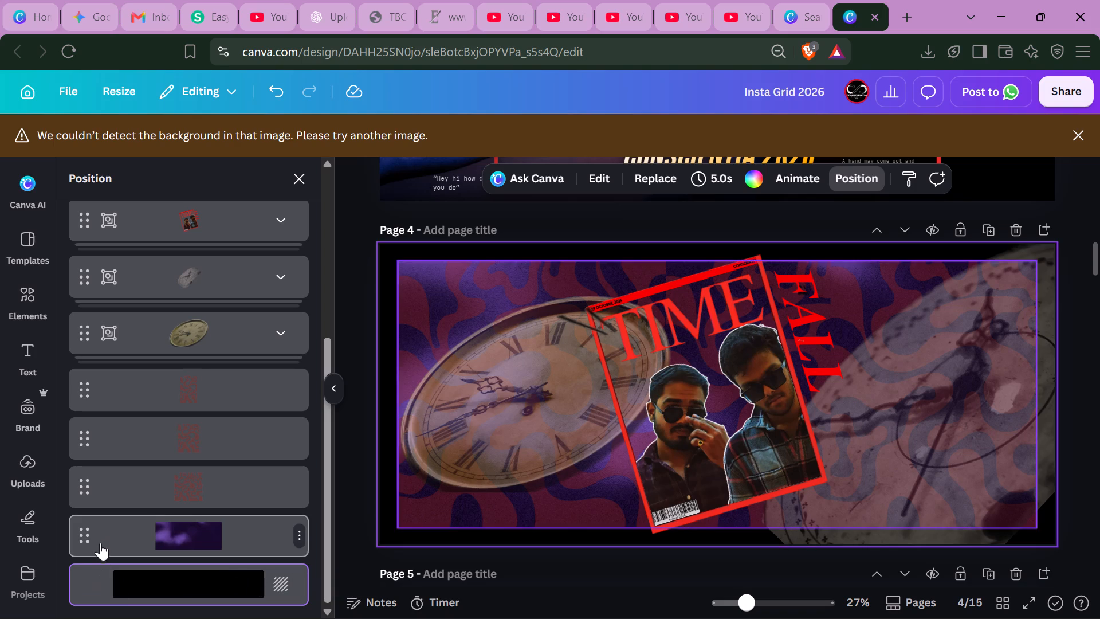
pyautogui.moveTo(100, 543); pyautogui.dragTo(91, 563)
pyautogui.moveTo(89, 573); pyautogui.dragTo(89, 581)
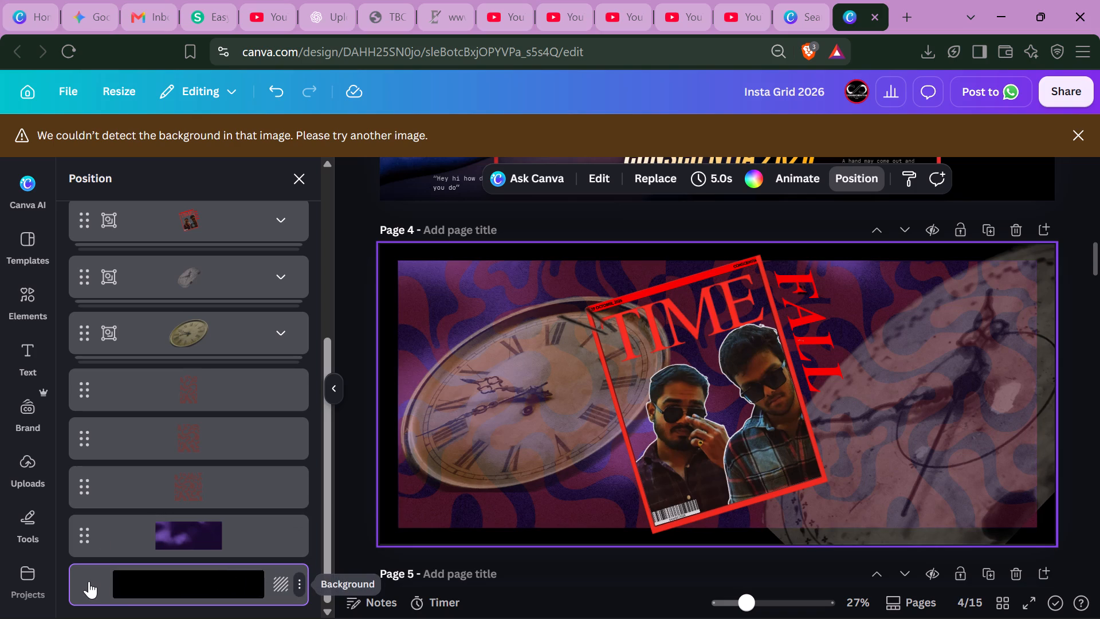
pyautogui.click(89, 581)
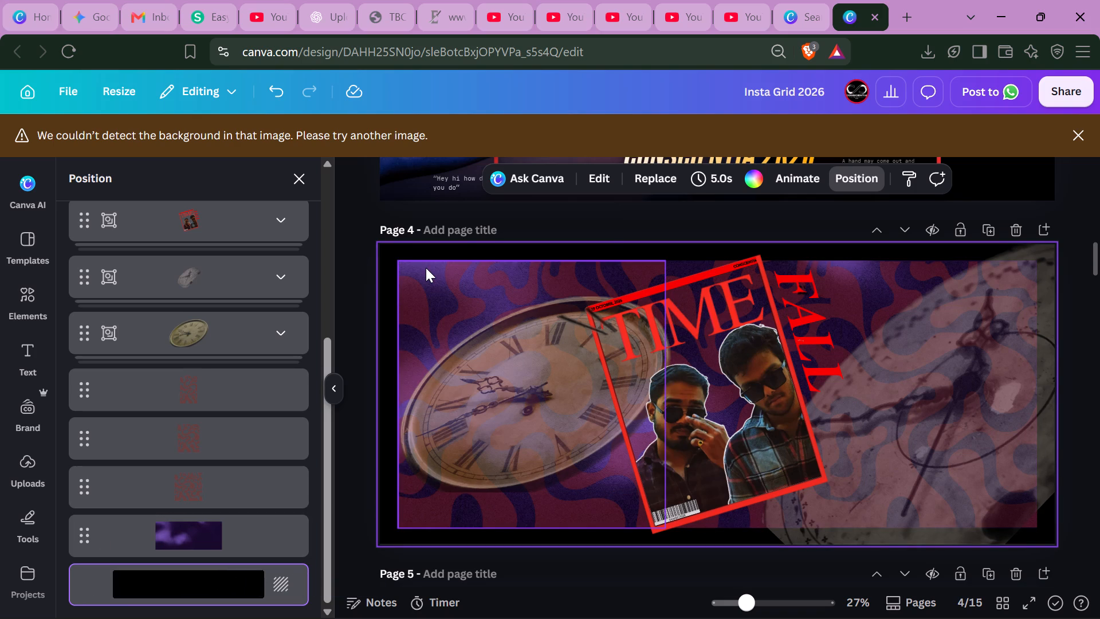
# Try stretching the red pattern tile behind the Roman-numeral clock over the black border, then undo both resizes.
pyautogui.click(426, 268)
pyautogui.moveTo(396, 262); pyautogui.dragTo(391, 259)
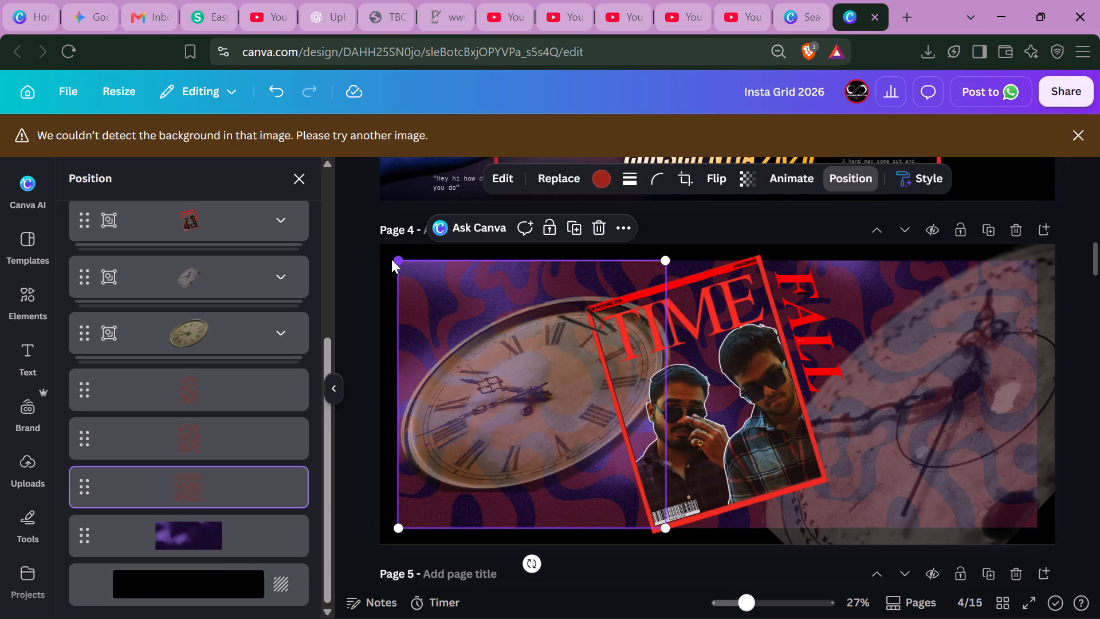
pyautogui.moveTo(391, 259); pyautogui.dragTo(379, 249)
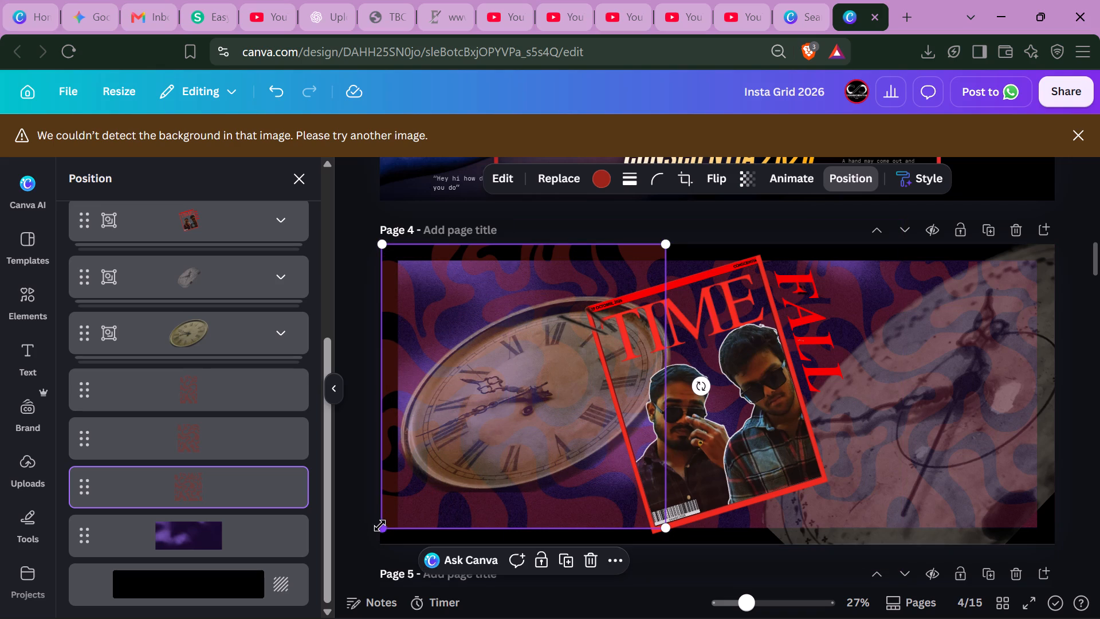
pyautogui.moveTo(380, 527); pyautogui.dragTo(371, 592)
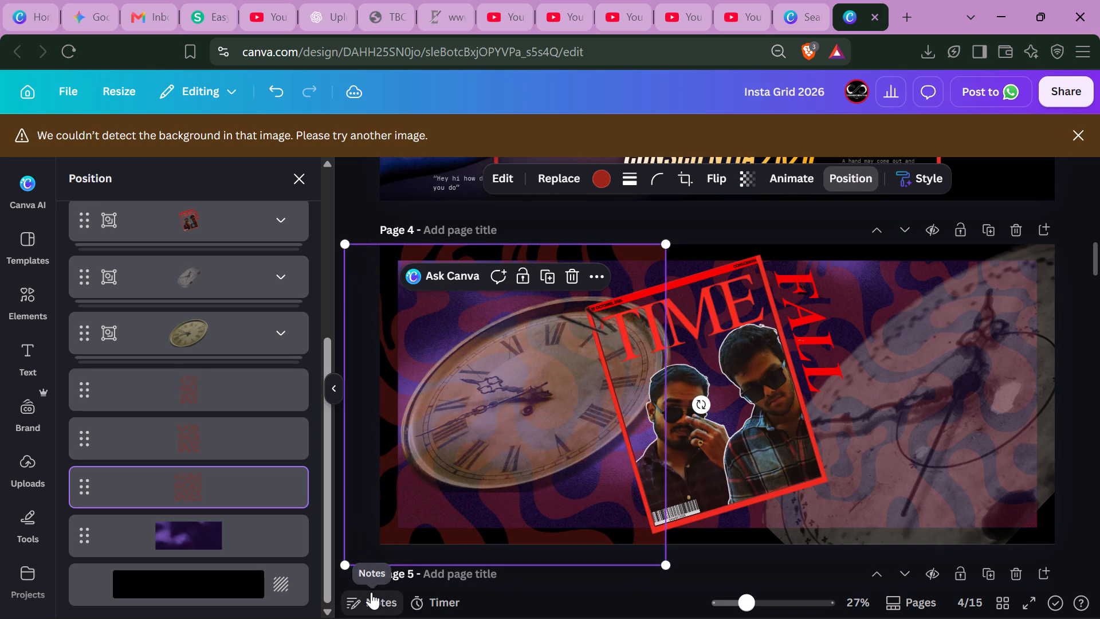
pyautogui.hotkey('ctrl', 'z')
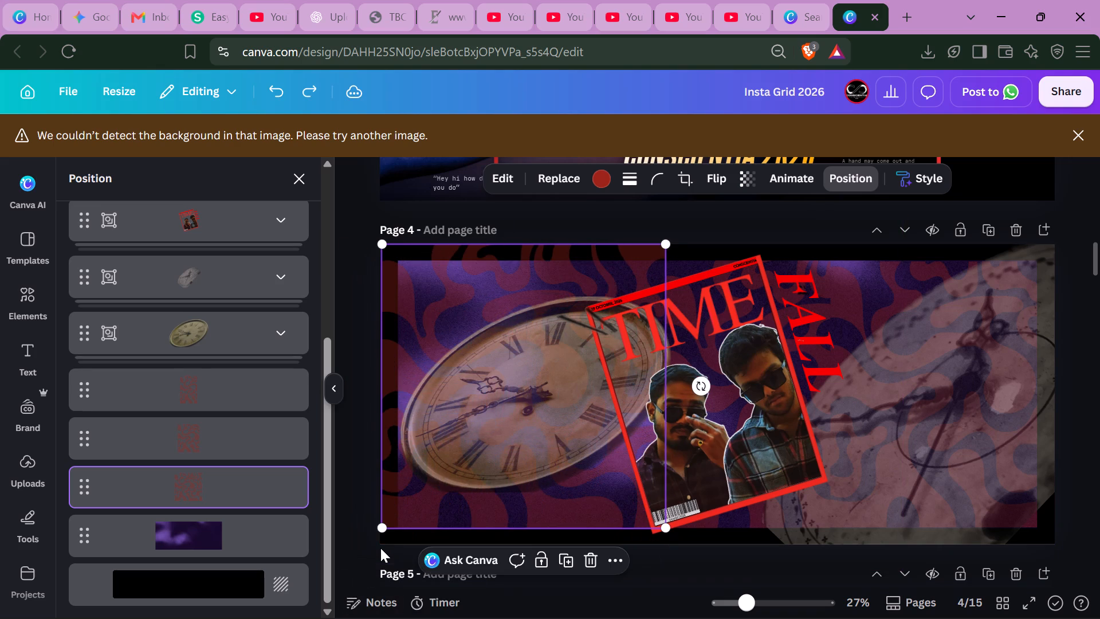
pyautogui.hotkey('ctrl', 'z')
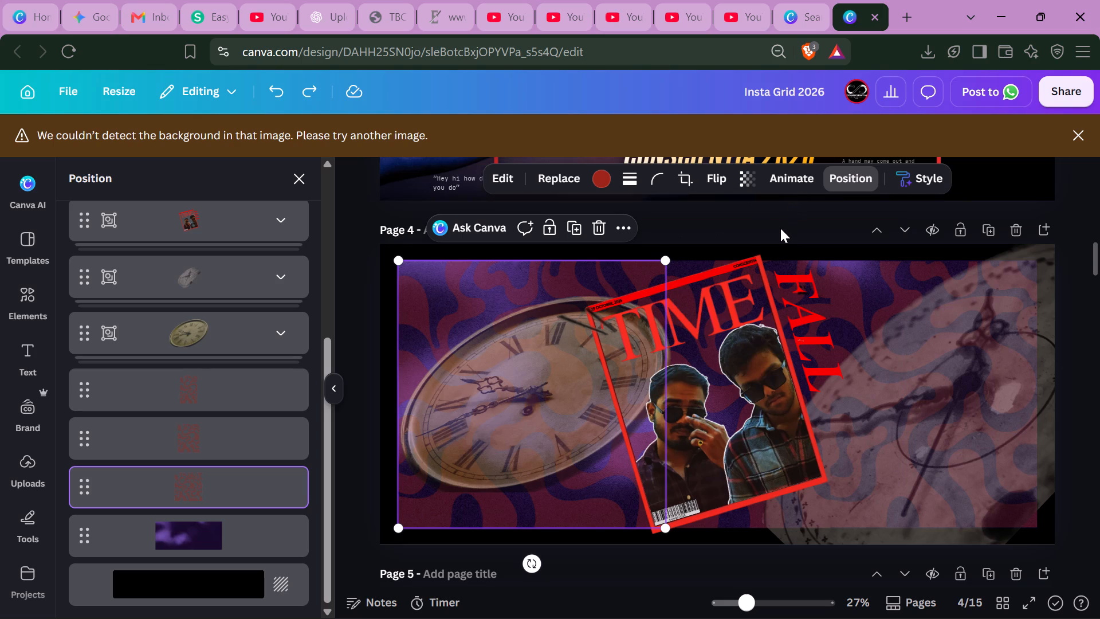
# Rotate the faded black-and-white clock group on page 4 until its frame is level.
pyautogui.click(1032, 314)
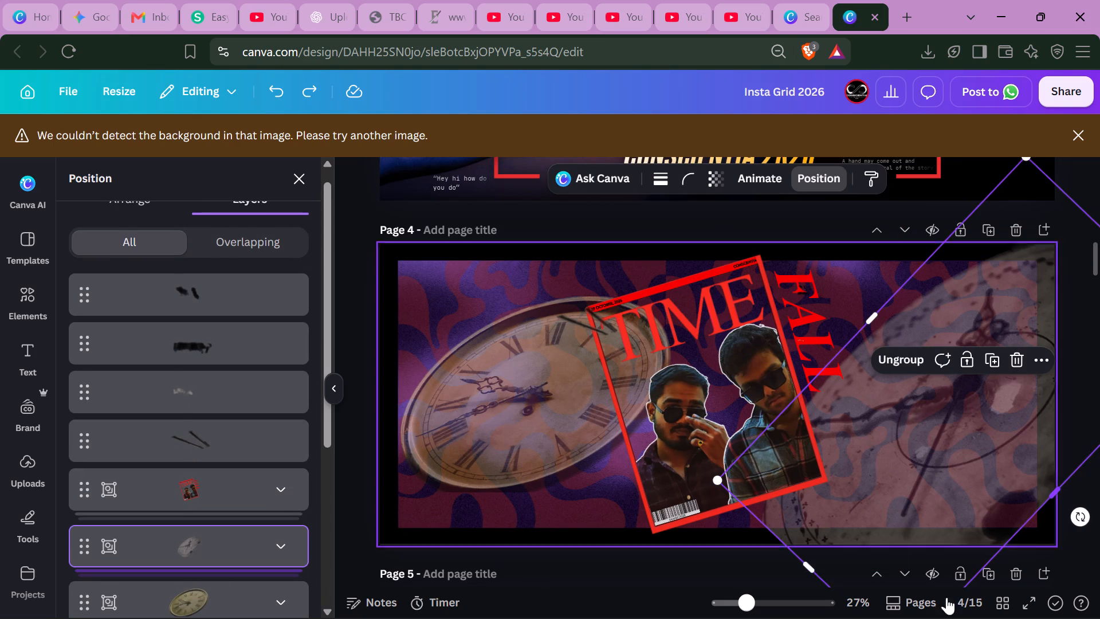
pyautogui.moveTo(1076, 512); pyautogui.dragTo(918, 397)
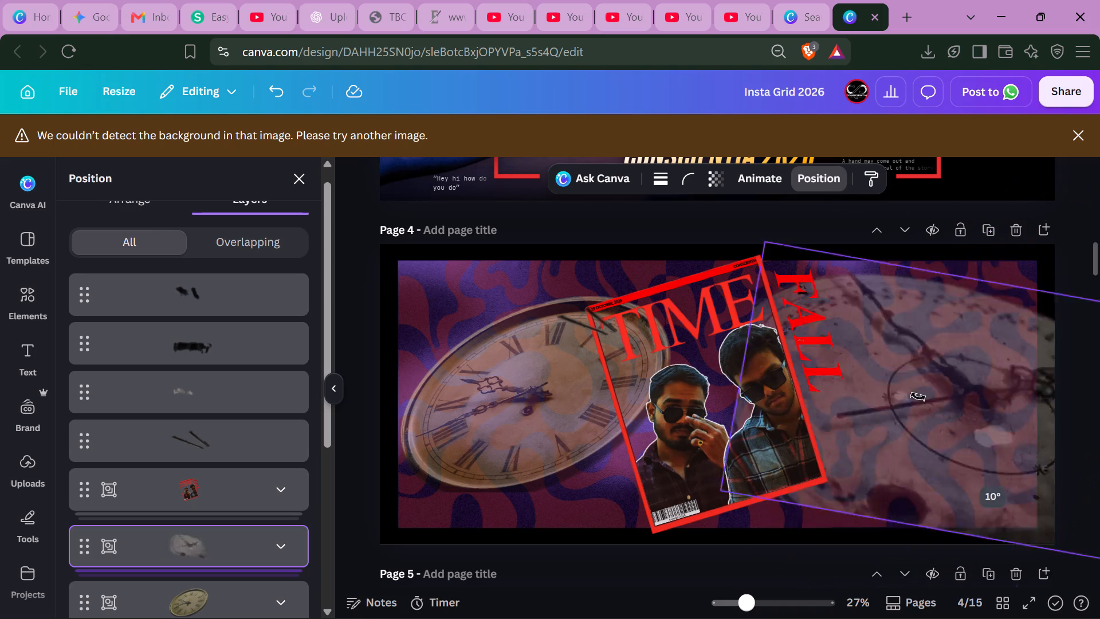
pyautogui.moveTo(918, 397); pyautogui.dragTo(1032, 401)
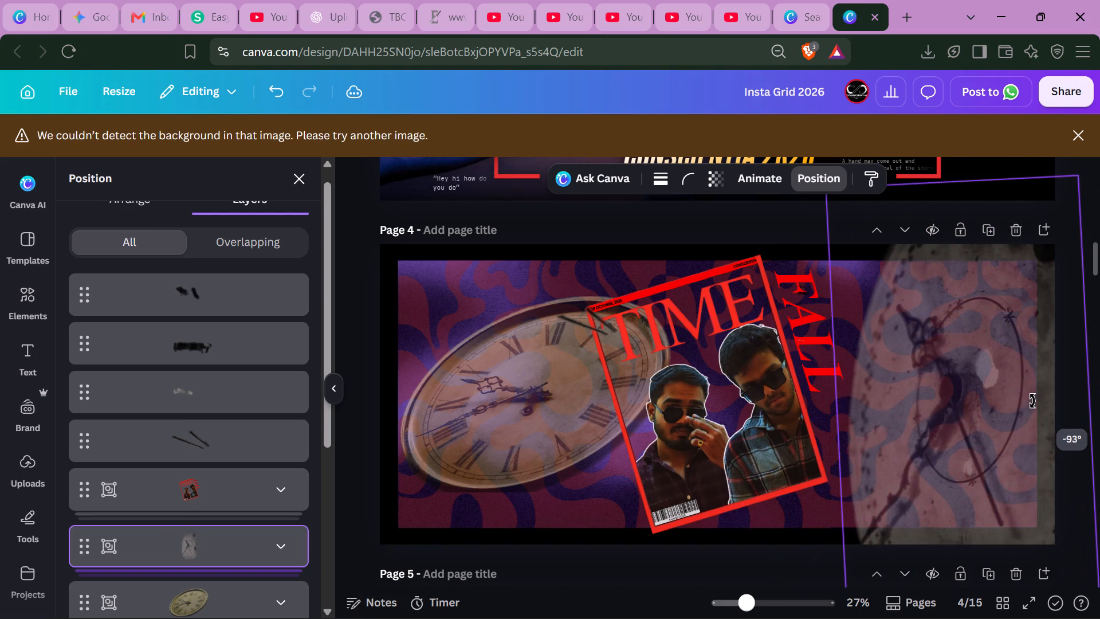
pyautogui.moveTo(1032, 401); pyautogui.dragTo(969, 427)
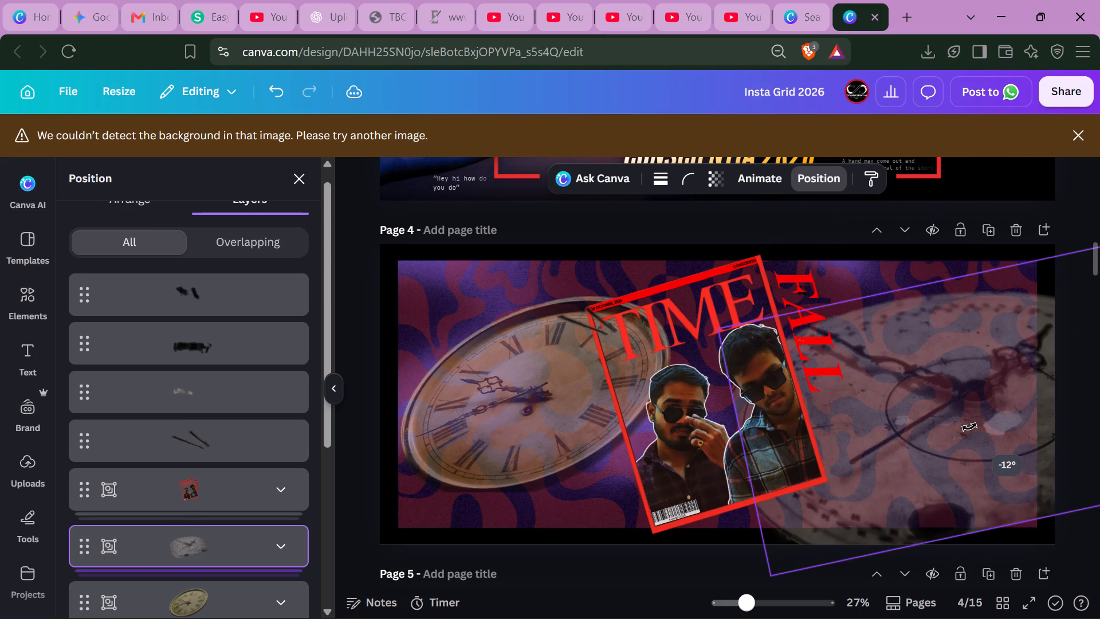
pyautogui.moveTo(969, 427); pyautogui.dragTo(964, 428)
# Shrink the faded black-and-white clock group and place its lower edge along the inner edge of the black border, beside the TIME cover.
pyautogui.moveTo(736, 275); pyautogui.dragTo(848, 338)
pyautogui.moveTo(990, 450); pyautogui.dragTo(961, 432)
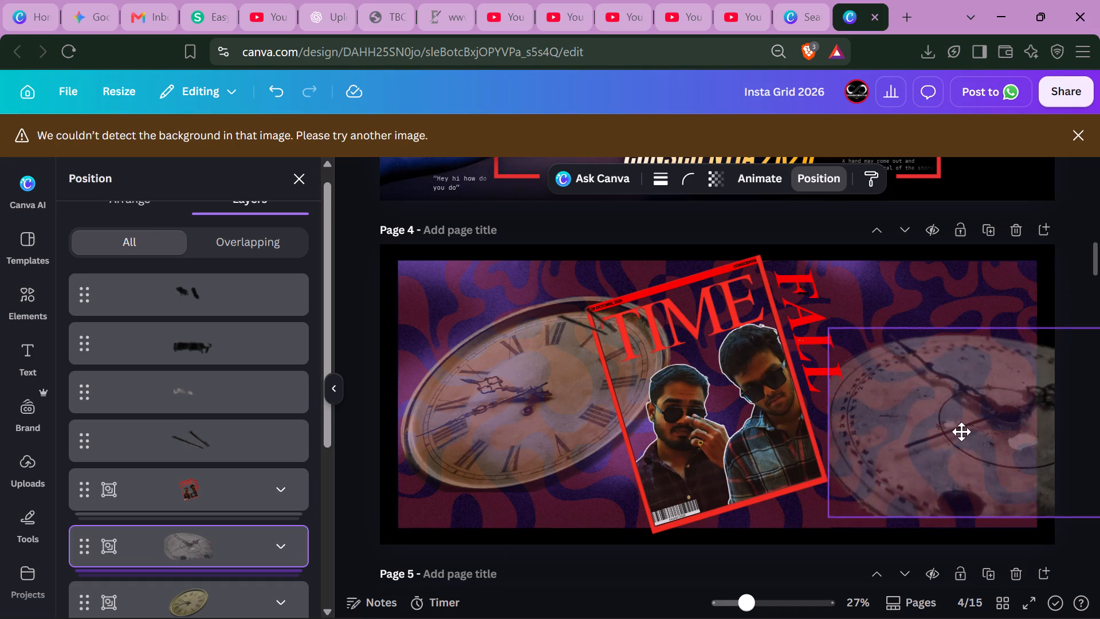
pyautogui.moveTo(961, 432); pyautogui.dragTo(958, 453)
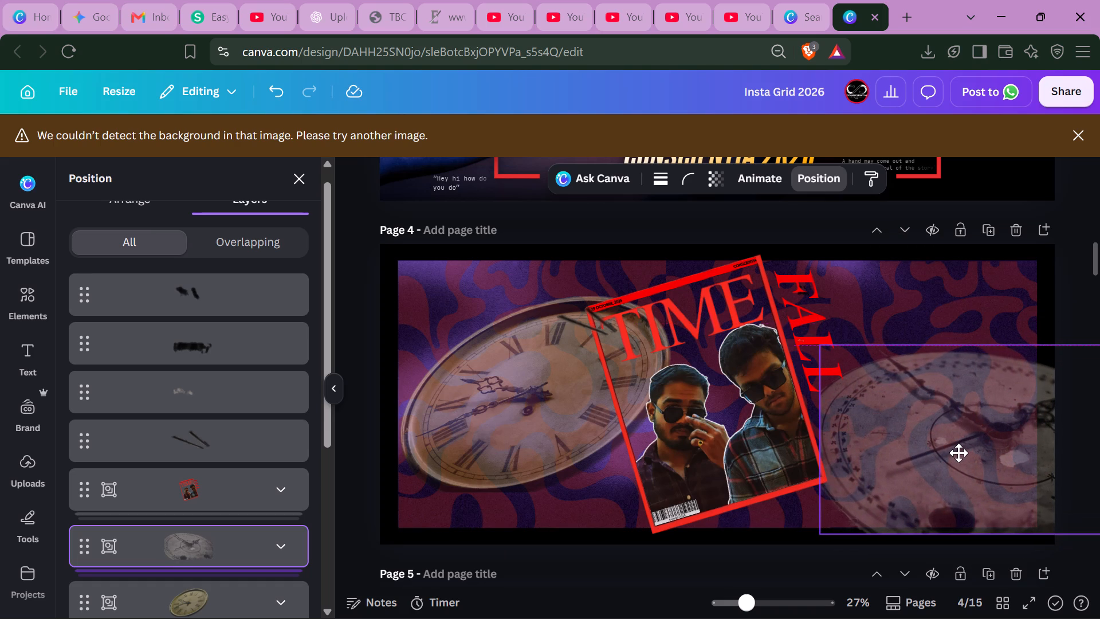
pyautogui.moveTo(958, 453); pyautogui.dragTo(930, 455)
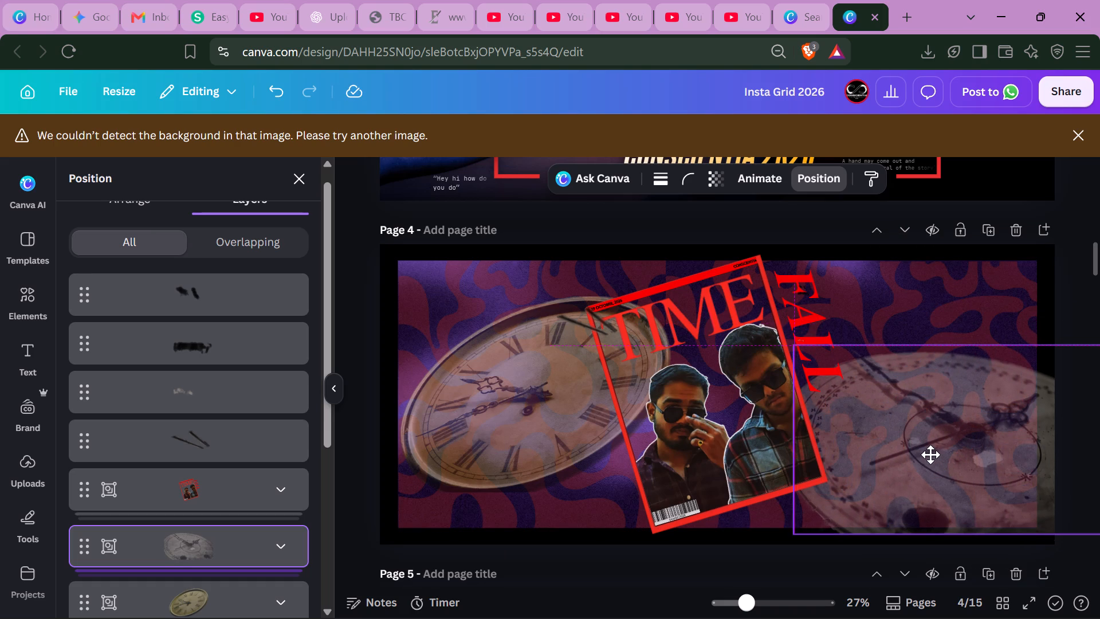
pyautogui.moveTo(930, 455); pyautogui.dragTo(913, 447)
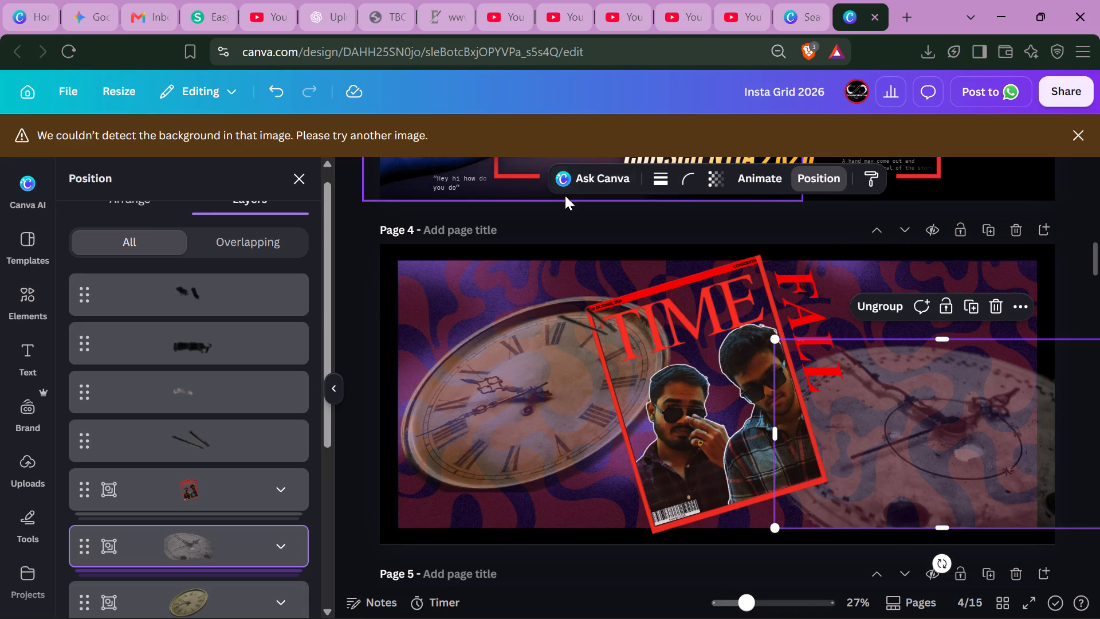
# Crop the black-and-white clock face image within its group so its outer side ends at the inner edge of the black border.
pyautogui.click(937, 444)
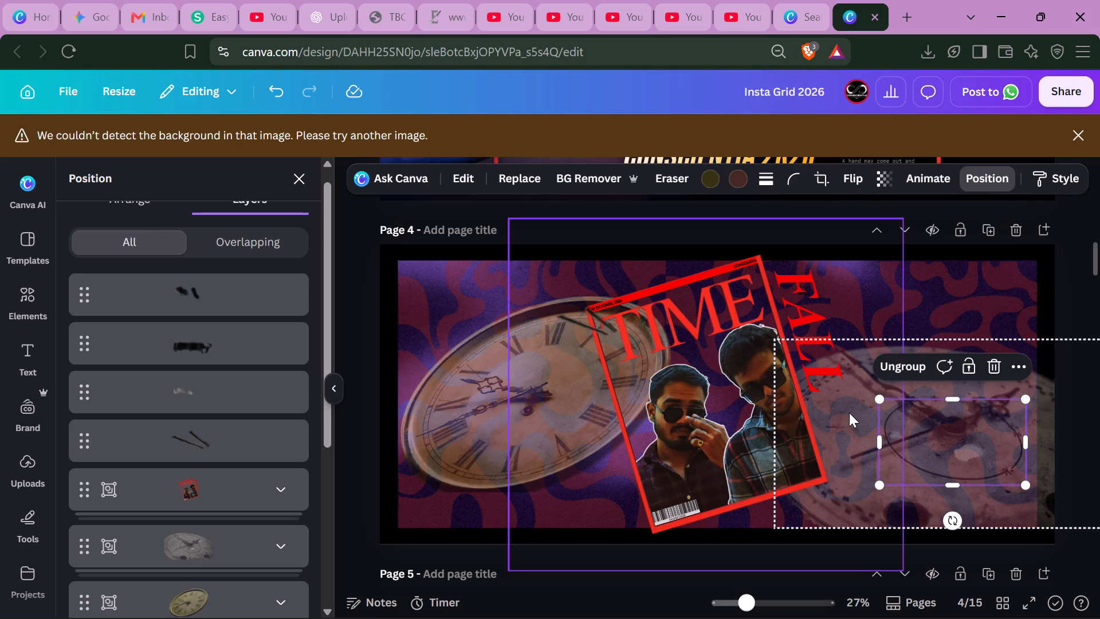
pyautogui.click(1070, 445)
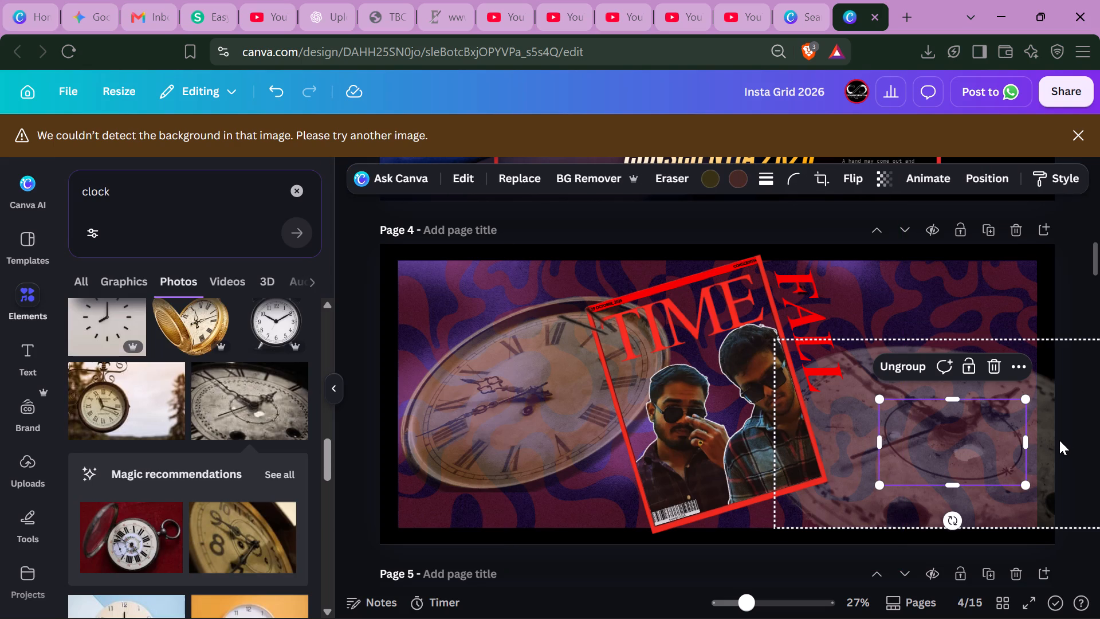
pyautogui.click(1052, 438)
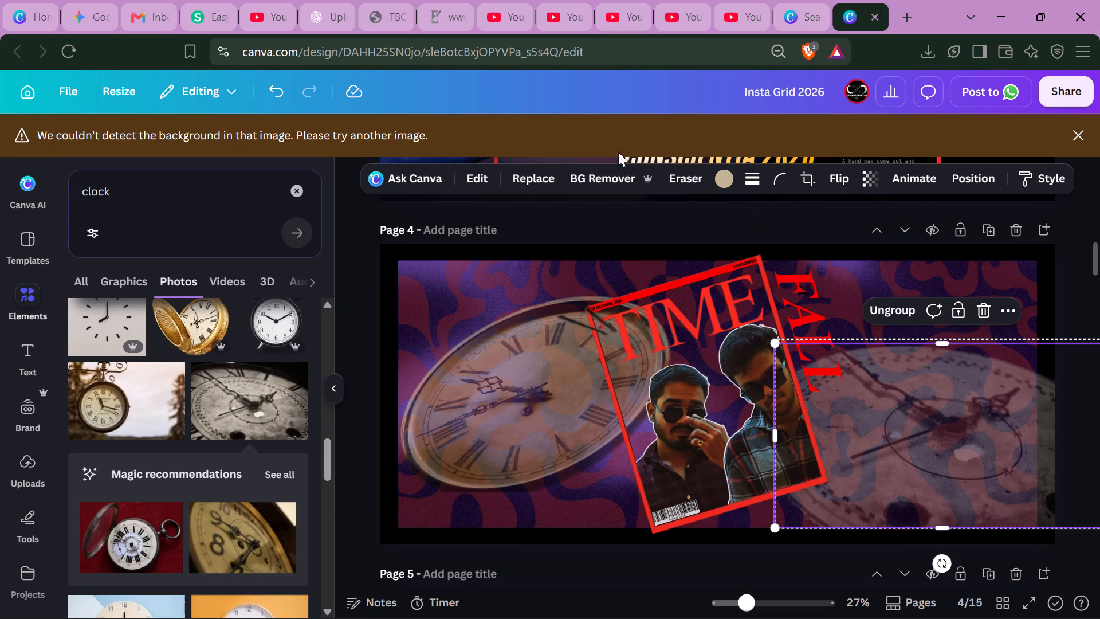
pyautogui.click(805, 177)
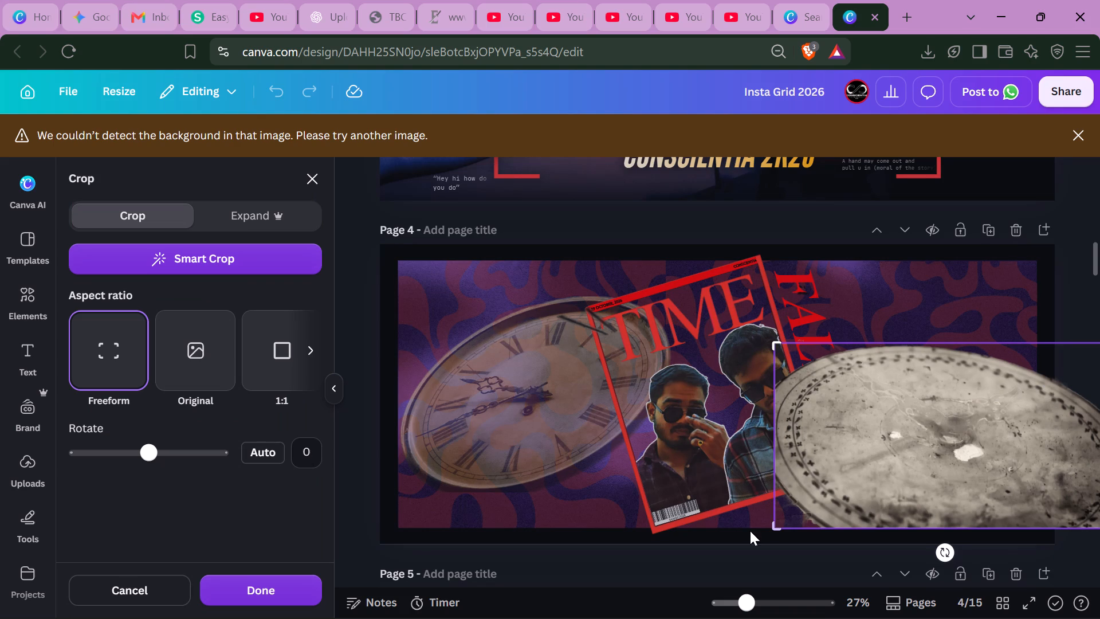
pyautogui.hscroll(-1, 750, 531)
pyautogui.moveTo(1086, 352); pyautogui.dragTo(1012, 350)
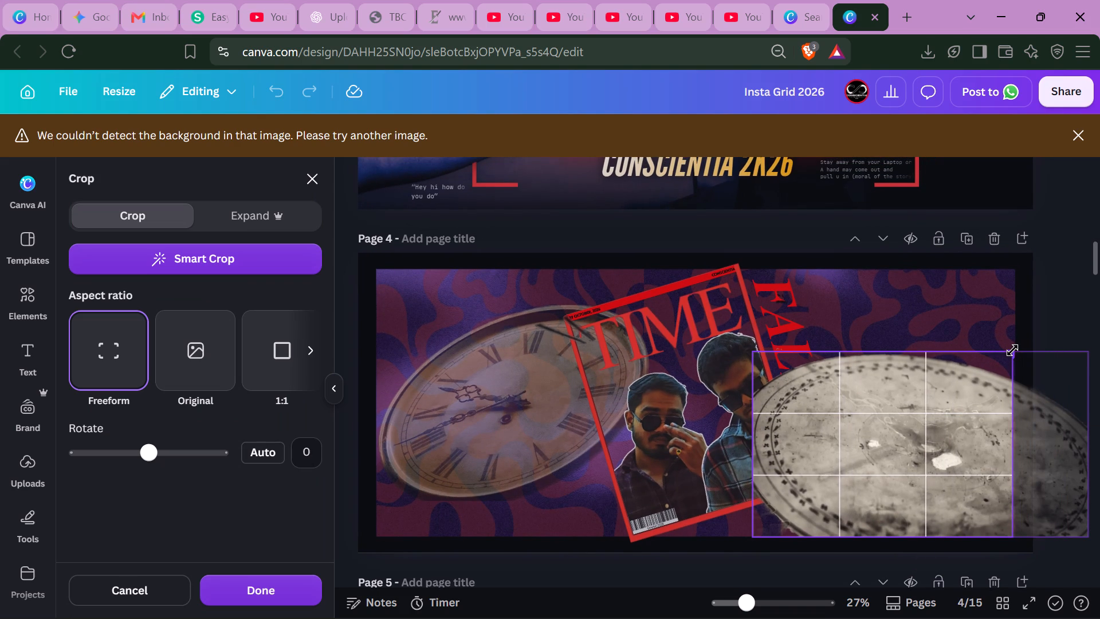
pyautogui.moveTo(1012, 350); pyautogui.dragTo(1015, 350)
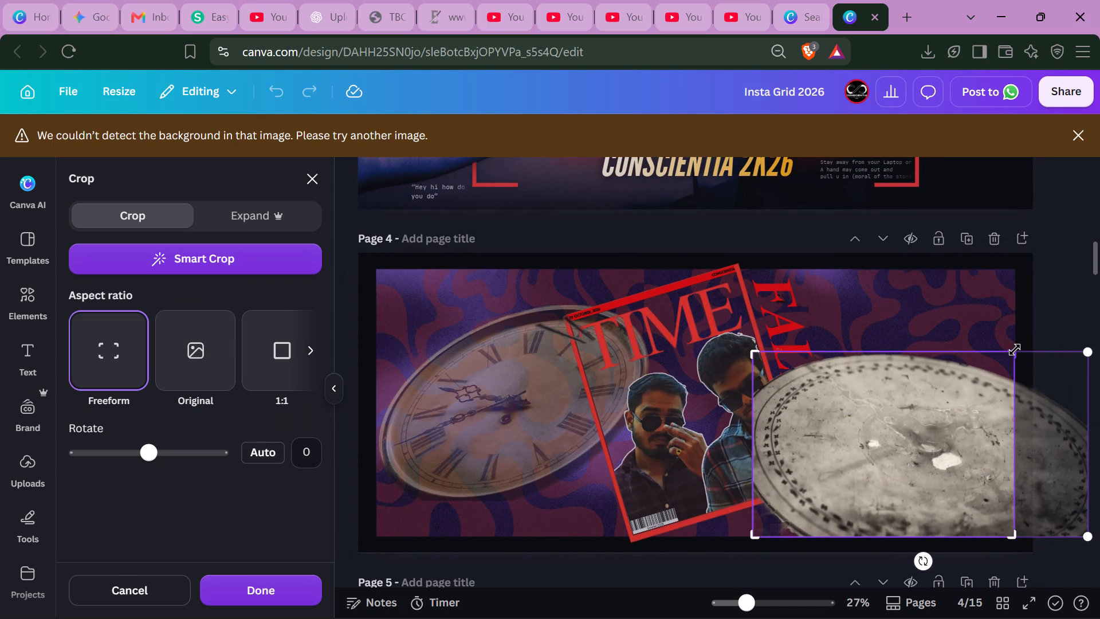
pyautogui.click(270, 583)
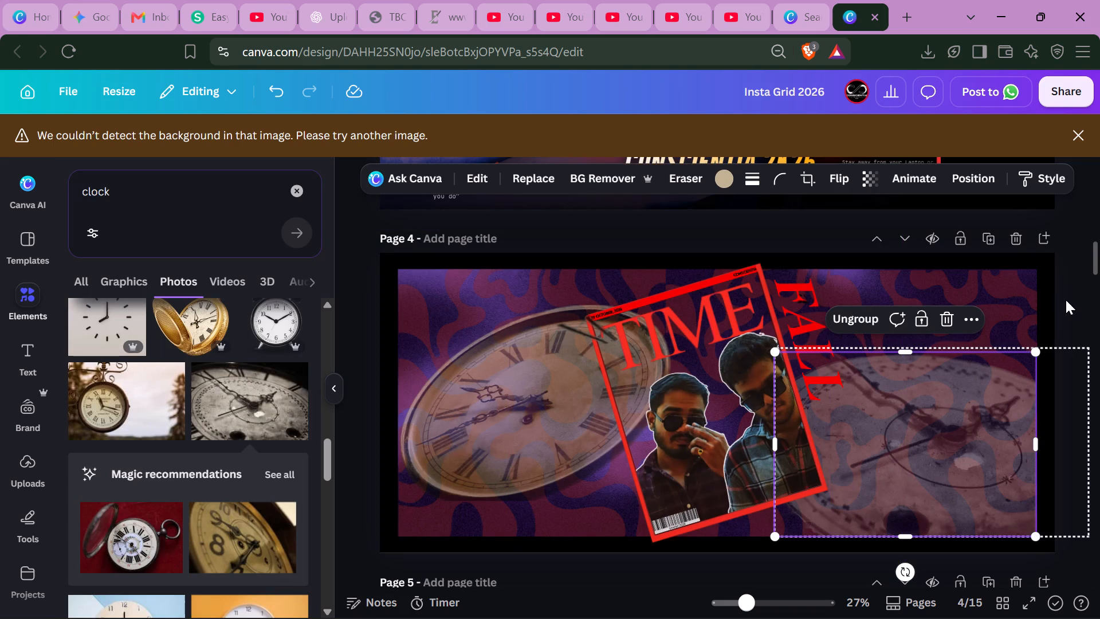
pyautogui.click(1068, 301)
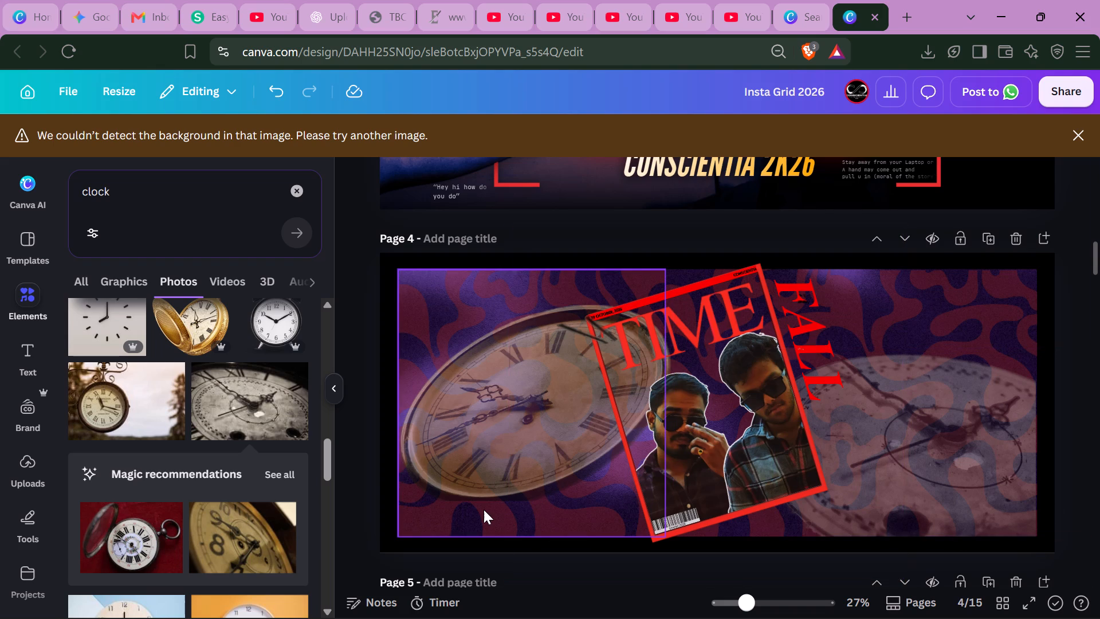
# Add the photo of a wooden hourglass in front of a clock face from the clock photo results to page 4.
pyautogui.scroll(-3, 227, 476)
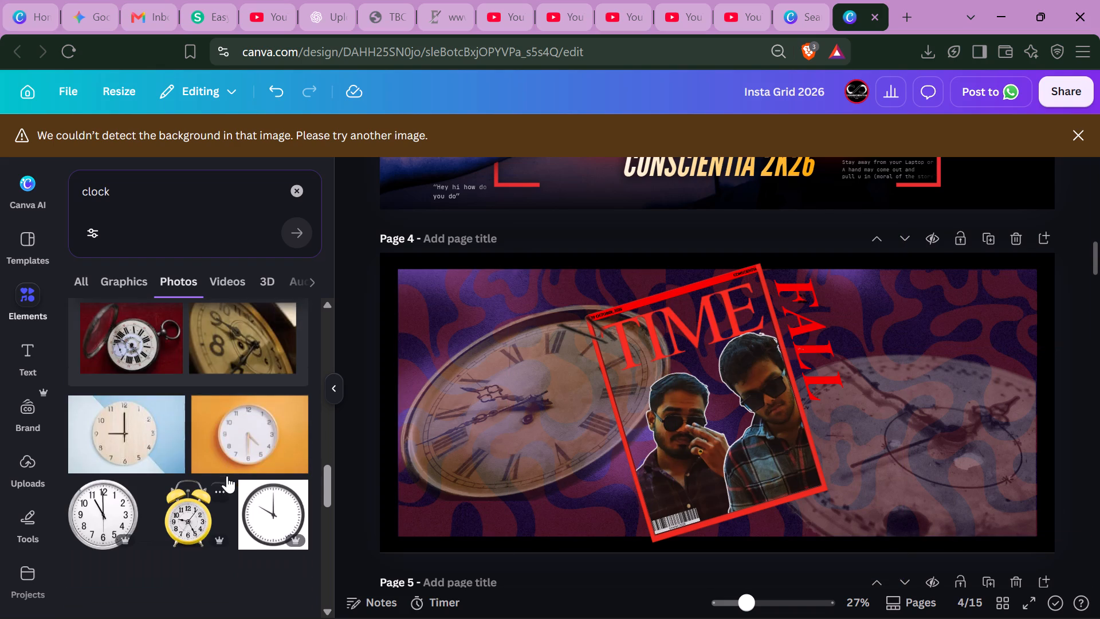
pyautogui.scroll(-1, 227, 476)
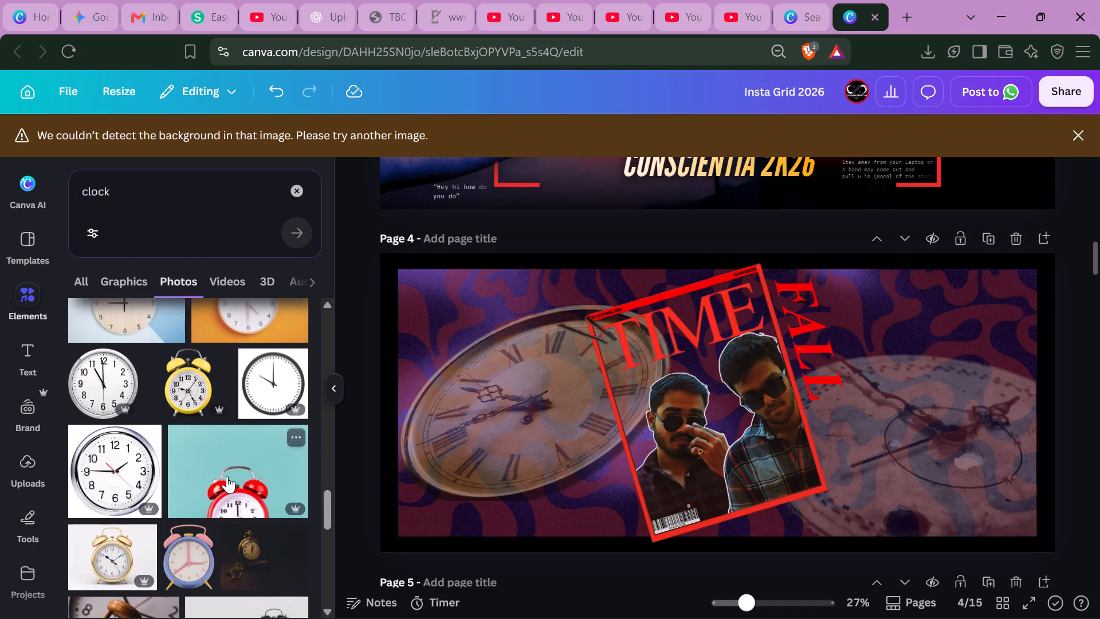
pyautogui.scroll(-3, 227, 476)
pyautogui.click(104, 415)
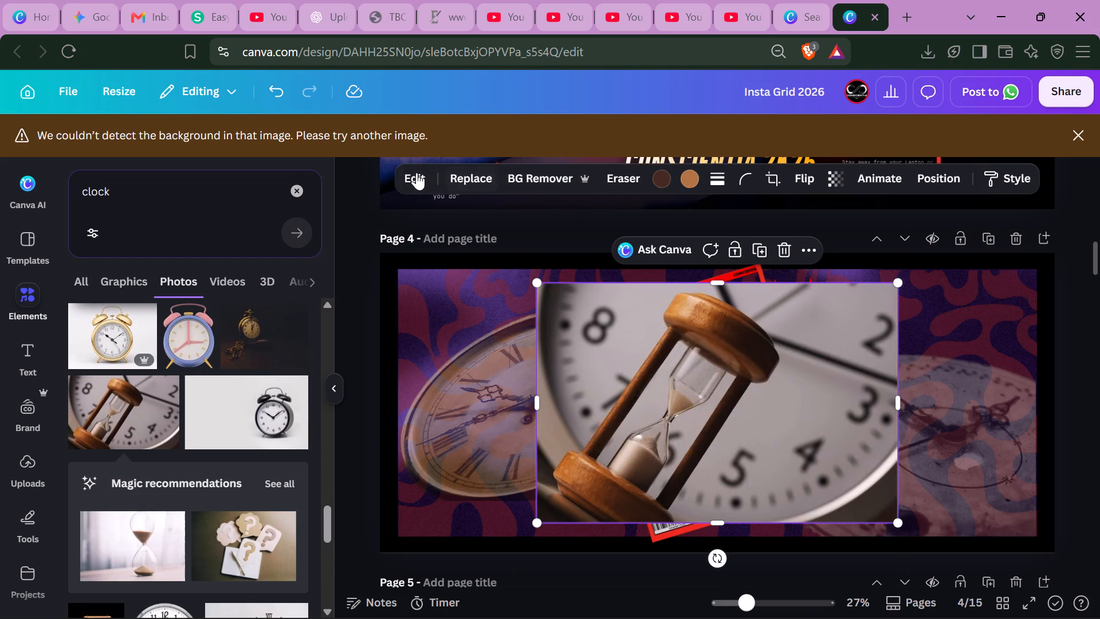
# Run Magic Layers on the hourglass photo to separate it into layers.
pyautogui.click(417, 172)
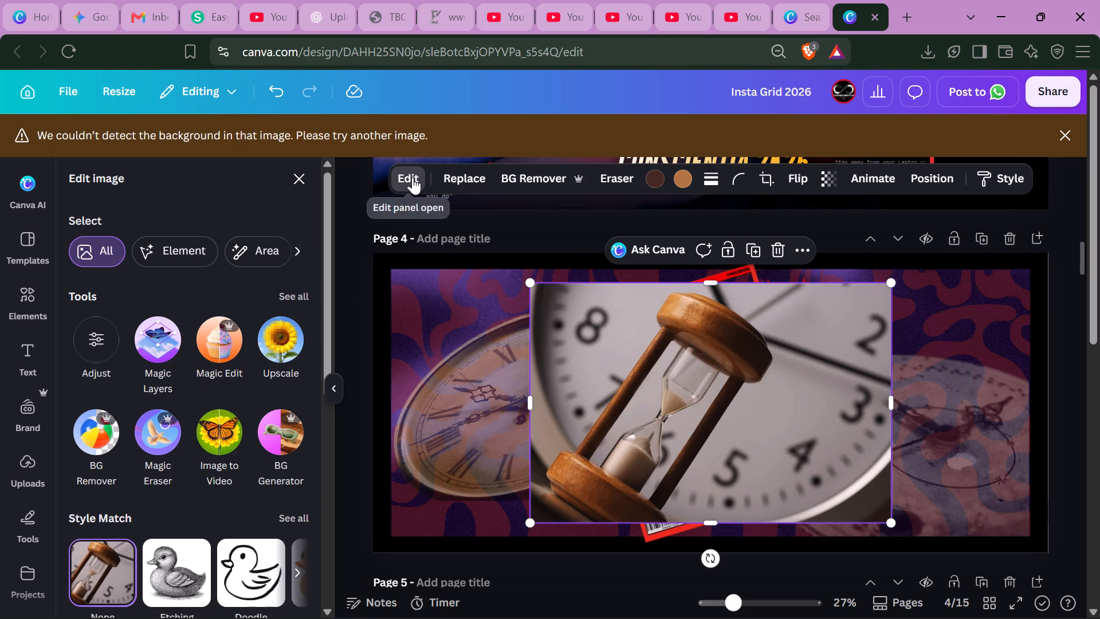
pyautogui.click(161, 342)
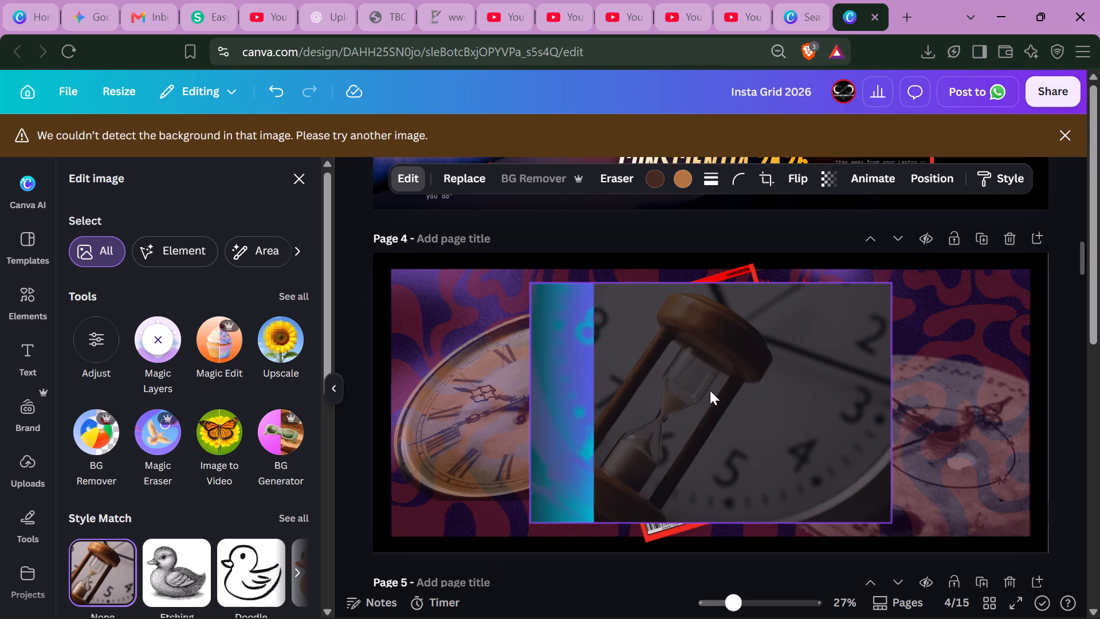
pyautogui.moveTo(717, 390); pyautogui.dragTo(685, 412)
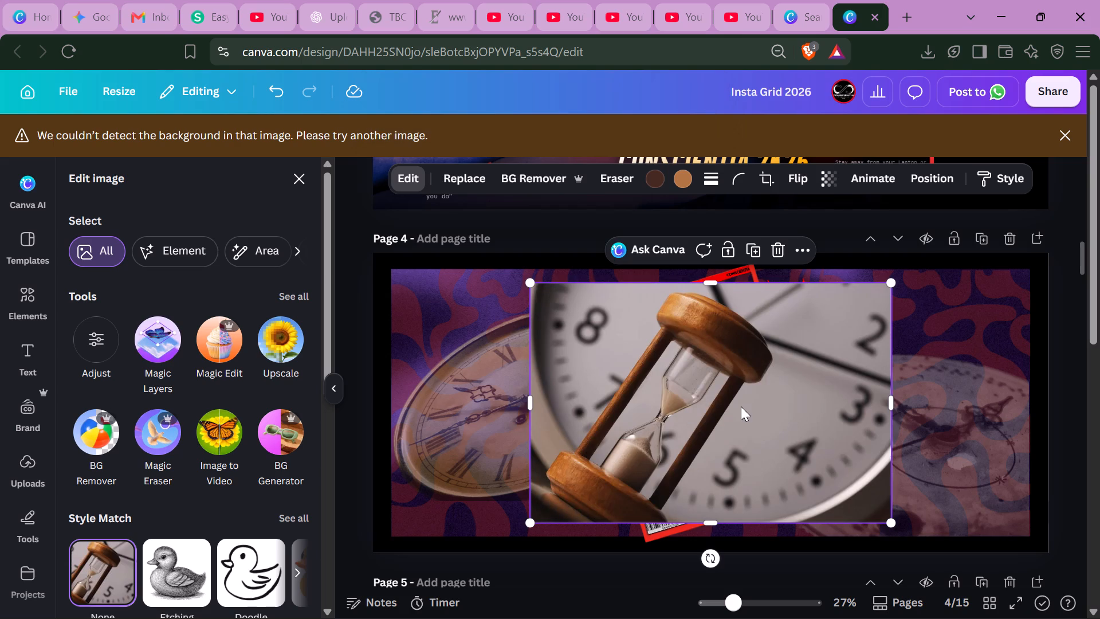
# Delete the wooden hourglass photo from page 4.
pyautogui.click(773, 397)
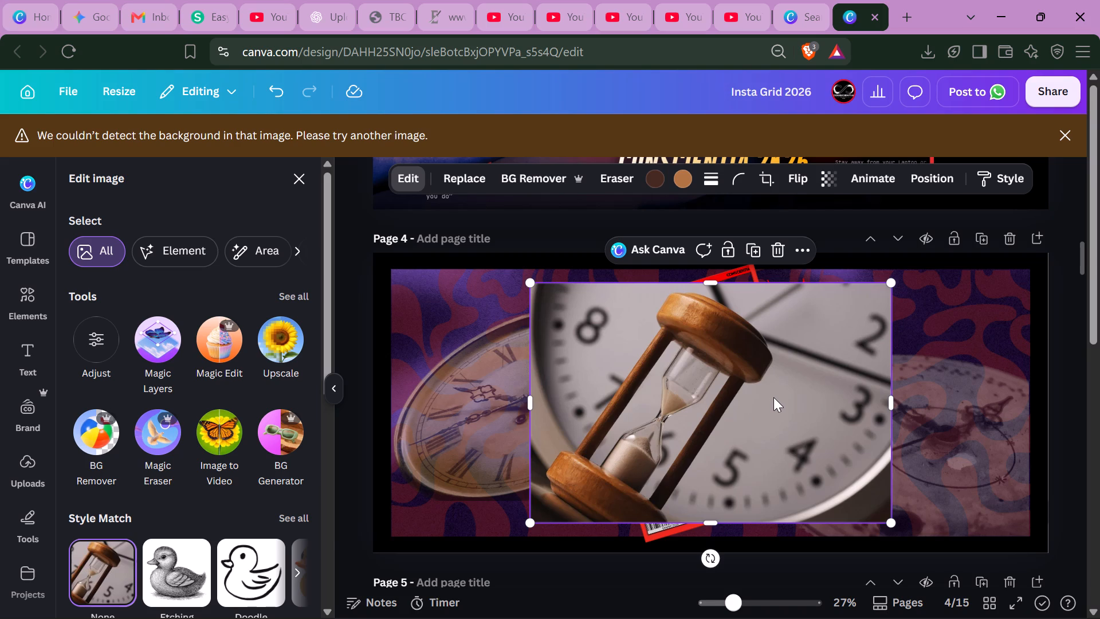
pyautogui.press('BackSpace')
pyautogui.click(773, 397)
pyautogui.press('BackSpace')
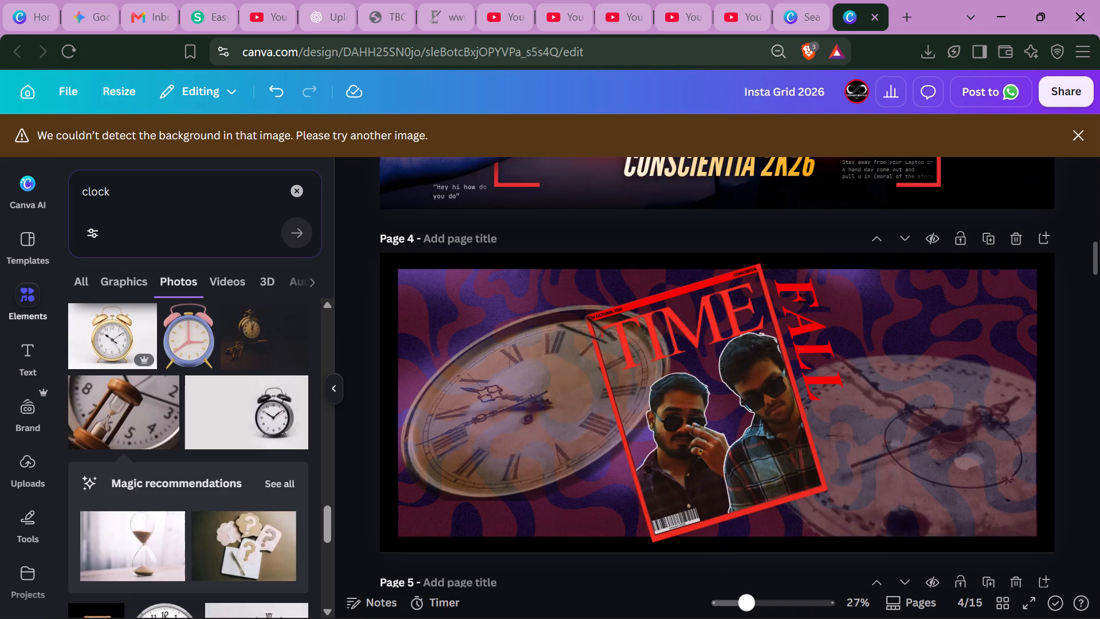
# Look through the remaining clock photo results and the clock graphics results for a usable hourglass or clock element.
pyautogui.scroll(-3, 186, 517)
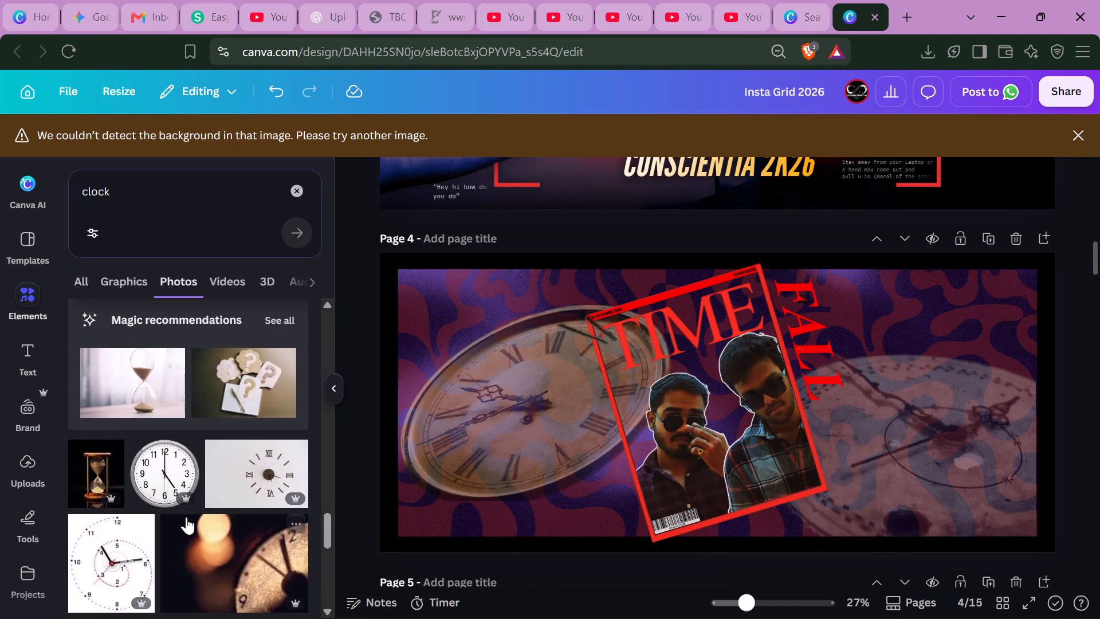
pyautogui.scroll(-8, 186, 517)
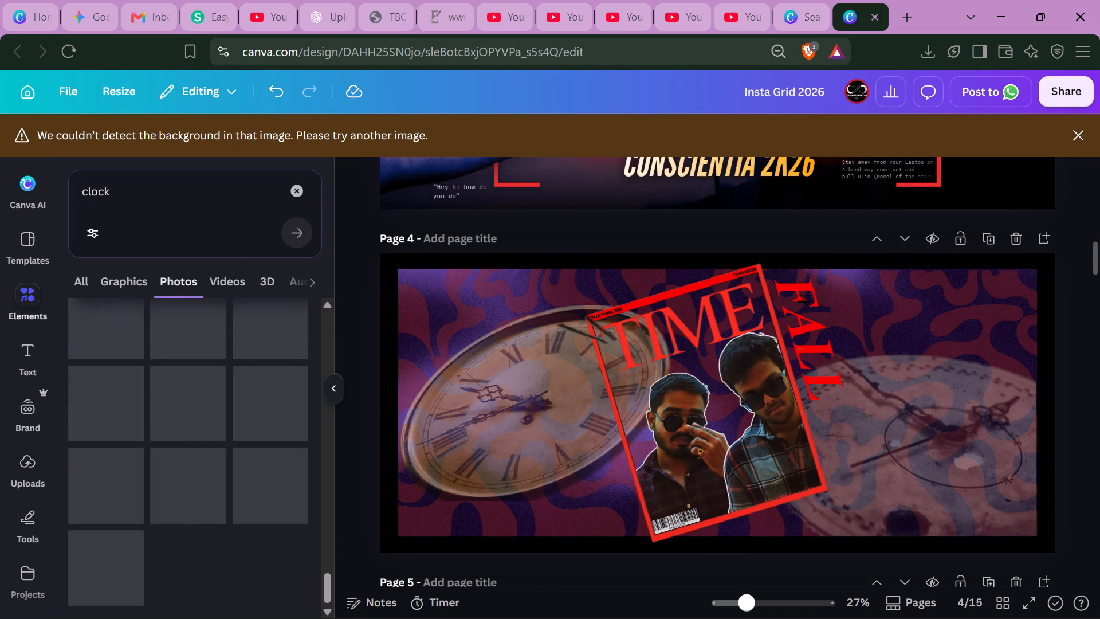
pyautogui.click(132, 274)
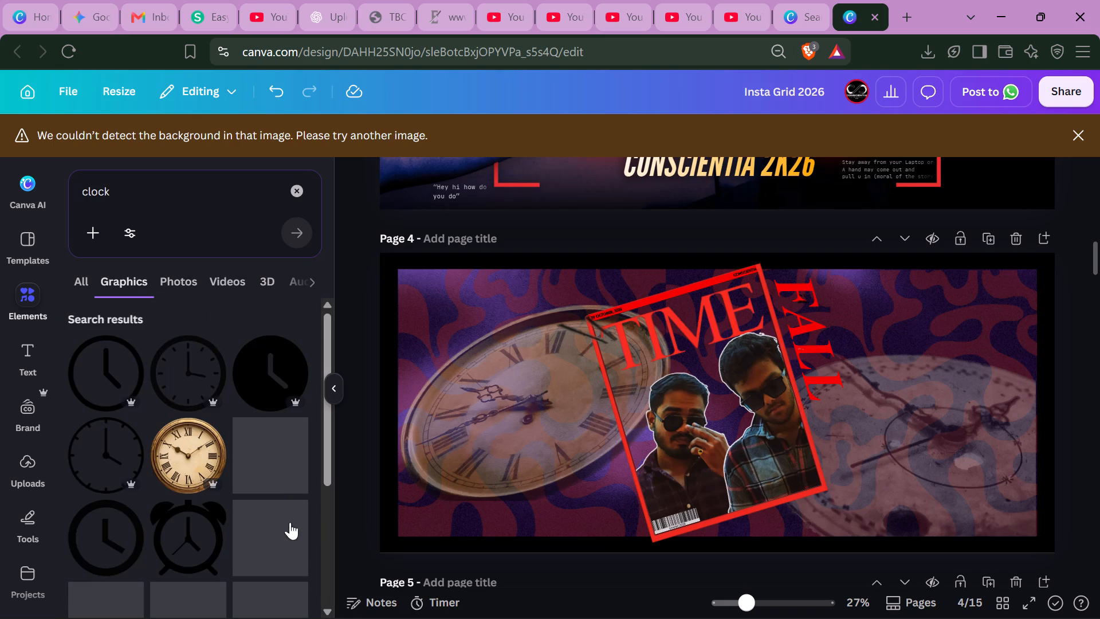
pyautogui.scroll(-5, 290, 522)
pyautogui.scroll(1, 290, 522)
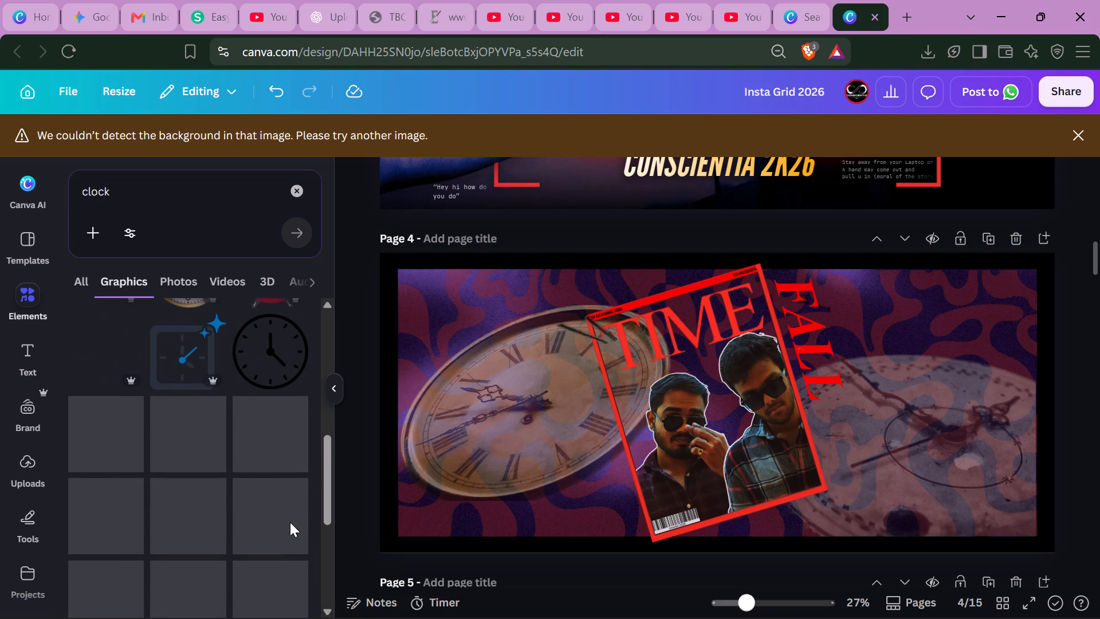
pyautogui.scroll(1, 290, 522)
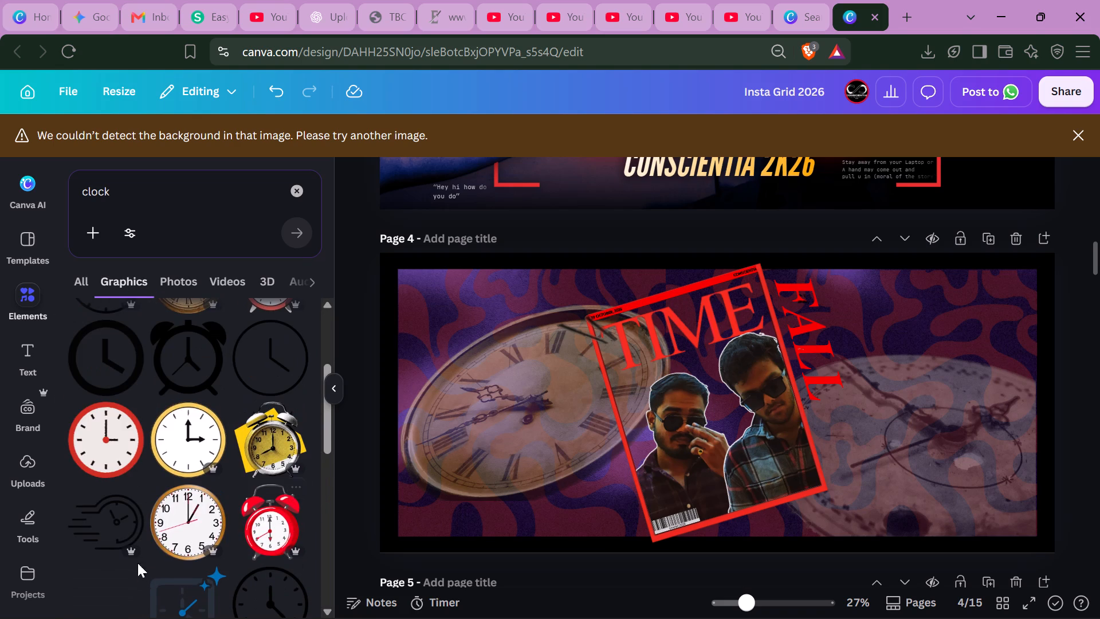
pyautogui.scroll(-5, 231, 493)
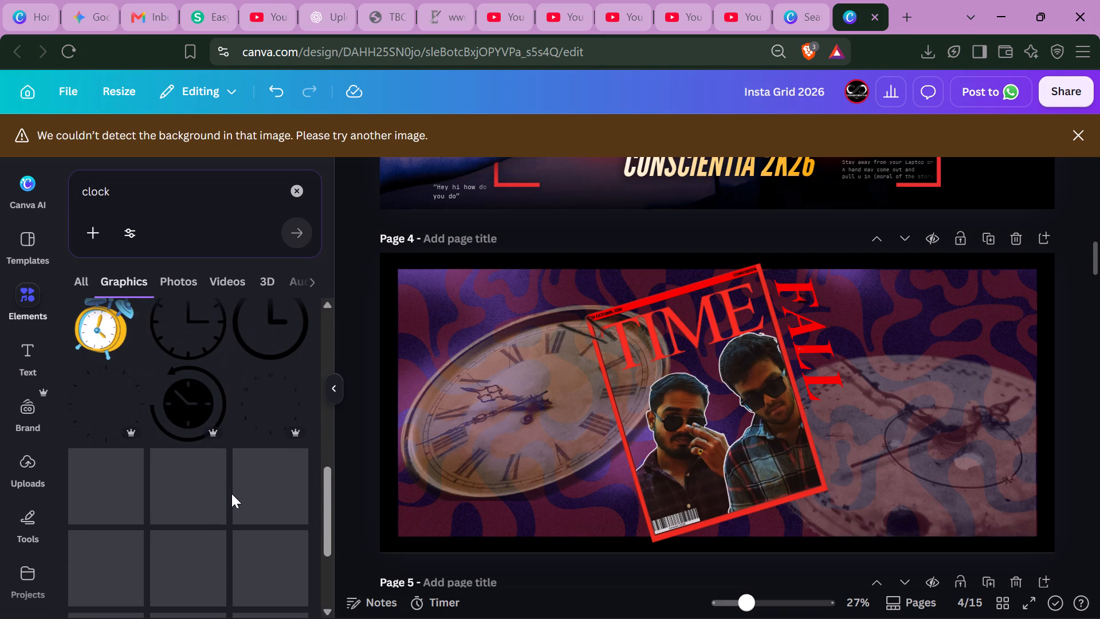
pyautogui.scroll(-3, 231, 493)
# Look through the design's other pages, from page 1 to page 11, for existing clock and hourglass artwork.
pyautogui.scroll(3, 633, 411)
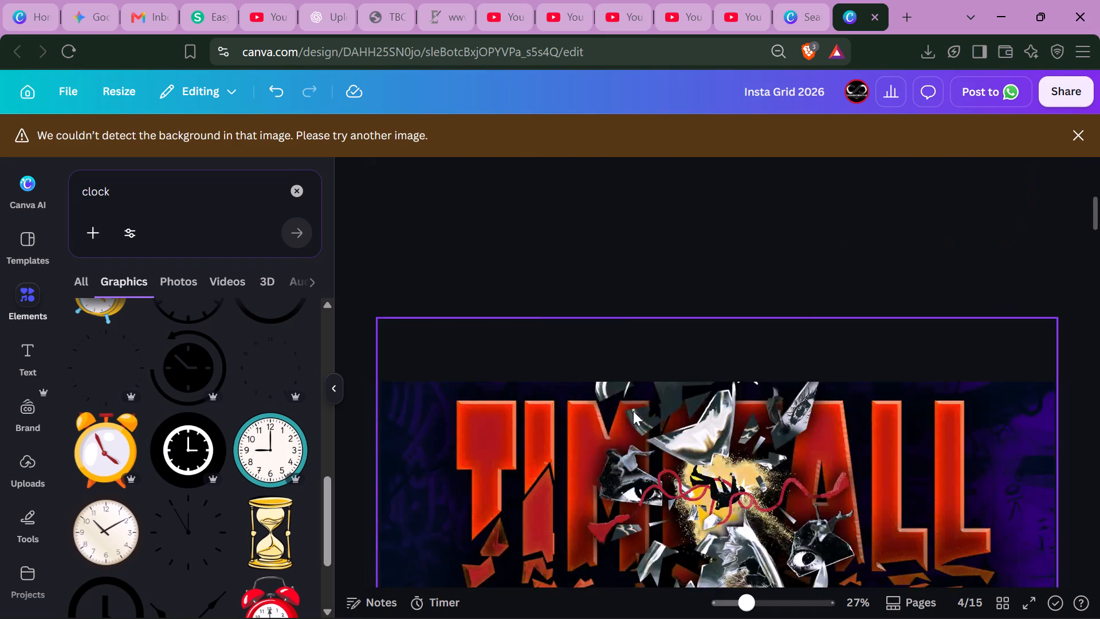
pyautogui.scroll(4, 633, 411)
pyautogui.scroll(-1, 633, 411)
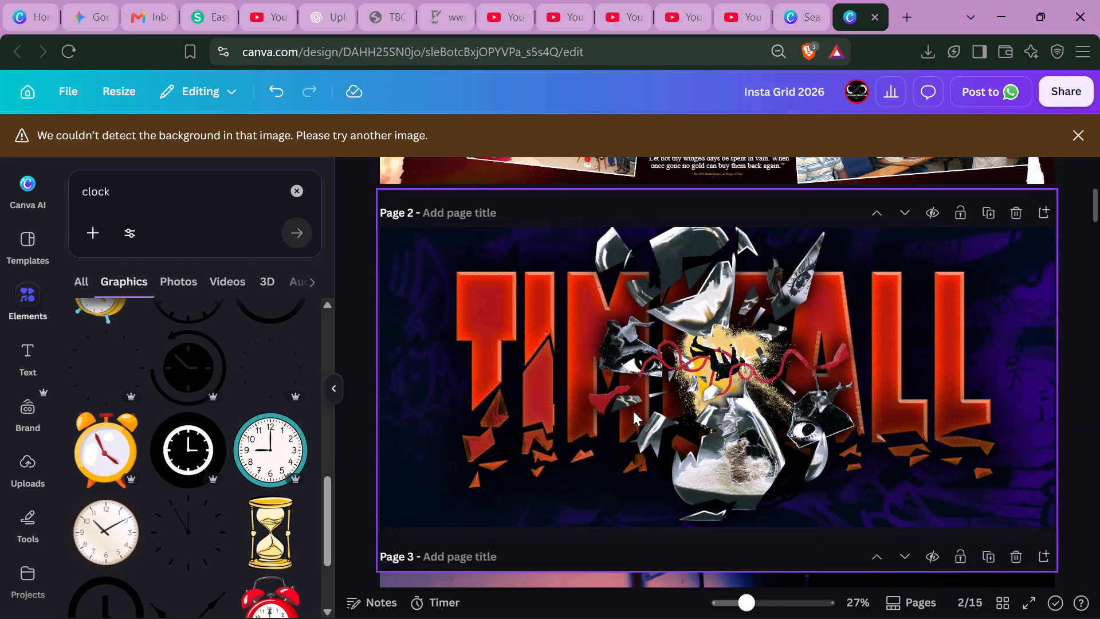
pyautogui.scroll(-1, 633, 411)
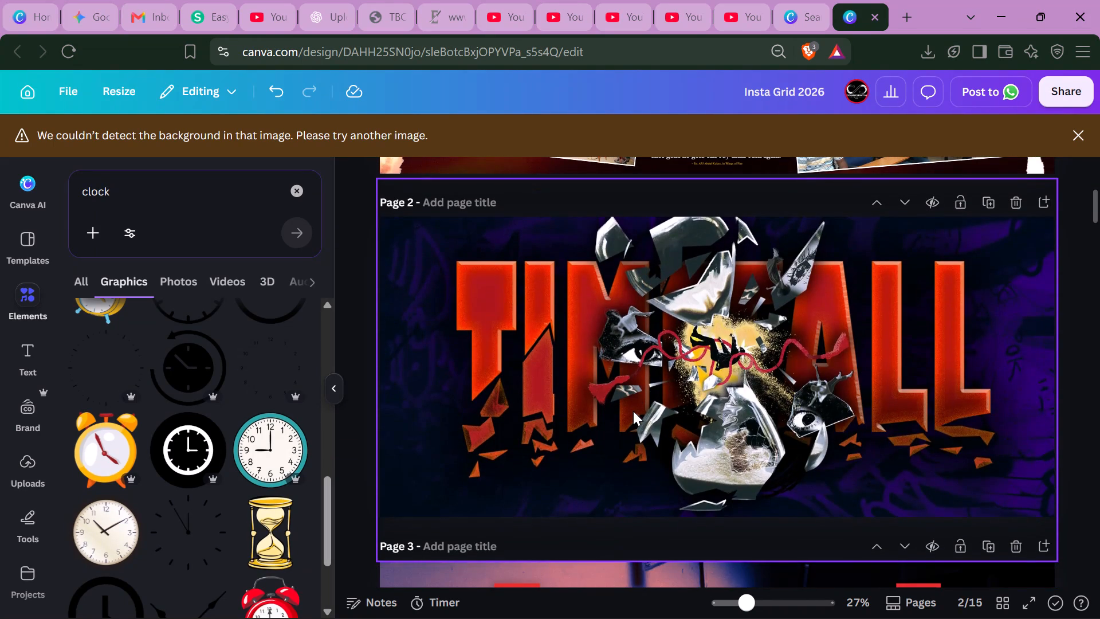
pyautogui.scroll(1, 633, 411)
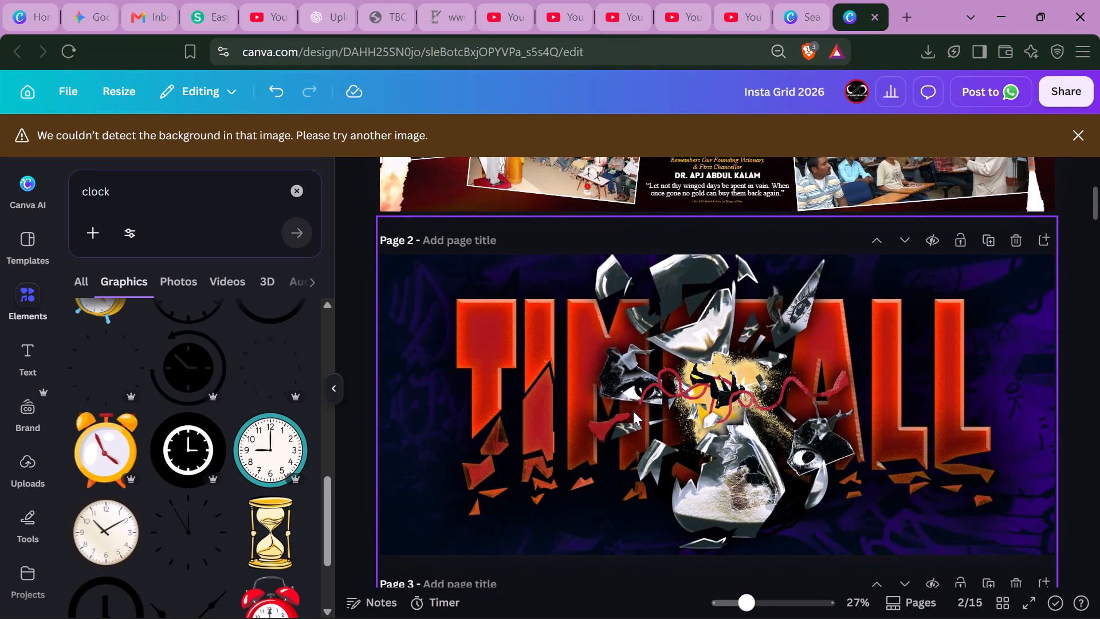
pyautogui.scroll(7, 633, 411)
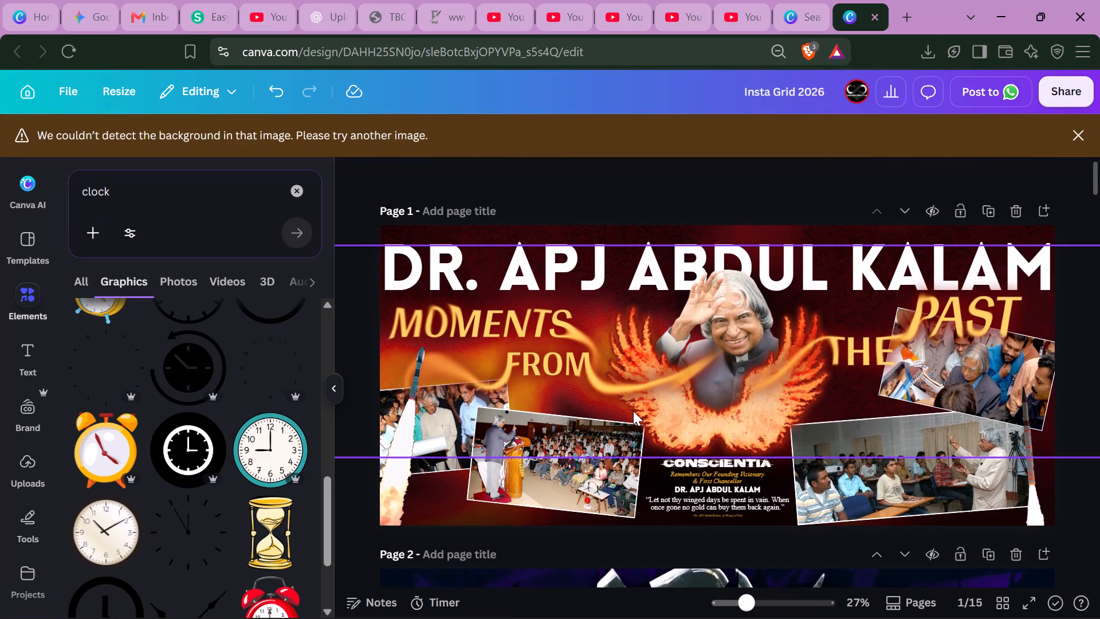
pyautogui.scroll(-11, 633, 411)
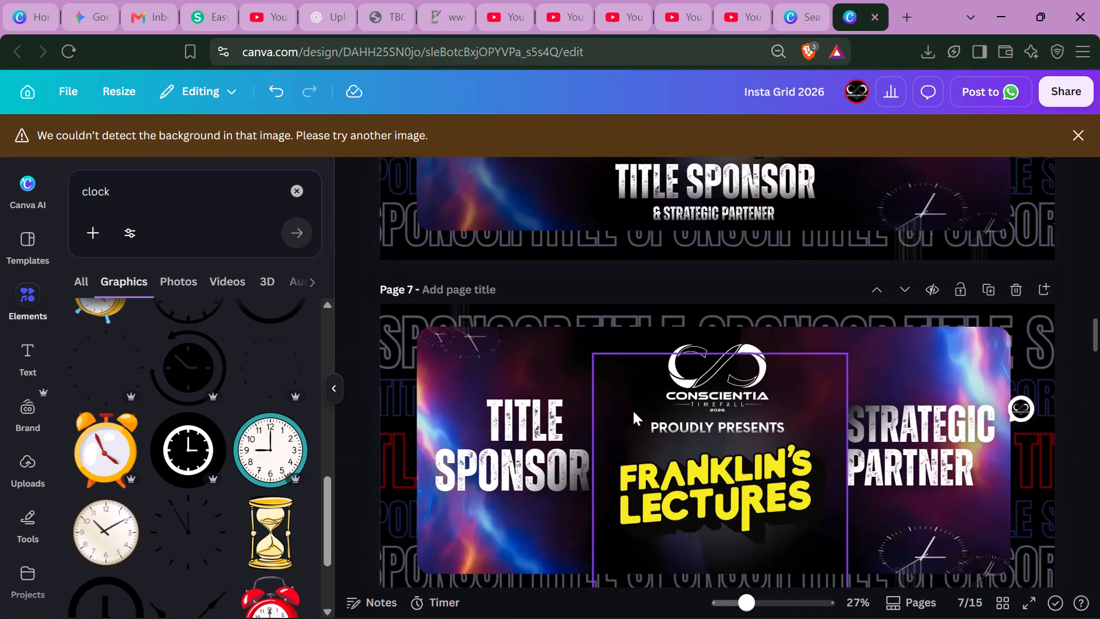
pyautogui.scroll(-5, 633, 411)
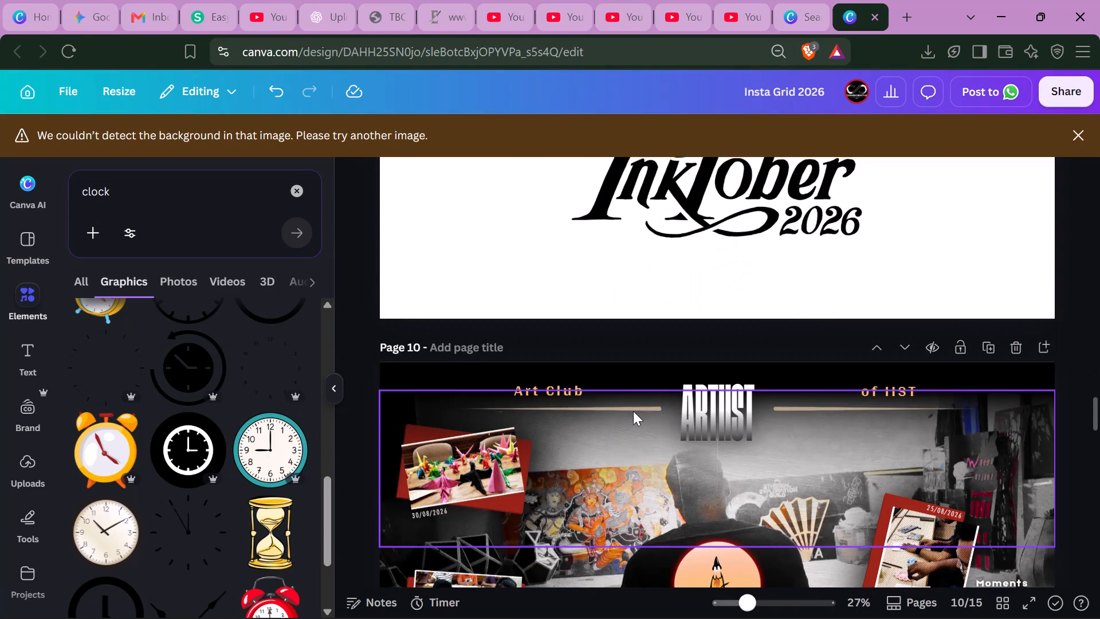
pyautogui.scroll(-4, 633, 411)
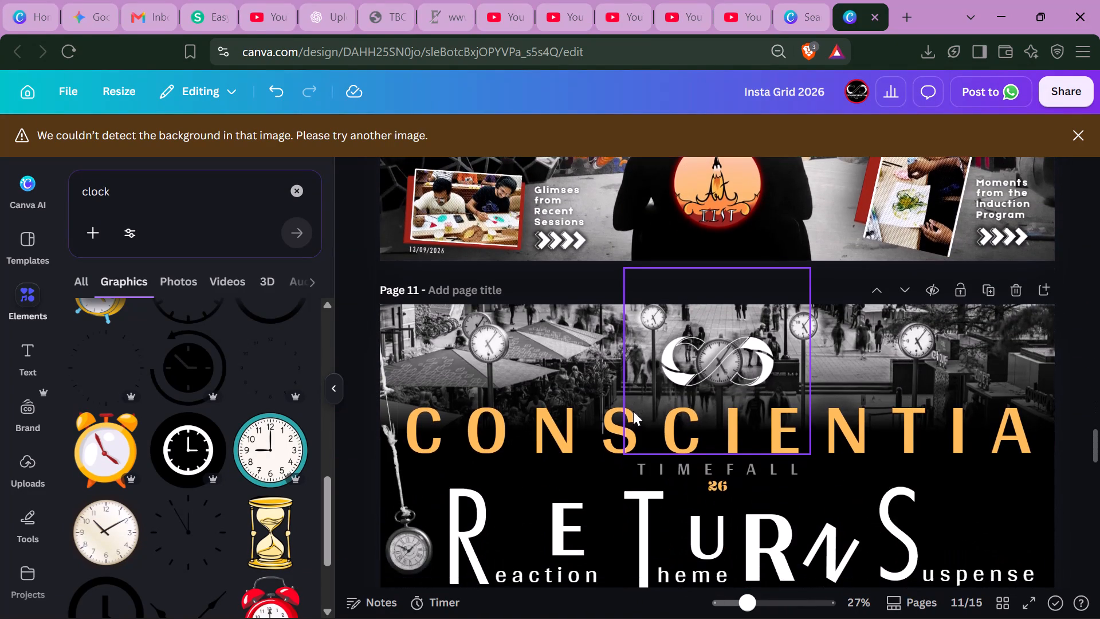
pyautogui.scroll(-1, 633, 411)
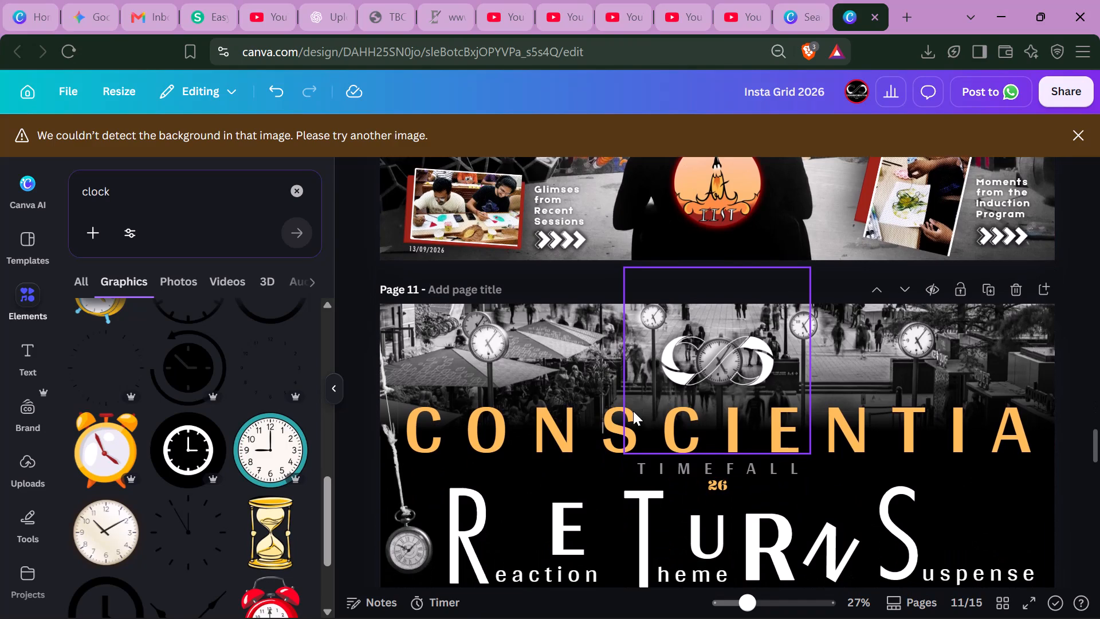
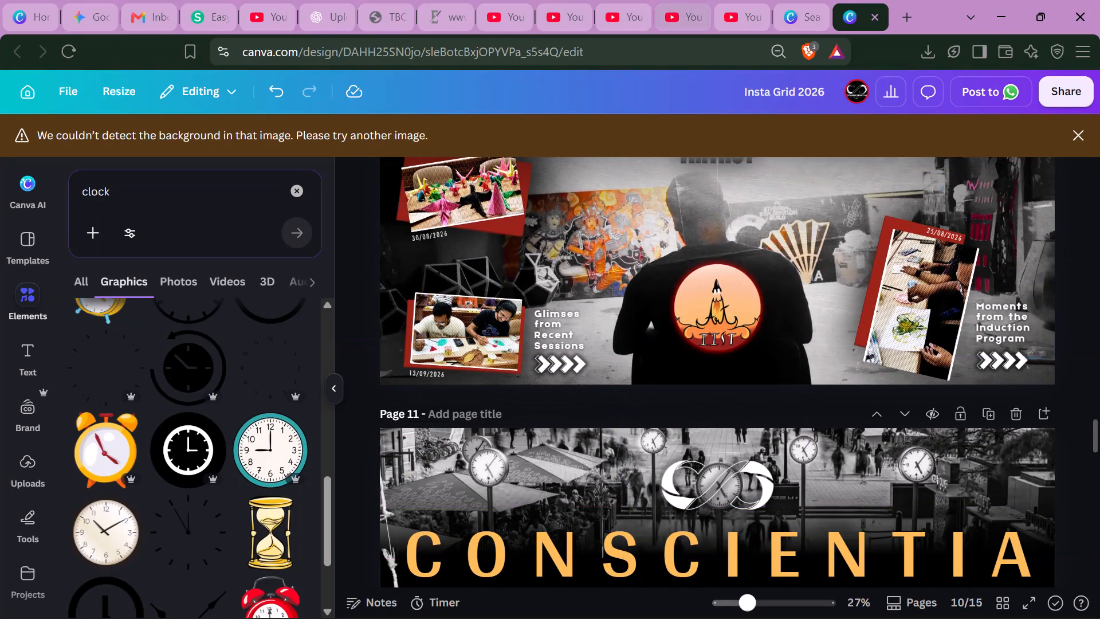
# Return to page 4 and examine the options available for the faded clock group beside the FALL lettering.
pyautogui.scroll(6, 794, 190)
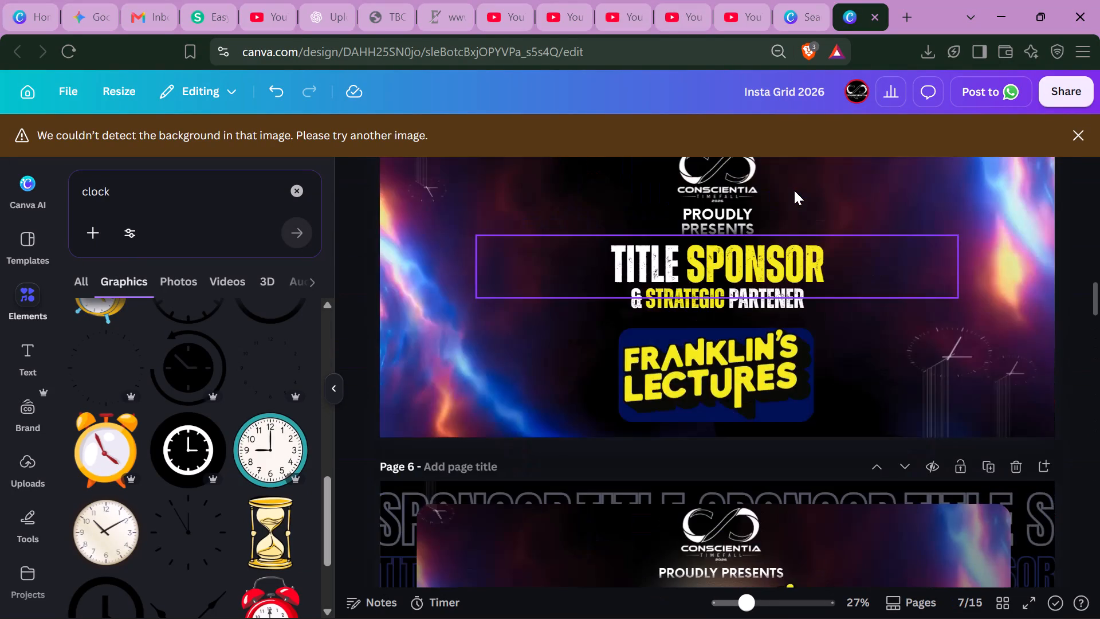
pyautogui.scroll(1, 794, 190)
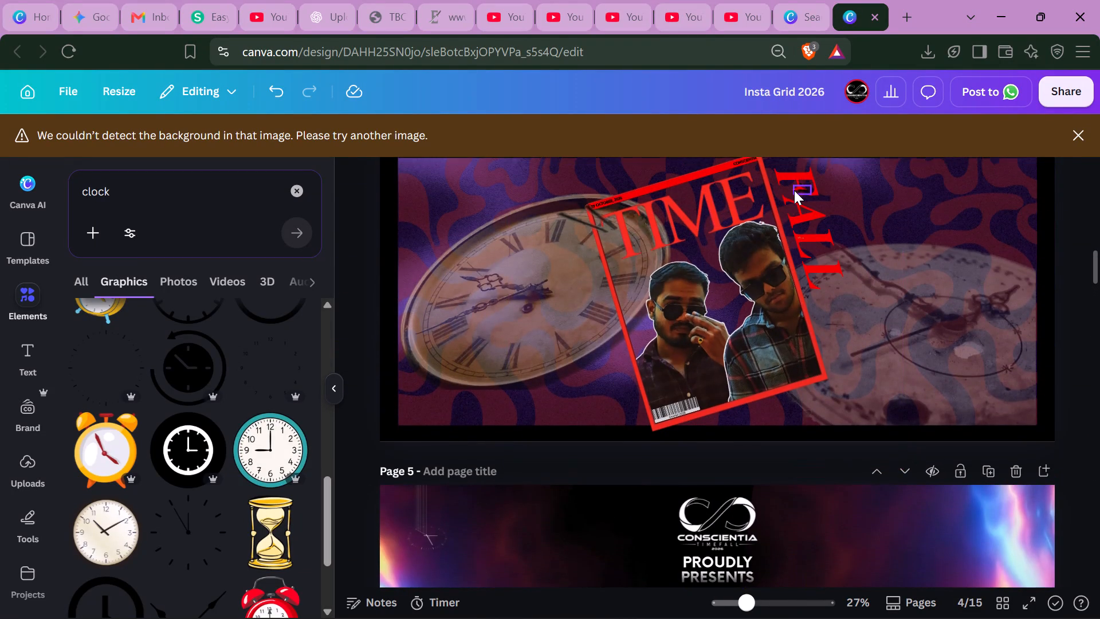
pyautogui.scroll(1, 794, 190)
pyautogui.click(1074, 361)
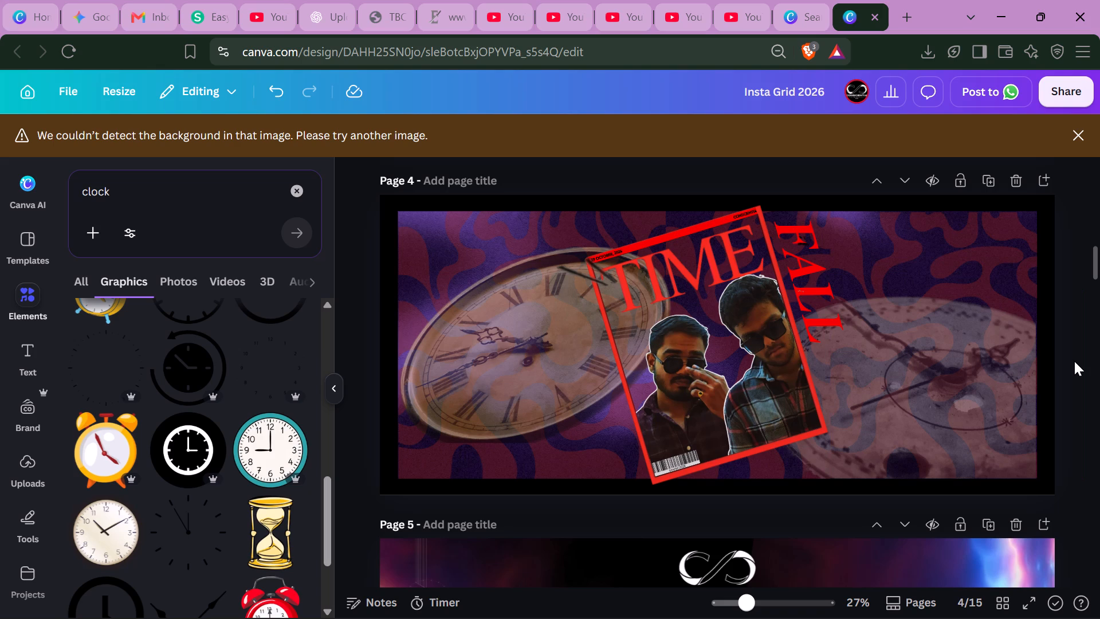
pyautogui.click(973, 389)
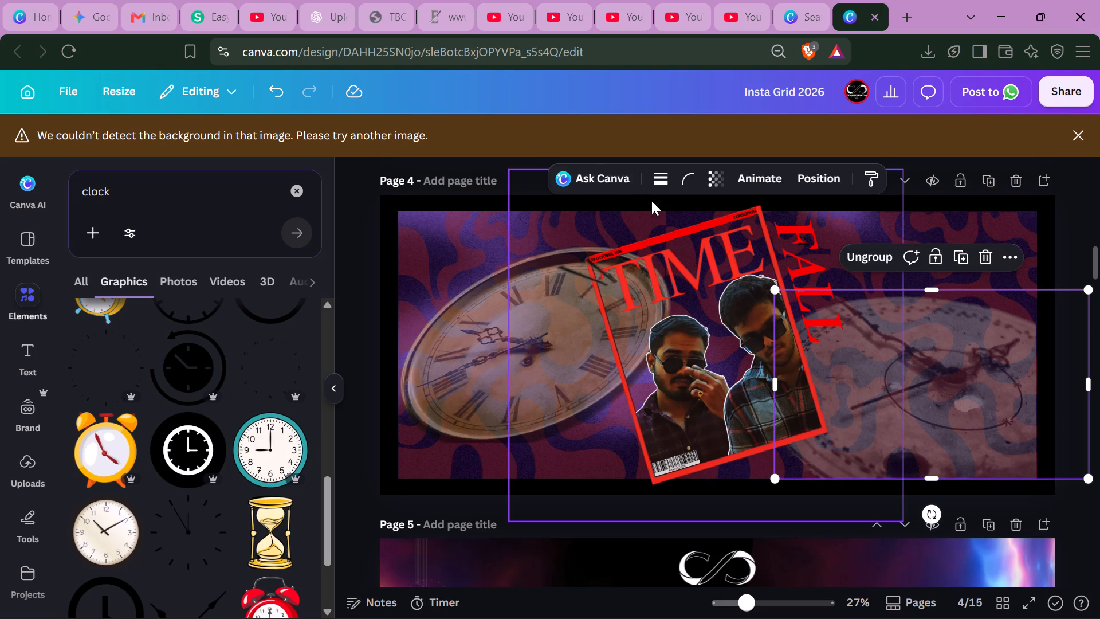
pyautogui.click(1078, 247)
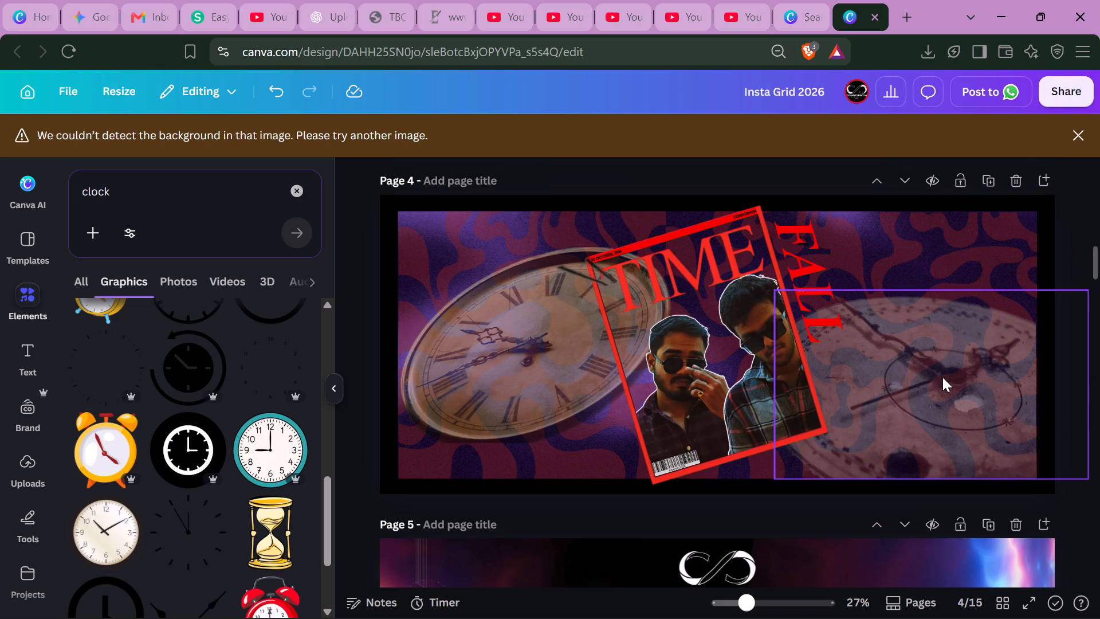
pyautogui.click(937, 381)
pyautogui.click(1002, 261)
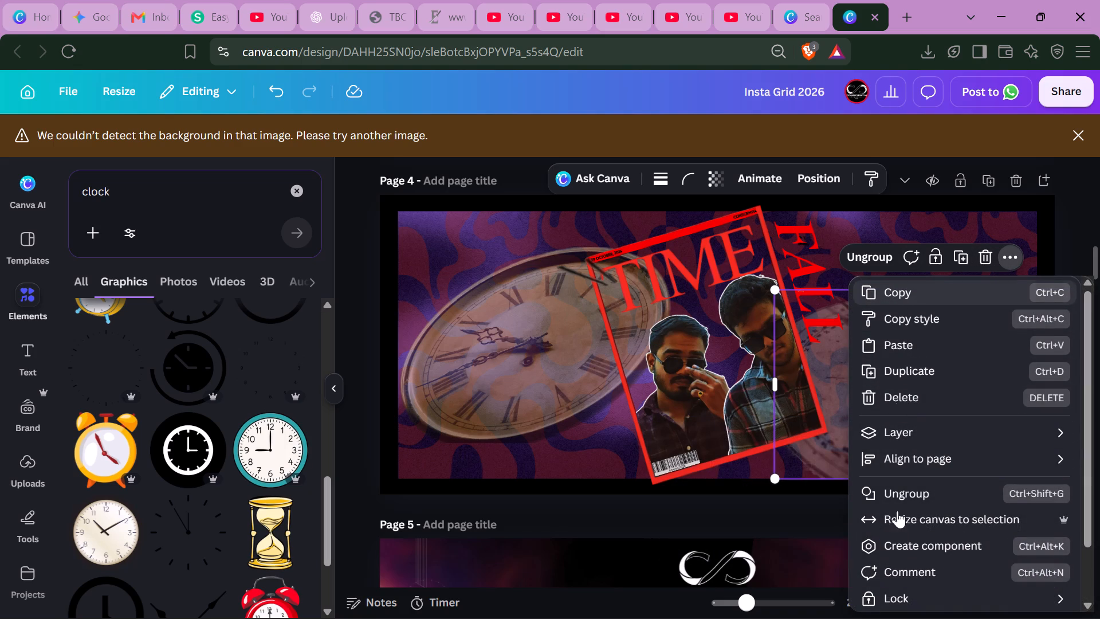
pyautogui.scroll(-2, 924, 500)
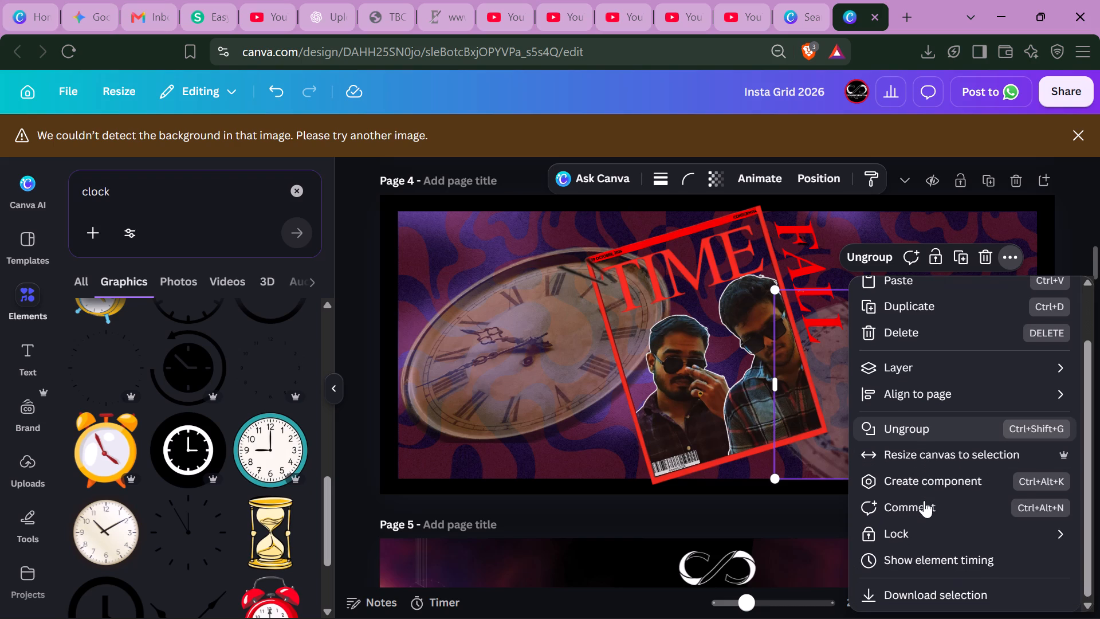
pyautogui.scroll(-1, 924, 500)
pyautogui.click(1067, 195)
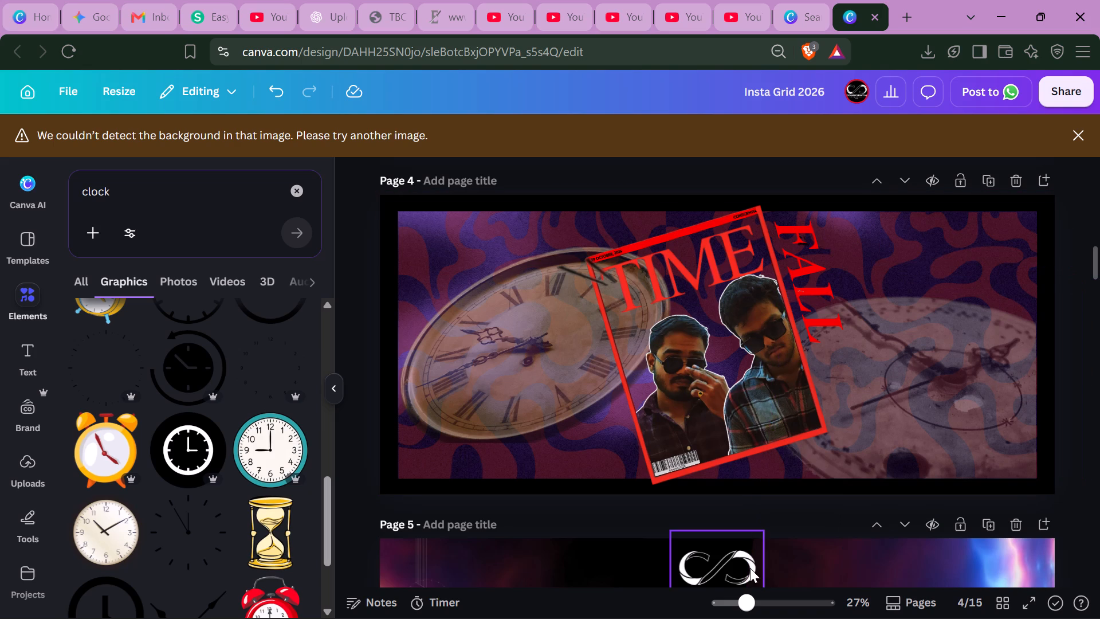
# Look through pages 5 to 10 once more for clock artwork, and come back to page 4.
pyautogui.scroll(-8, 422, 532)
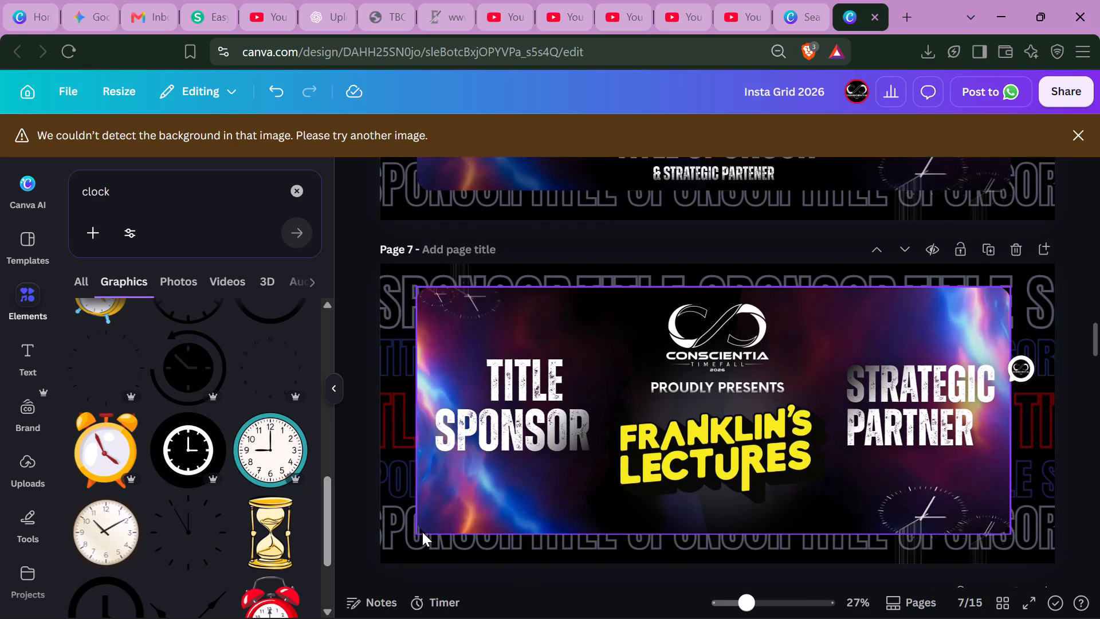
pyautogui.scroll(-3, 422, 532)
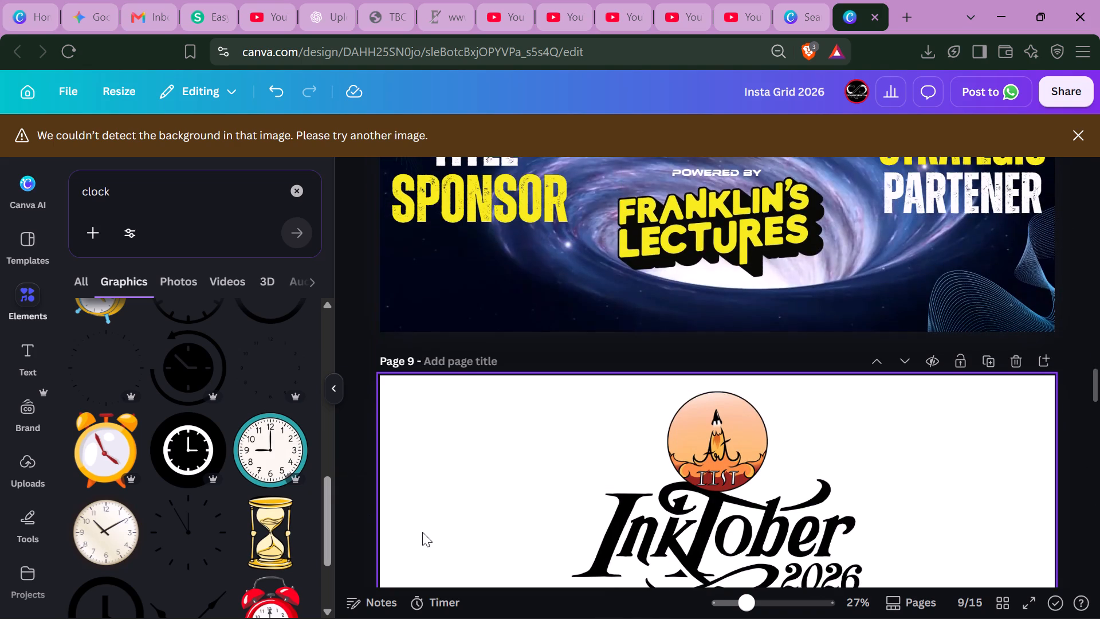
pyautogui.scroll(-6, 422, 532)
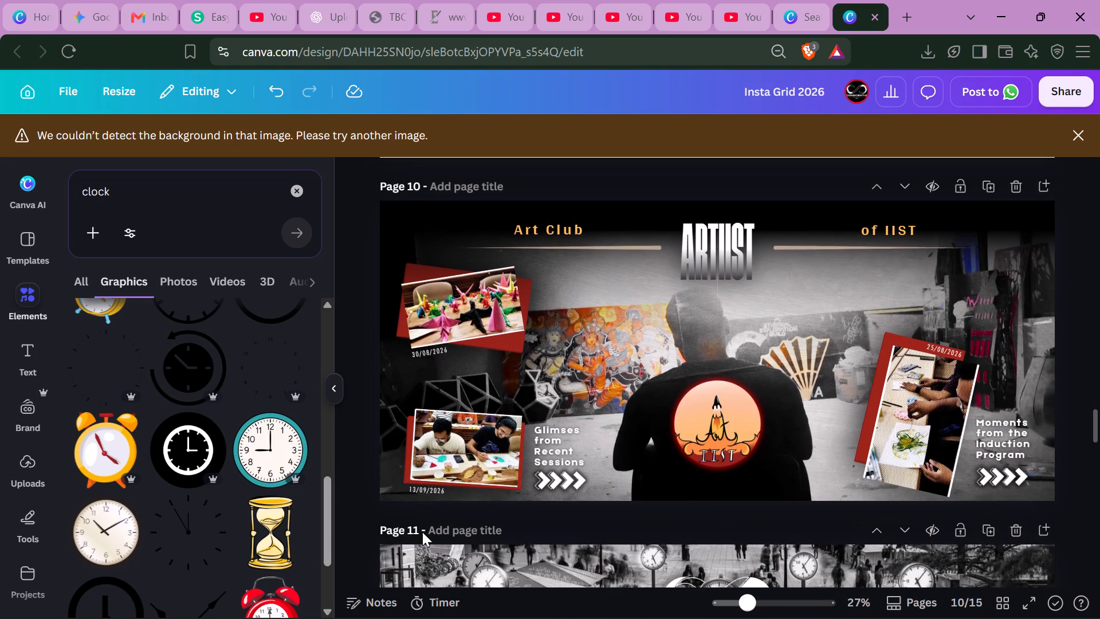
pyautogui.scroll(9, 422, 532)
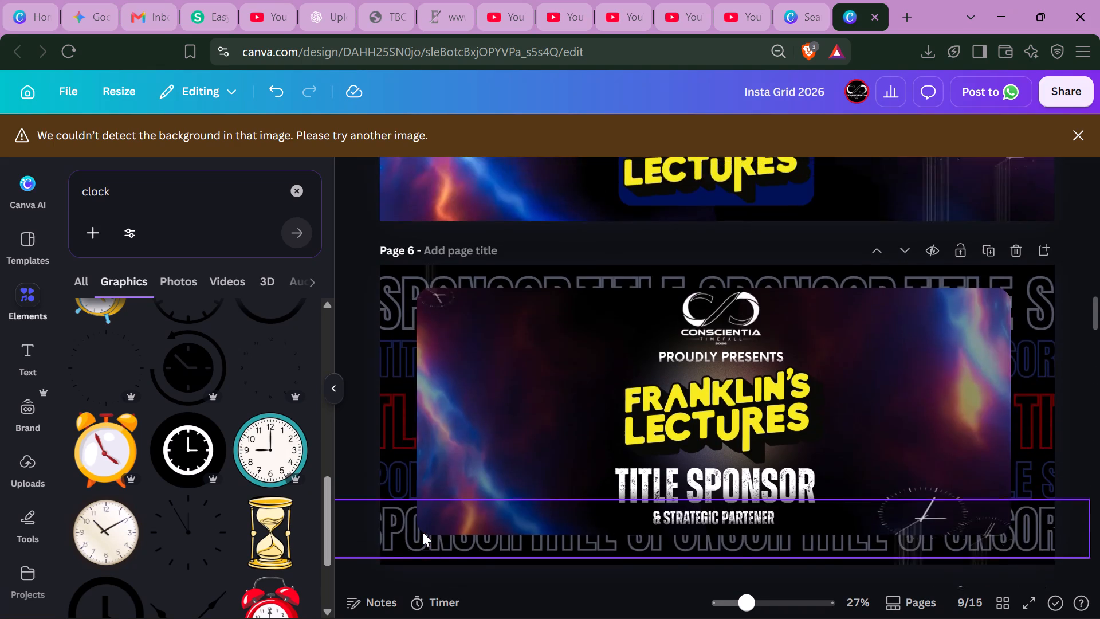
pyautogui.scroll(1, 422, 532)
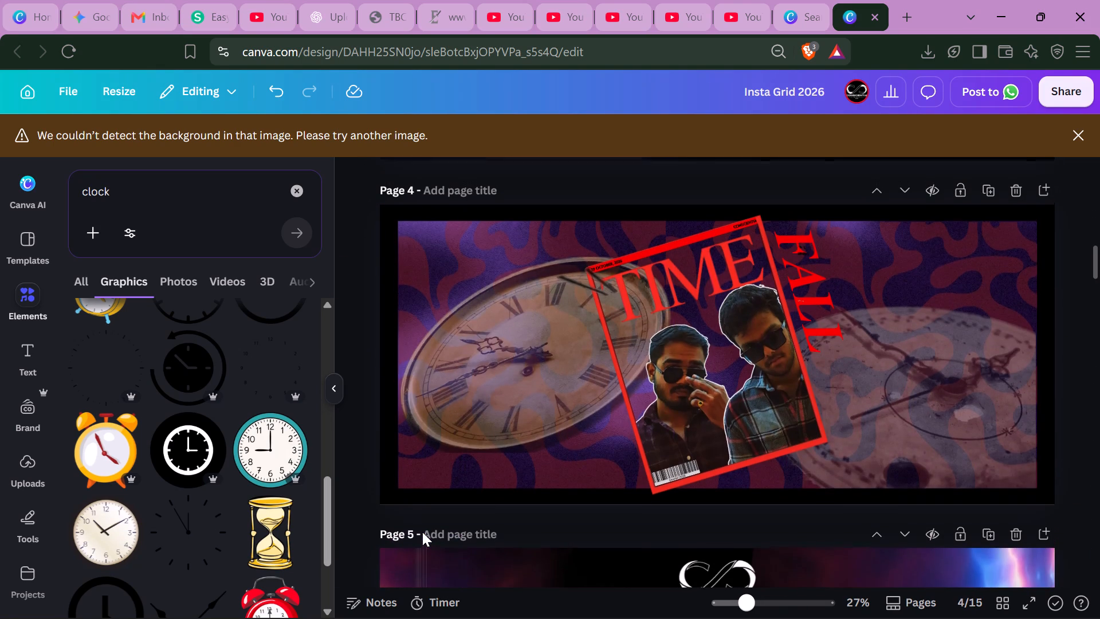
# Place the golden hourglass graphic from the clock results in the upper-left corner of the page 4 artwork.
pyautogui.scroll(-3, 140, 422)
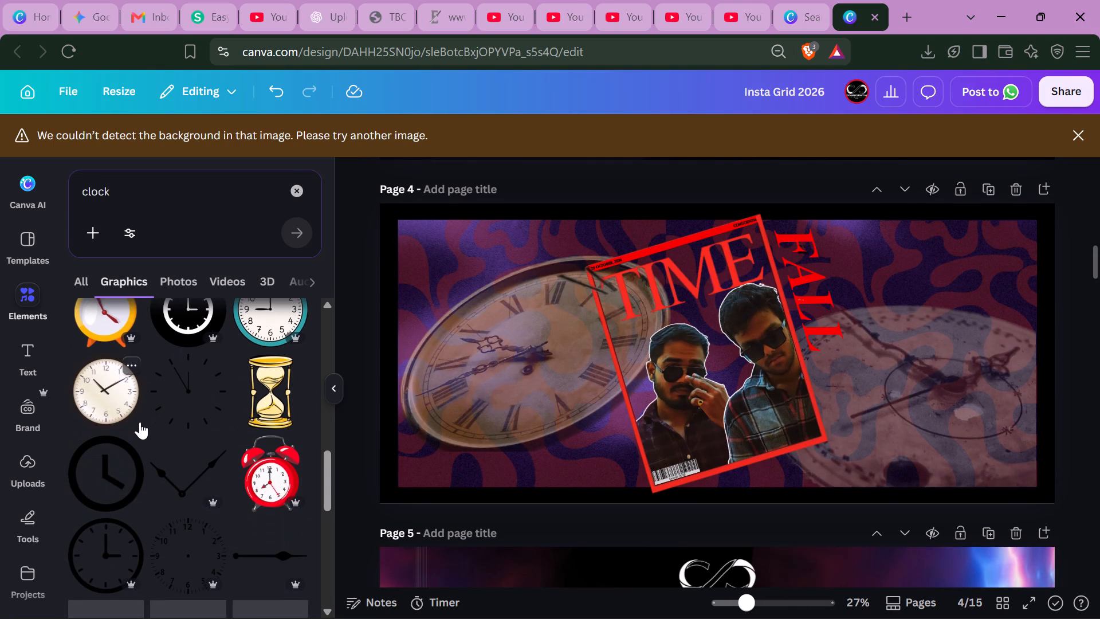
pyautogui.scroll(-1, 140, 422)
pyautogui.moveTo(280, 328); pyautogui.dragTo(439, 245)
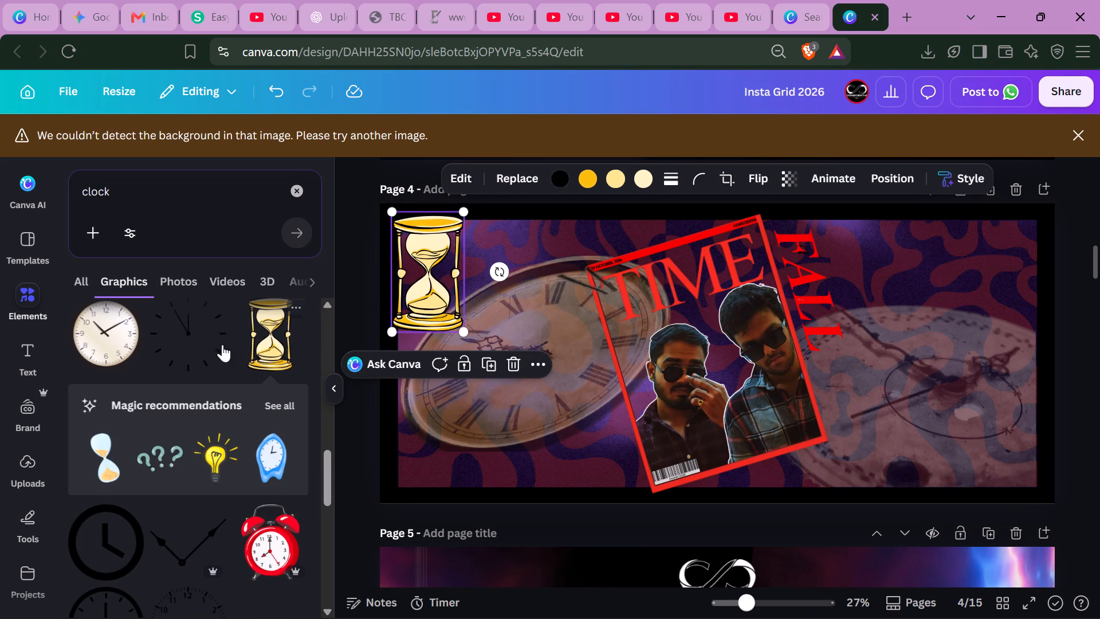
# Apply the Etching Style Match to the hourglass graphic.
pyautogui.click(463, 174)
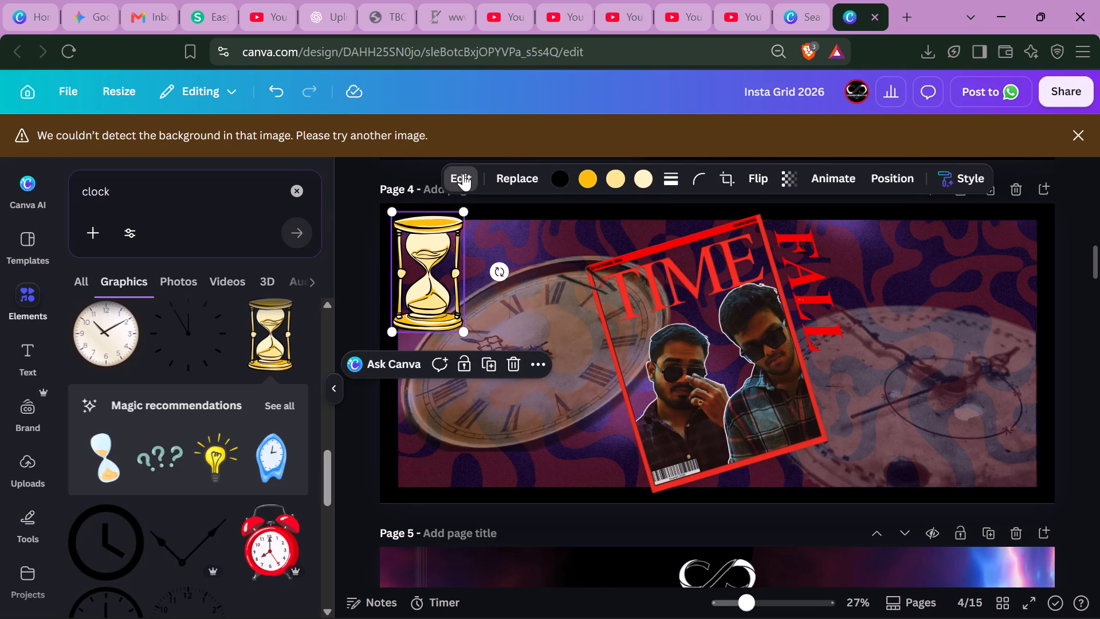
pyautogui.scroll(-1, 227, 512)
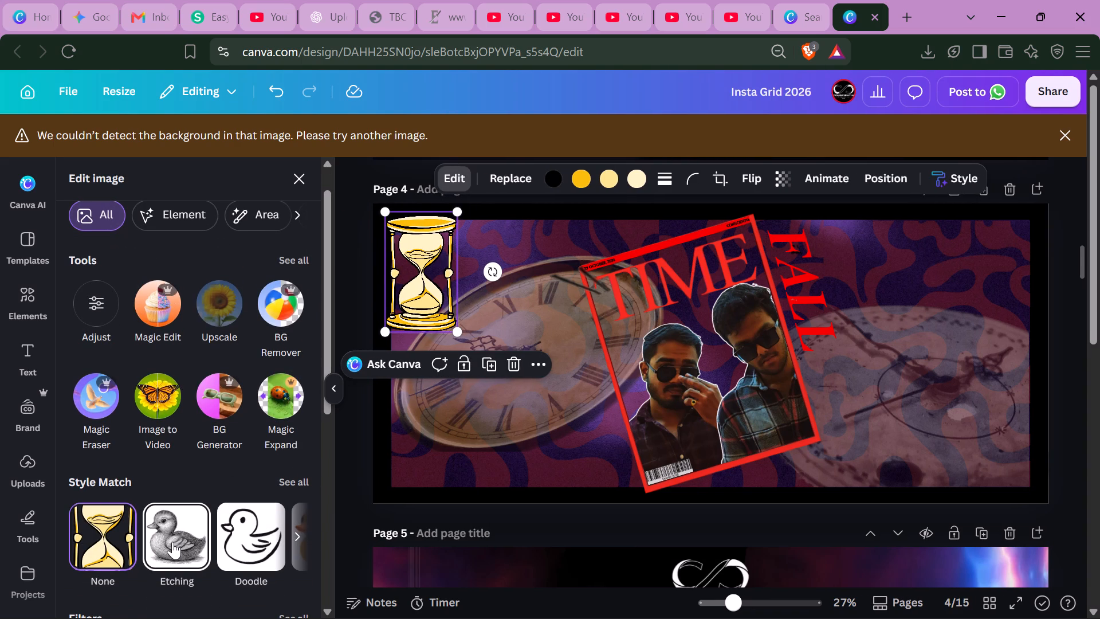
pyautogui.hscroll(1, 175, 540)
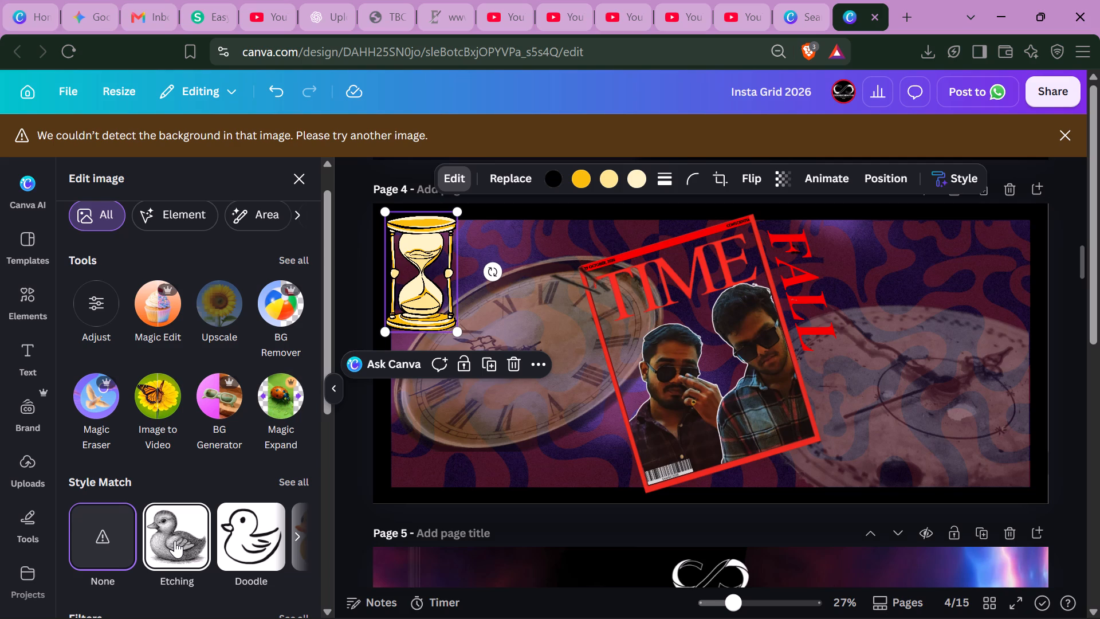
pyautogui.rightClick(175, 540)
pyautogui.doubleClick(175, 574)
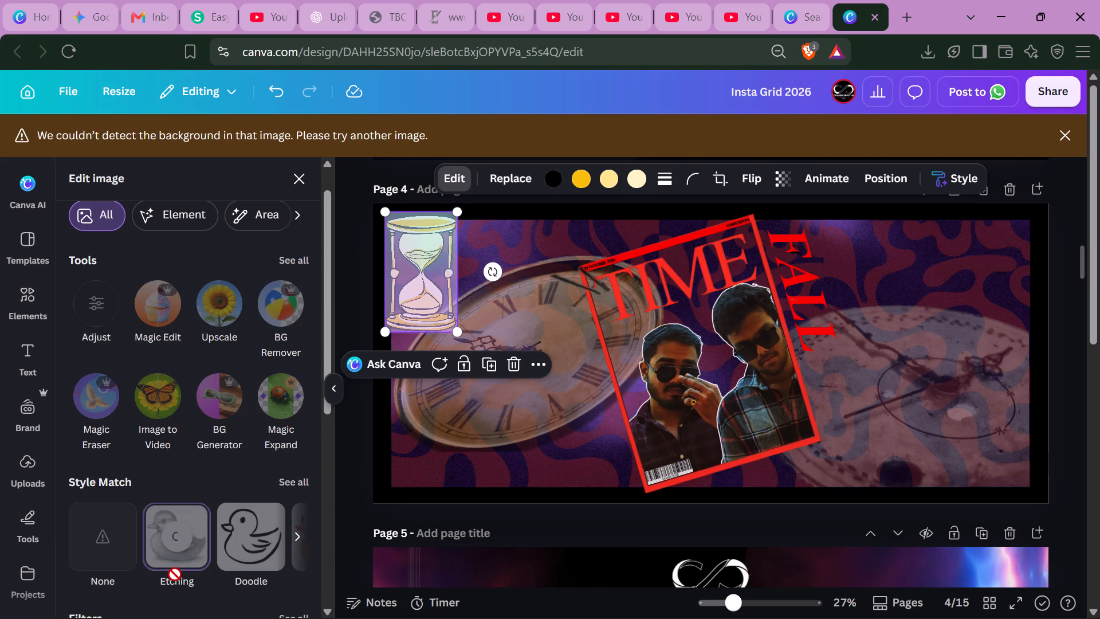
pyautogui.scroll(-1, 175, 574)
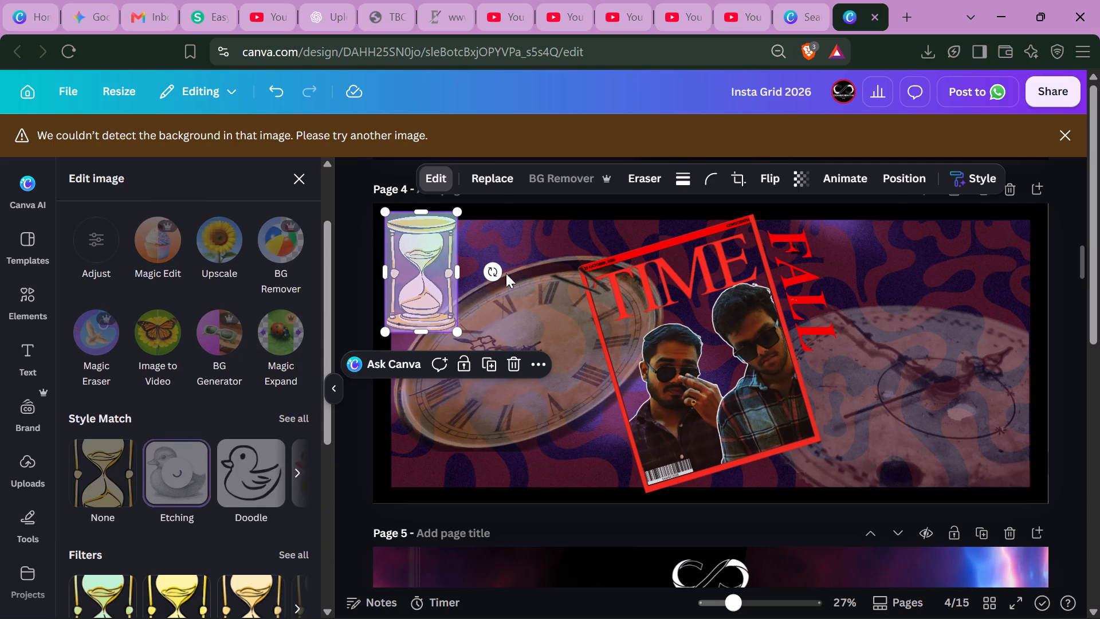
# Move the hourglass off the black border so it sits inside the purple area above the large Roman-numeral clock.
pyautogui.moveTo(419, 292); pyautogui.dragTo(450, 309)
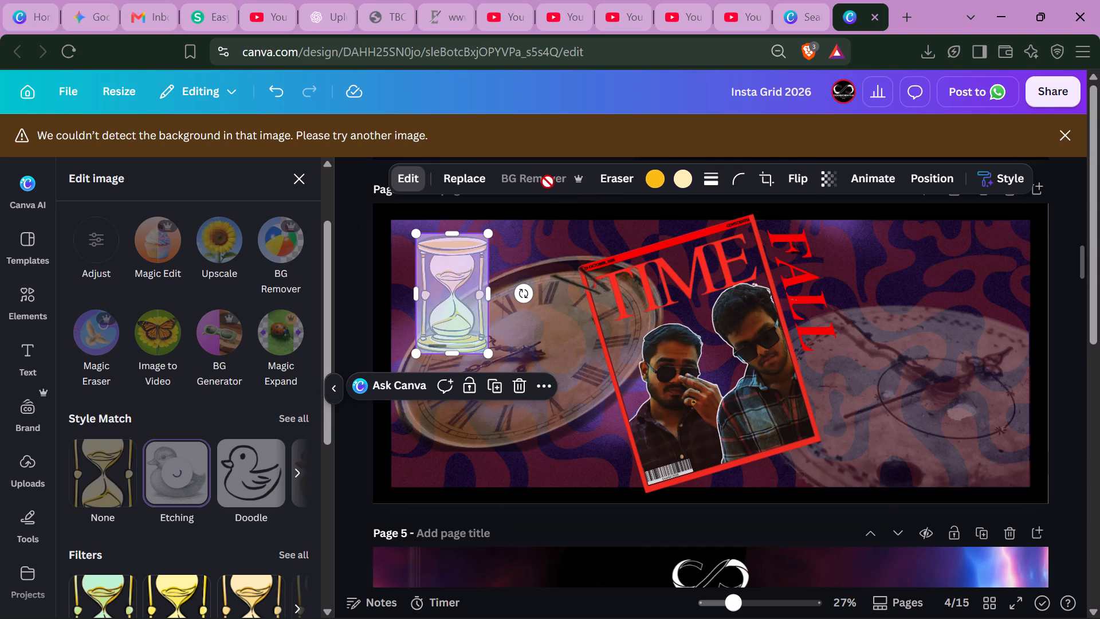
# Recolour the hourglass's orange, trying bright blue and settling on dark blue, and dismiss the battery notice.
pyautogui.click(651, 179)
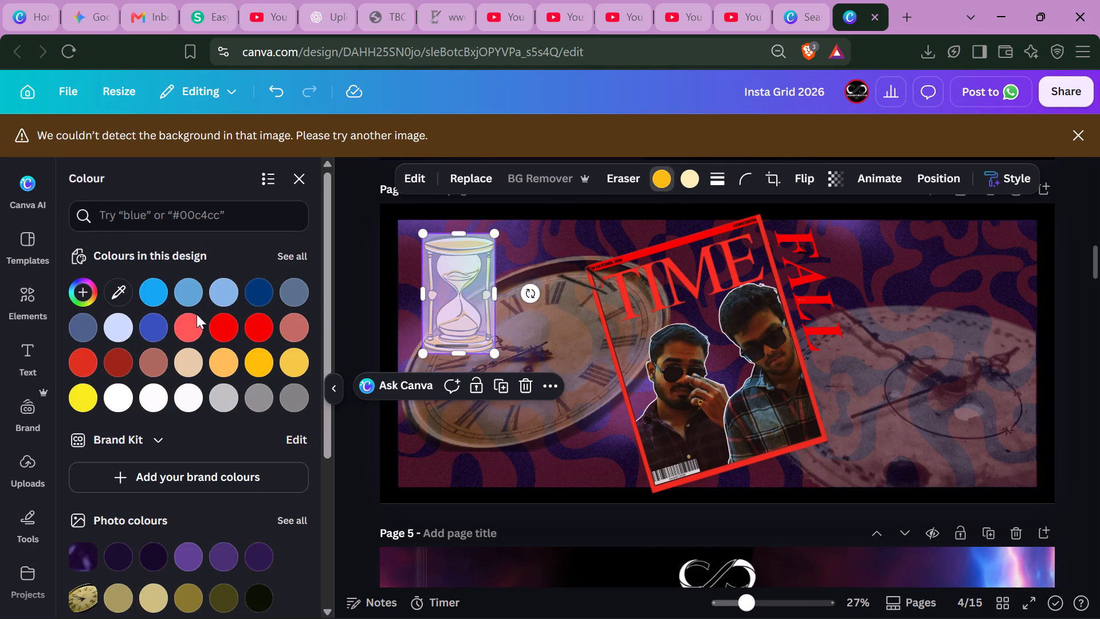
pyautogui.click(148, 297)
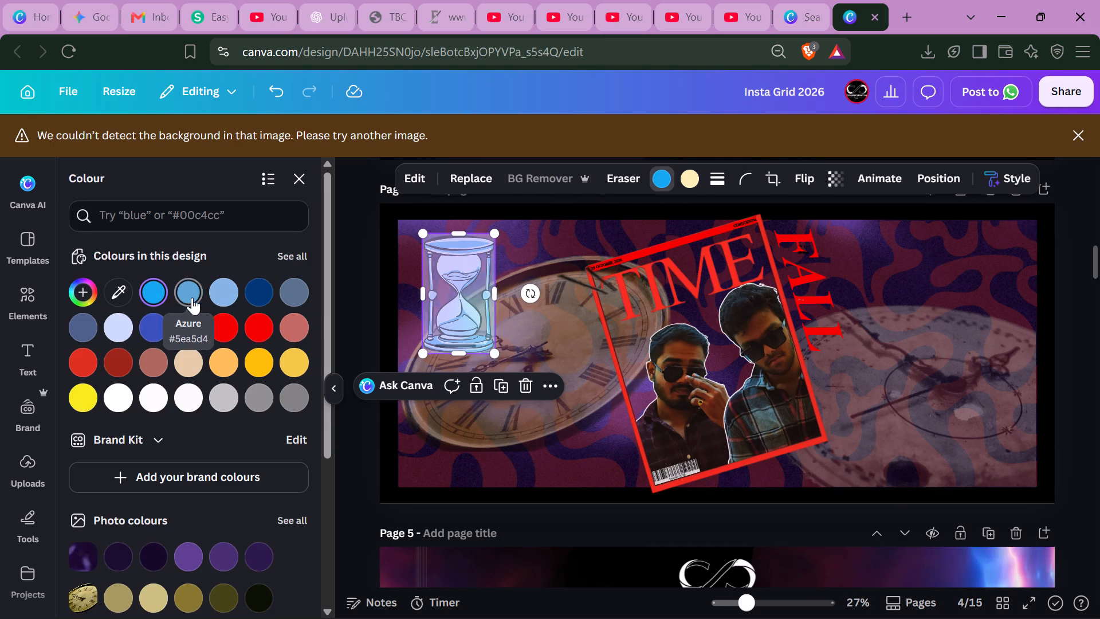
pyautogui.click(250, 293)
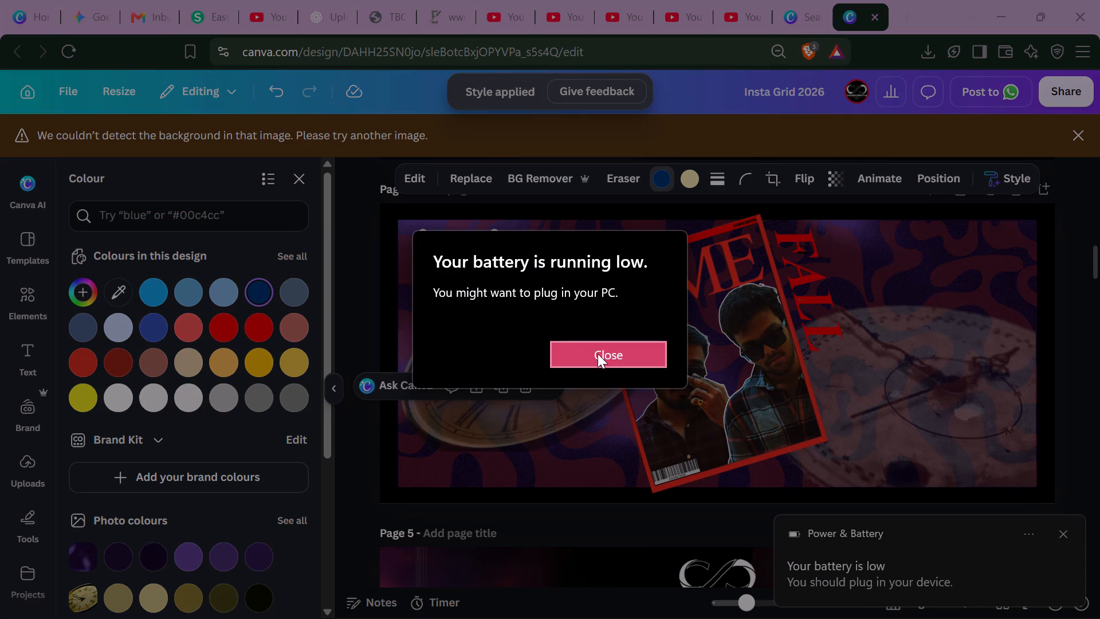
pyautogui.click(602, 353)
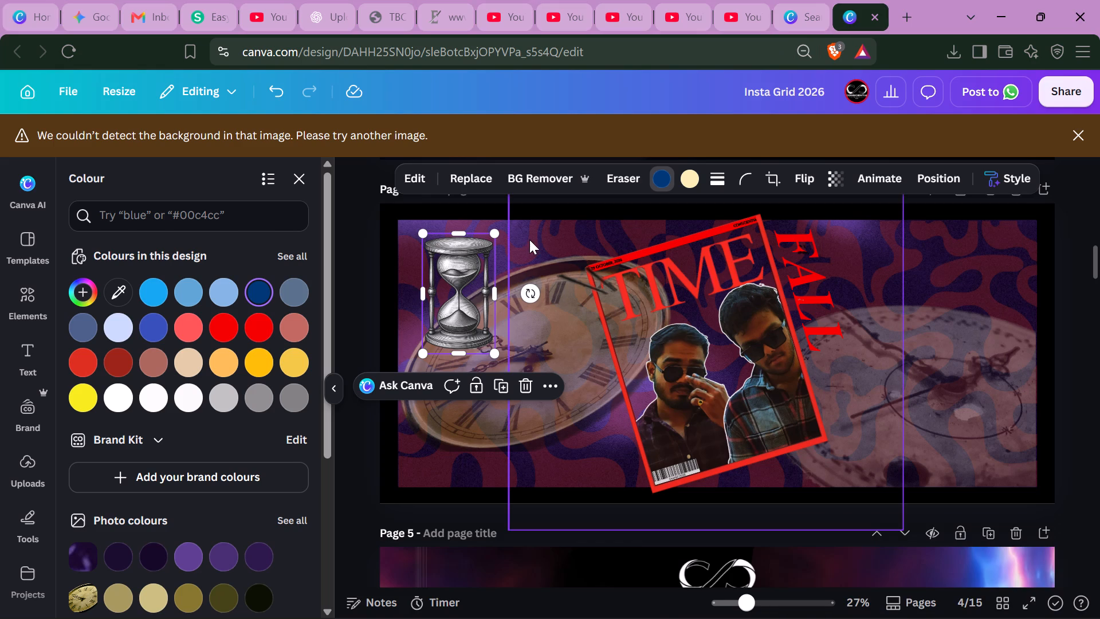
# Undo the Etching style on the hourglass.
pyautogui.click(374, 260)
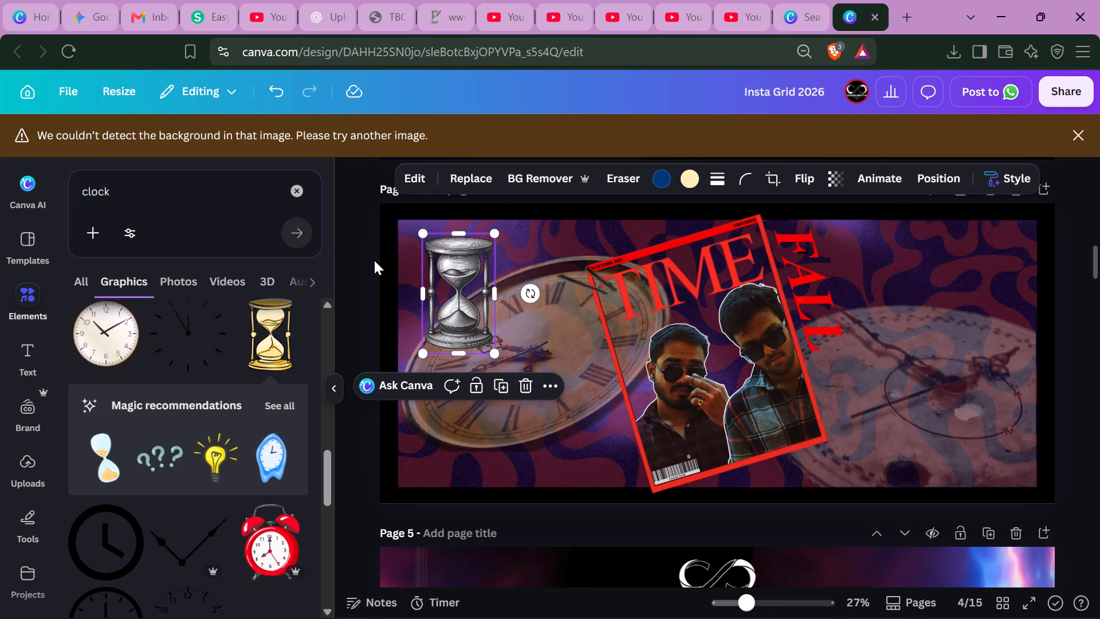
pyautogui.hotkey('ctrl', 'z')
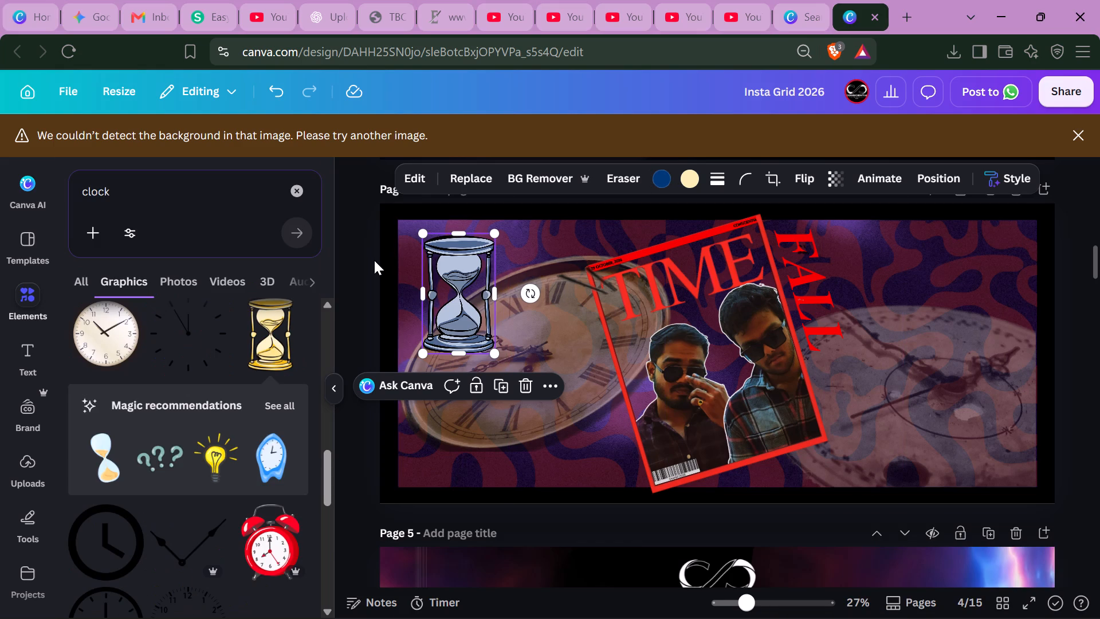
# Recolour the hourglass's dark blue, trying bright red and settling on the dark red #9d2419.
pyautogui.click(663, 183)
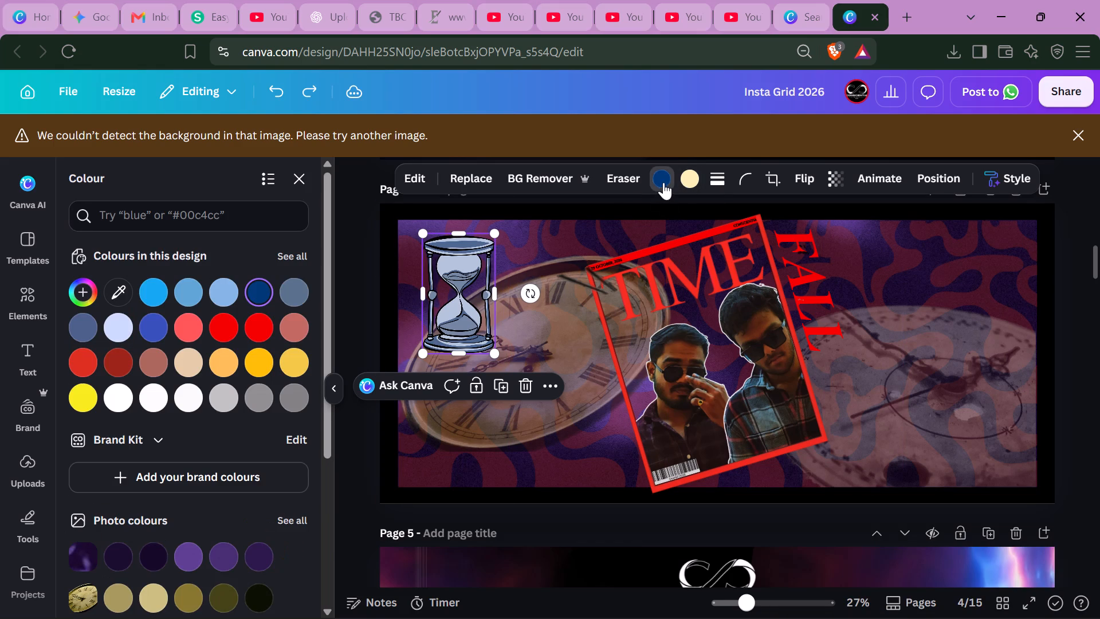
pyautogui.click(218, 333)
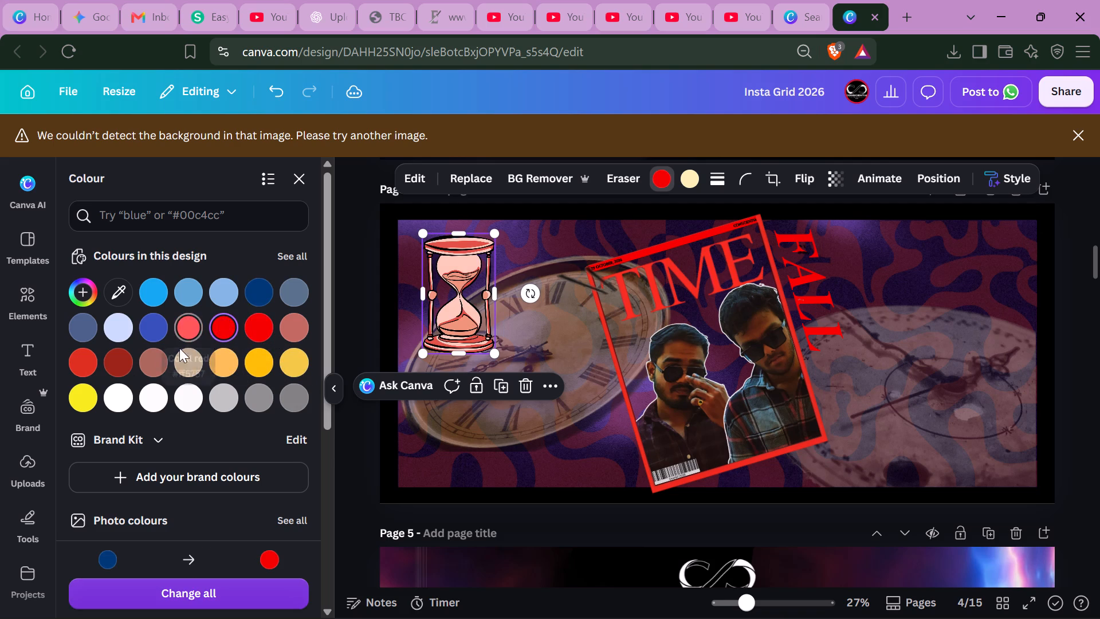
pyautogui.click(115, 364)
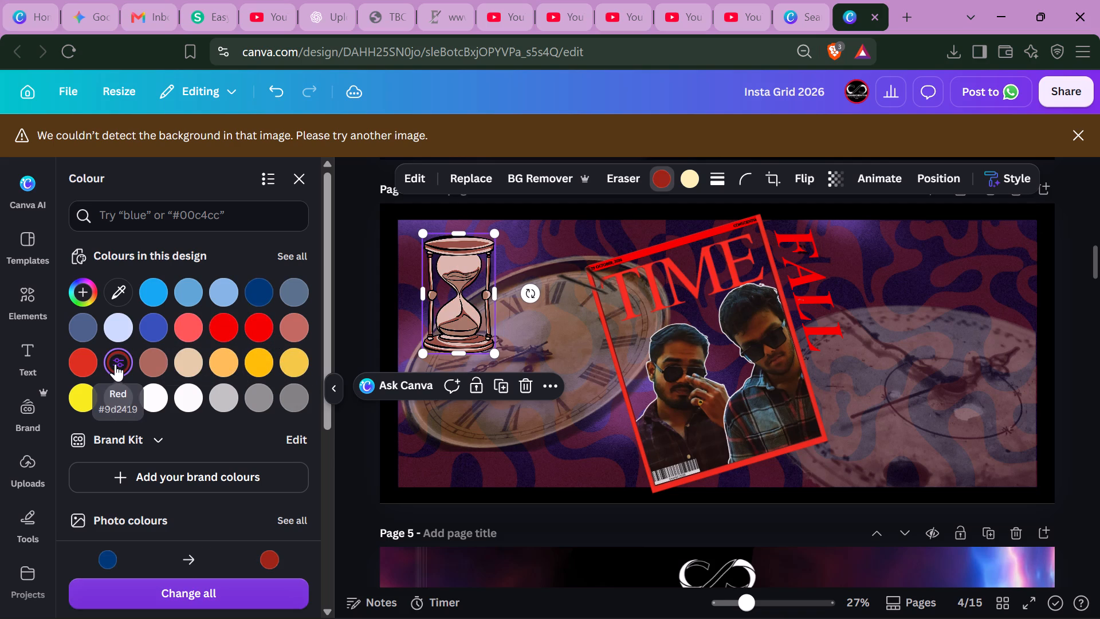
# Replace the hourglass's cream colour with the very dark purple from the background's photo colours.
pyautogui.click(679, 181)
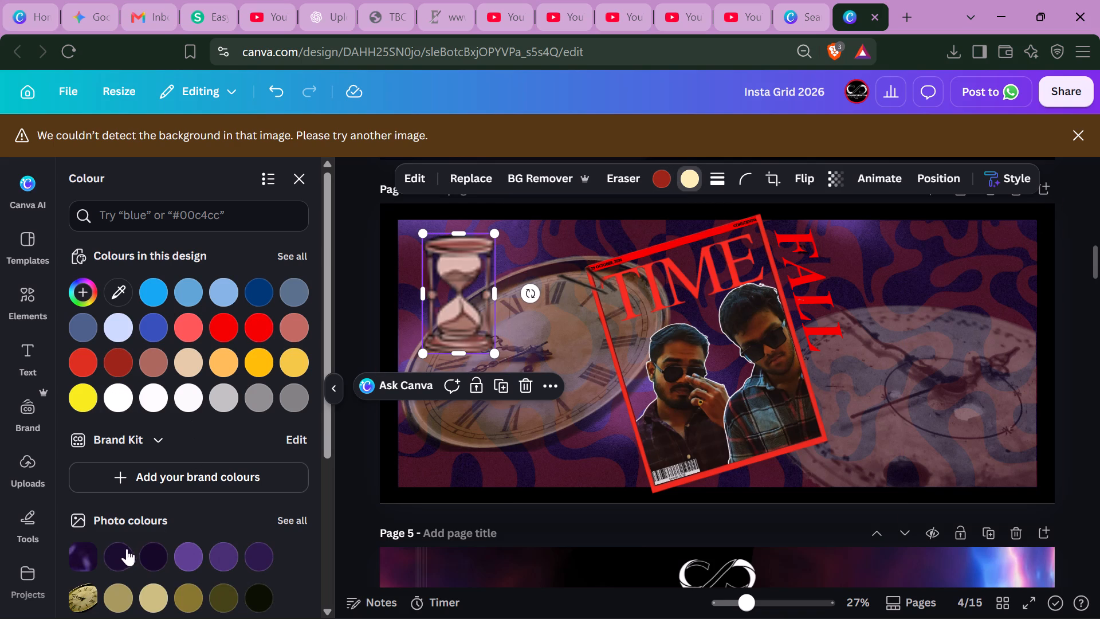
pyautogui.click(116, 554)
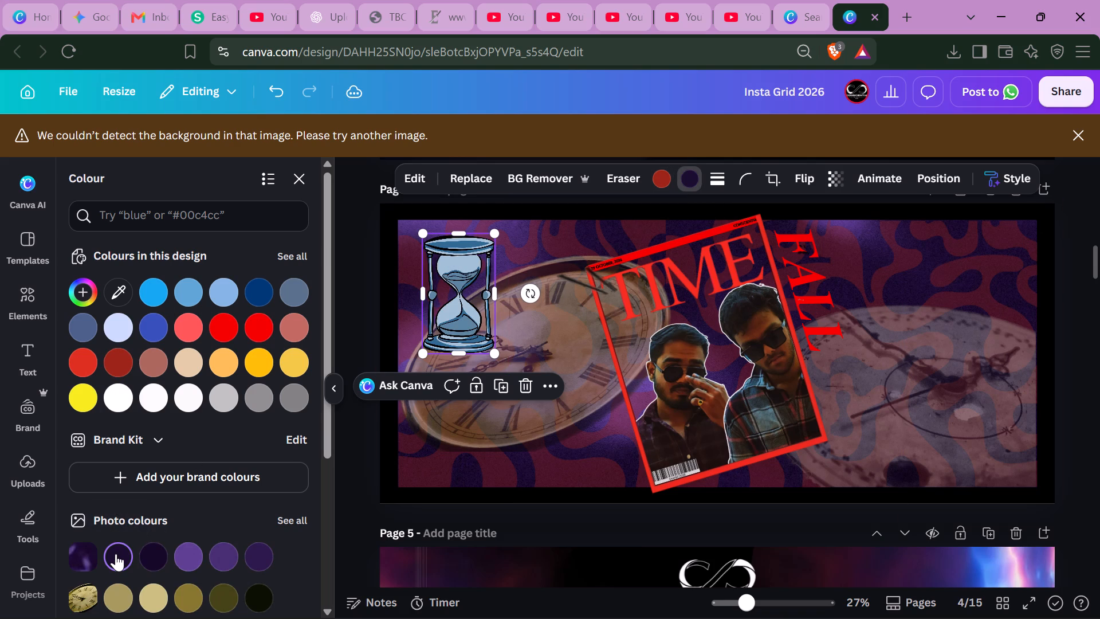
pyautogui.click(159, 561)
# Recolour the hourglass's dark red, trying bright red, dark purple and olive, and settle on the near-black from the clock's photo colours.
pyautogui.click(661, 173)
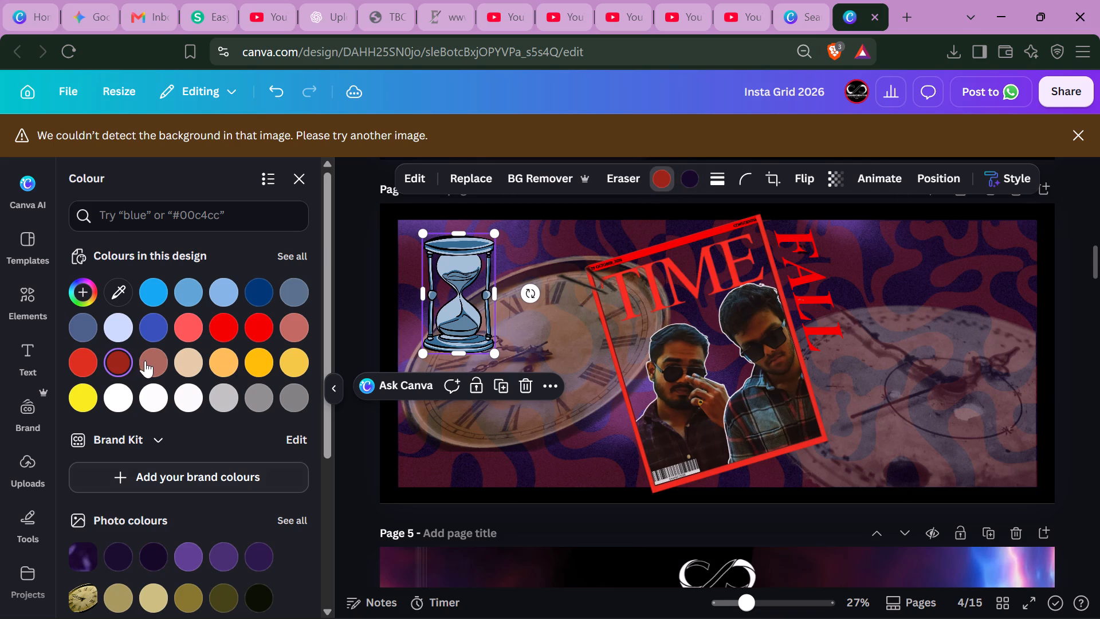
pyautogui.click(123, 363)
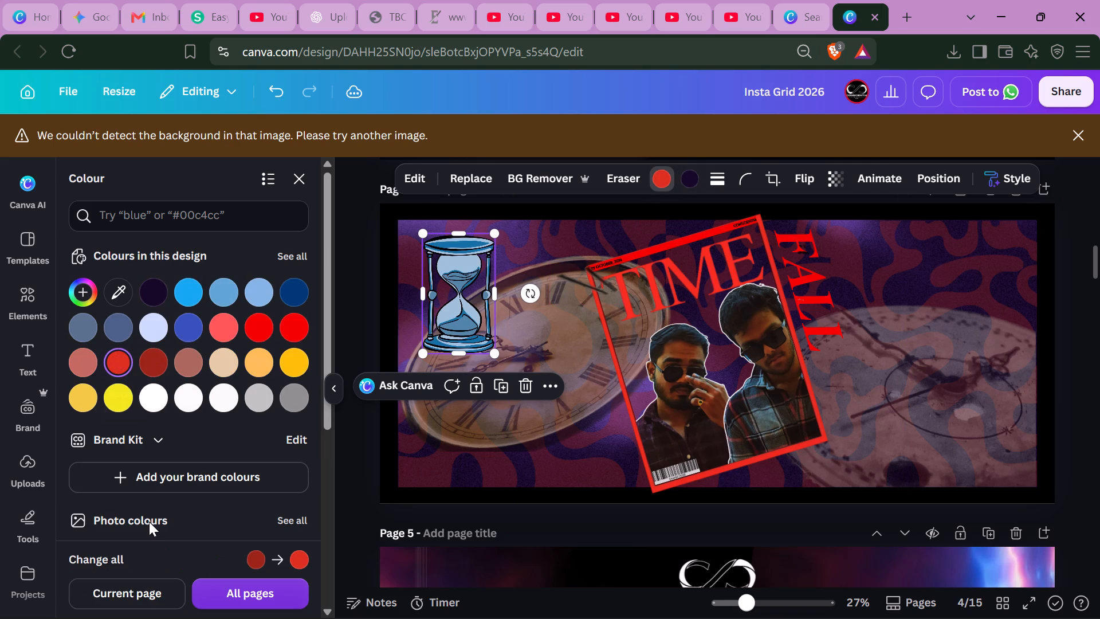
pyautogui.scroll(-1, 195, 394)
pyautogui.click(117, 467)
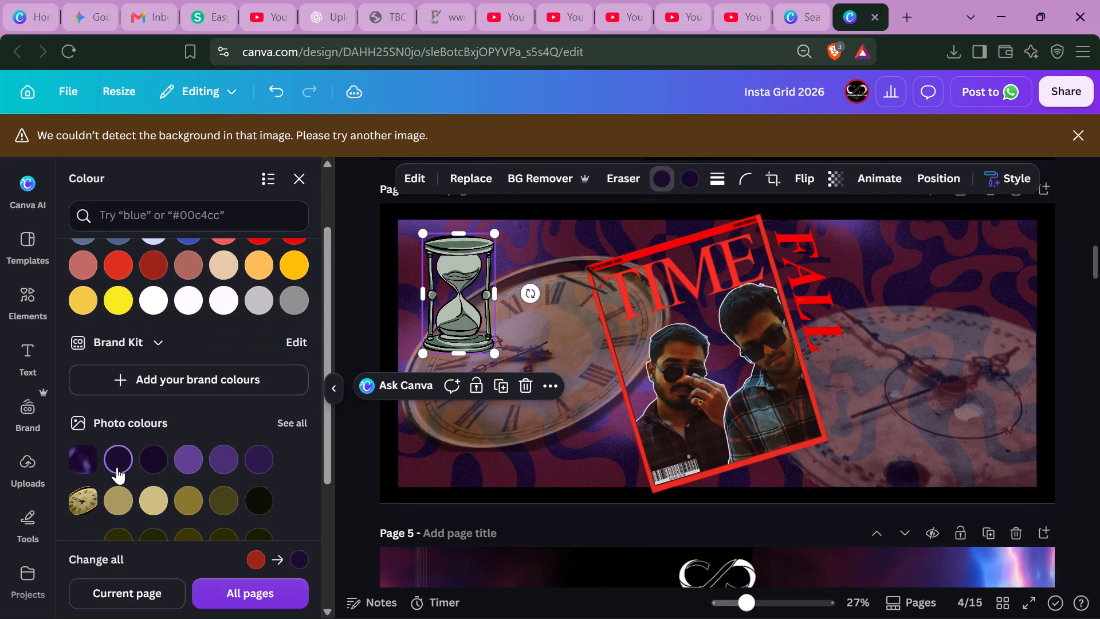
pyautogui.scroll(-1, 167, 463)
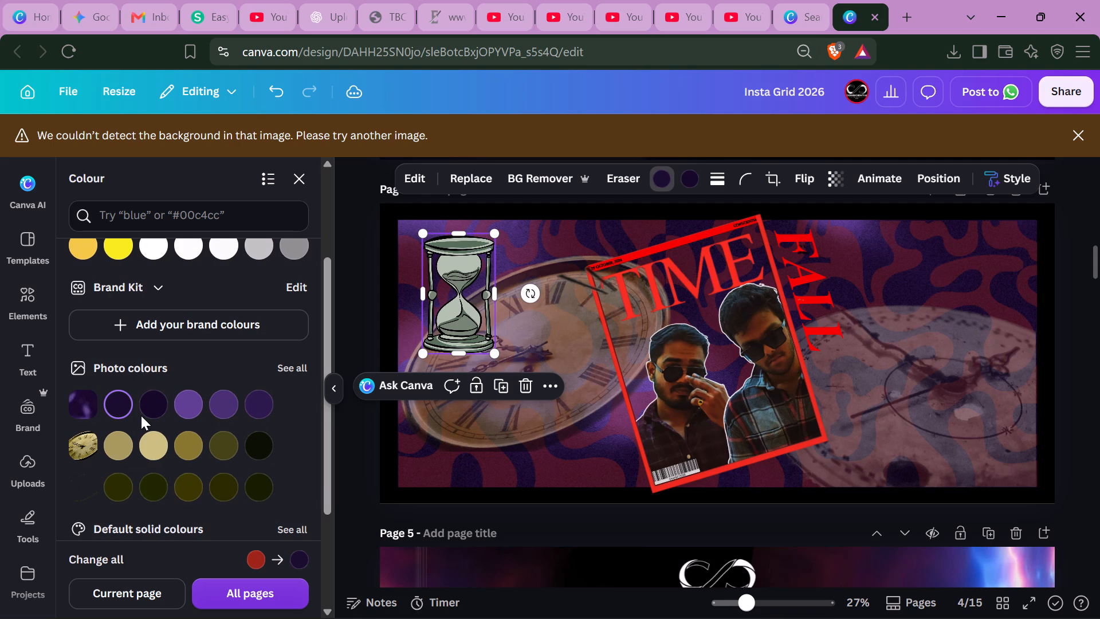
pyautogui.click(189, 433)
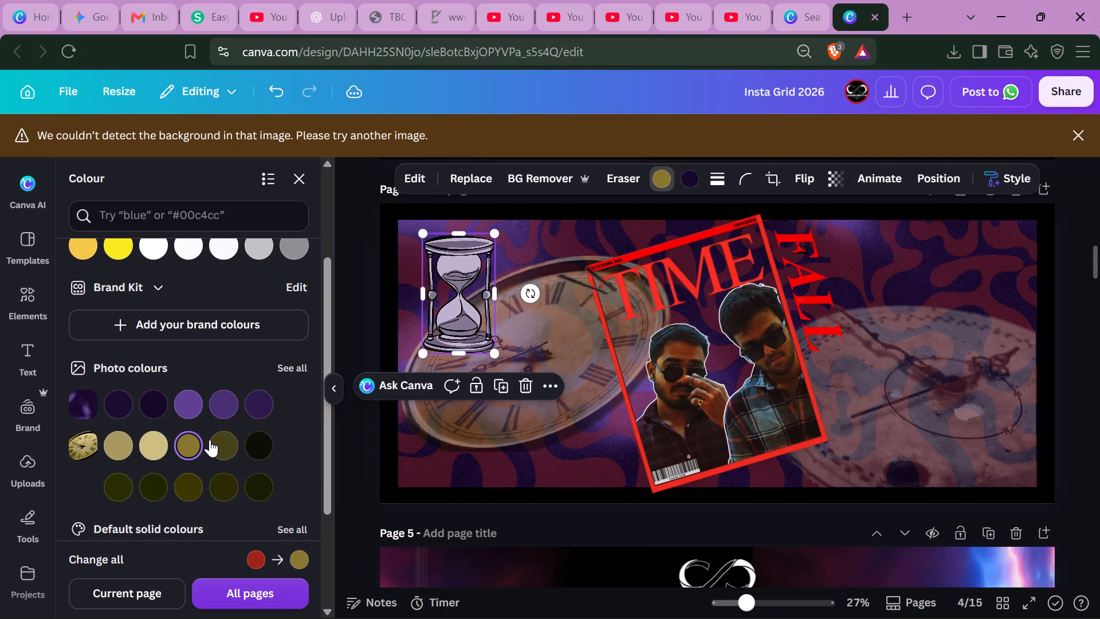
pyautogui.click(213, 443)
pyautogui.click(257, 447)
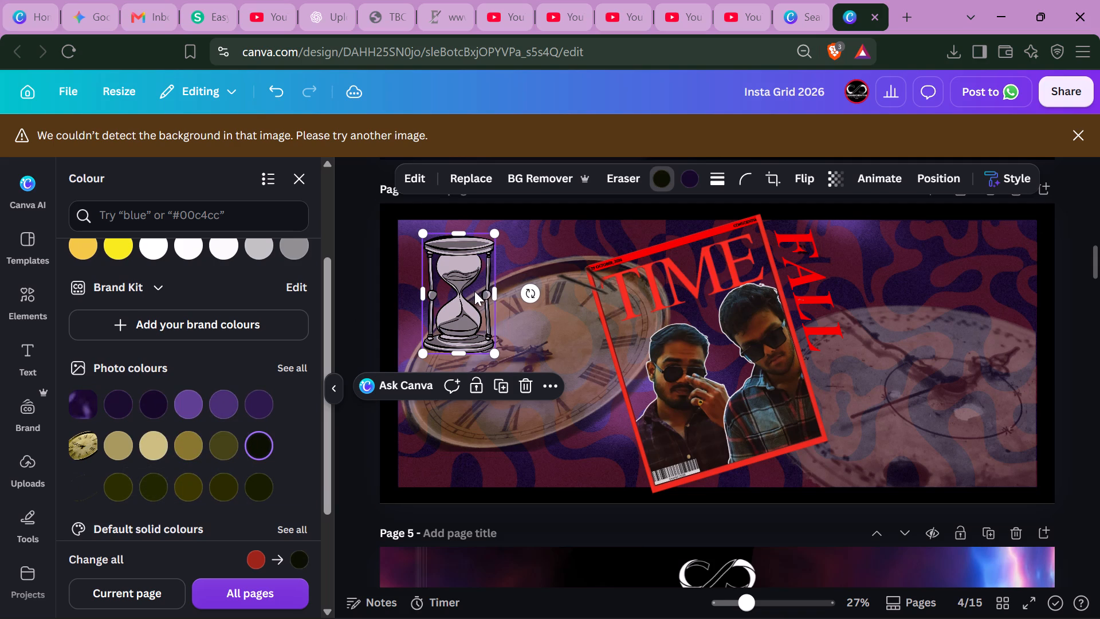
# Enlarge the hourglass slightly and space it apart from the left clock, lowering the clock and raising the hourglass to the artwork's top edge.
pyautogui.moveTo(493, 349); pyautogui.dragTo(511, 355)
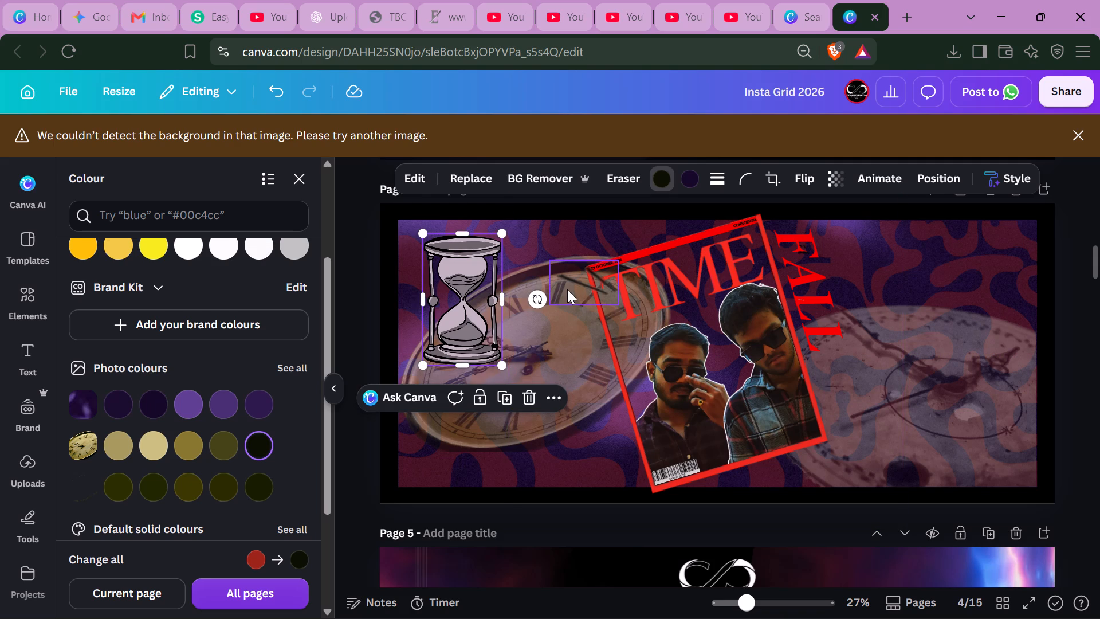
pyautogui.moveTo(446, 425); pyautogui.dragTo(458, 464)
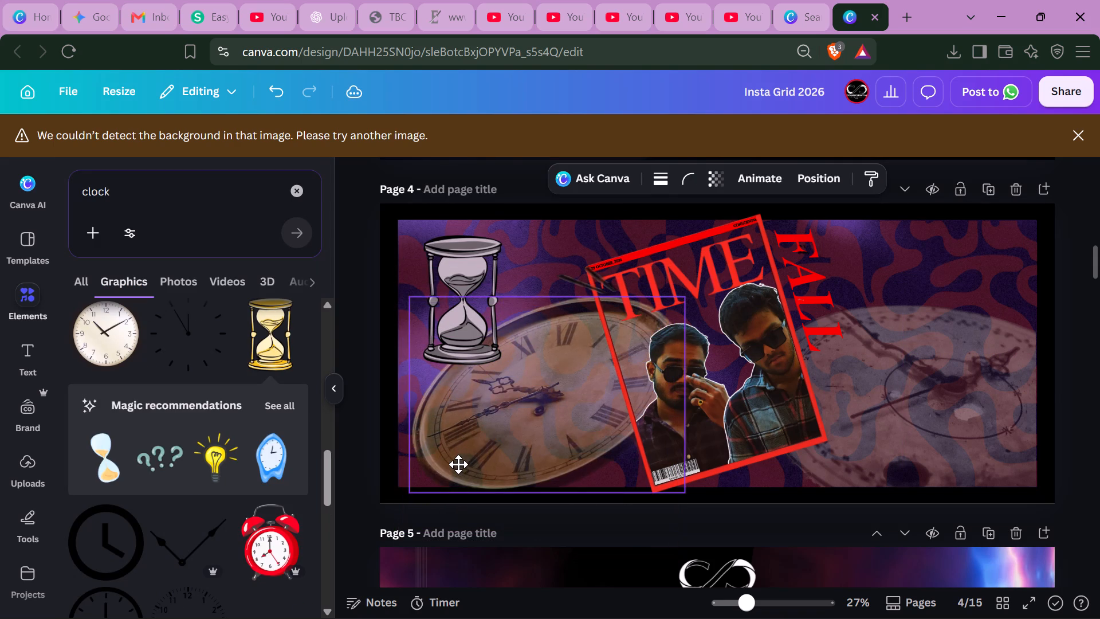
pyautogui.moveTo(458, 464); pyautogui.dragTo(458, 461)
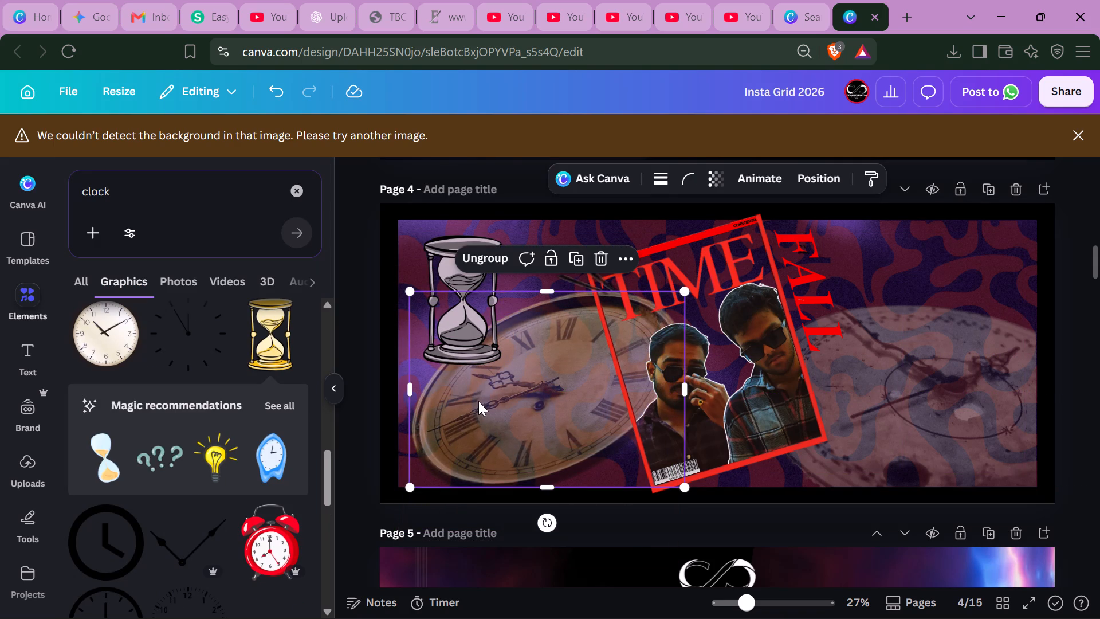
pyautogui.moveTo(446, 255); pyautogui.dragTo(438, 243)
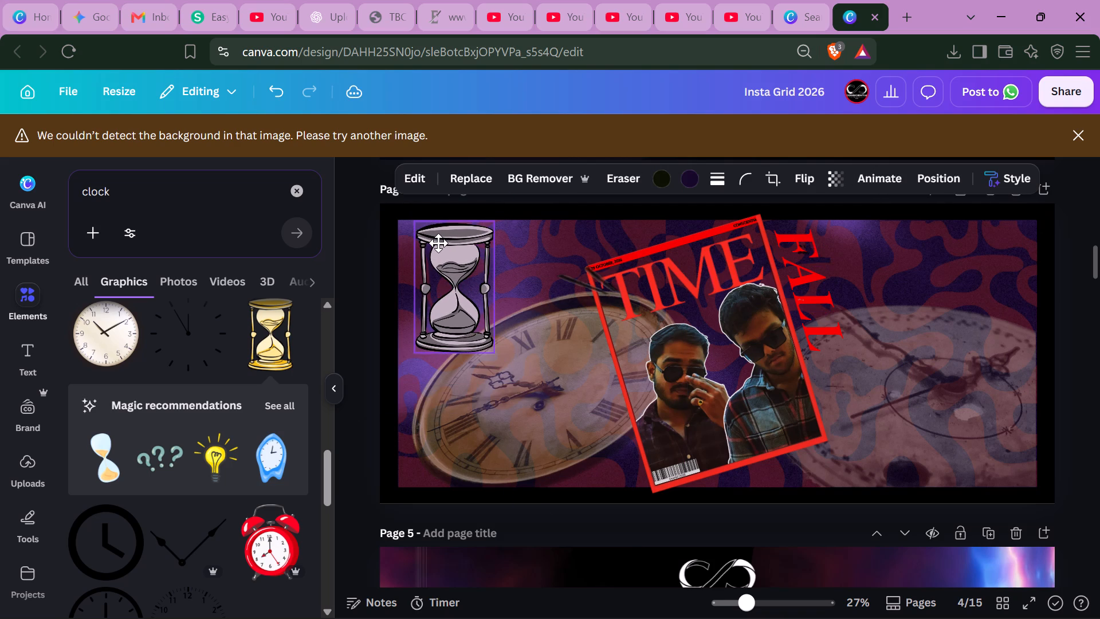
pyautogui.moveTo(438, 243); pyautogui.dragTo(445, 244)
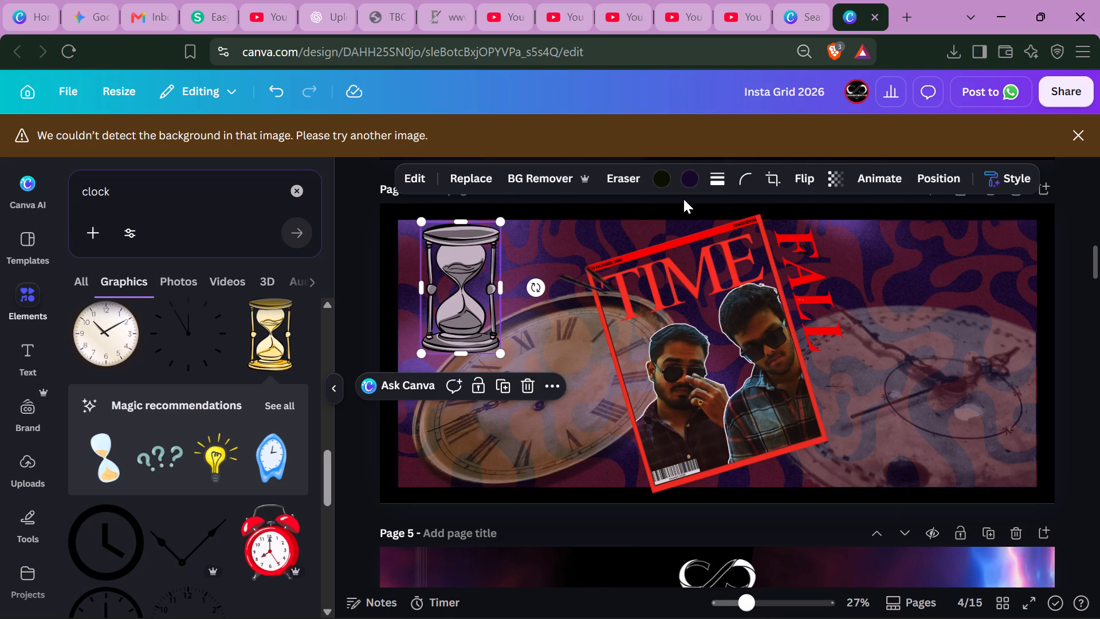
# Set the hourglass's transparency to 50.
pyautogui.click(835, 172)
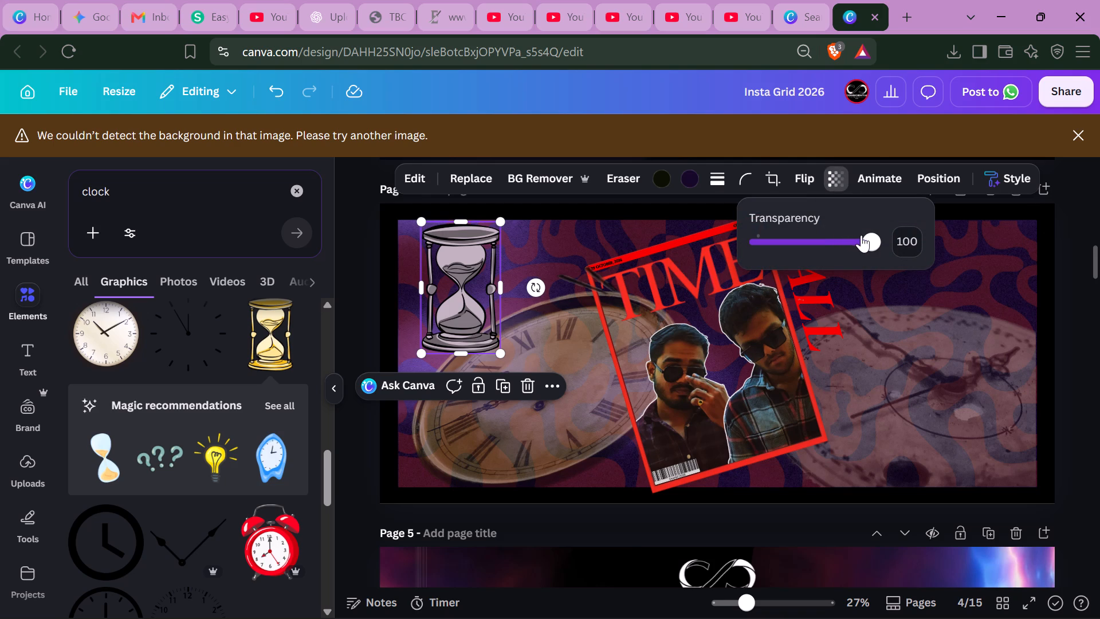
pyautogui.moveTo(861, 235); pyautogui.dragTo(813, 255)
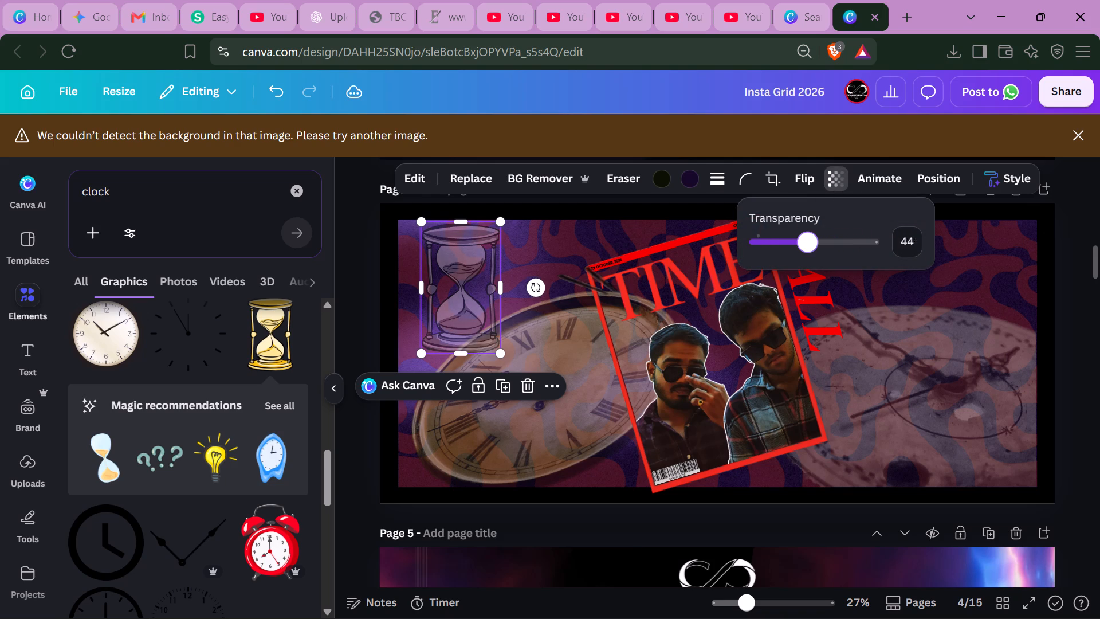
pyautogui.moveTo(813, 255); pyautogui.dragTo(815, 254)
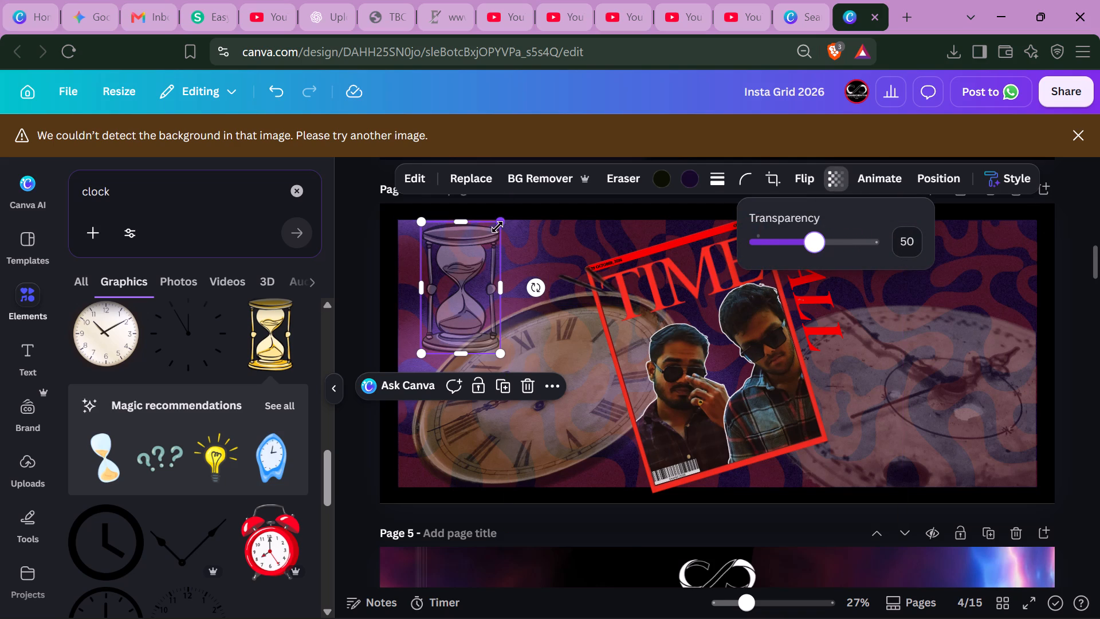
# Try a larger hourglass aligned to the artwork's top edge, and shrink it until it only slightly overlaps the left clock.
pyautogui.moveTo(497, 227); pyautogui.dragTo(538, 197)
pyautogui.moveTo(474, 298); pyautogui.dragTo(480, 333)
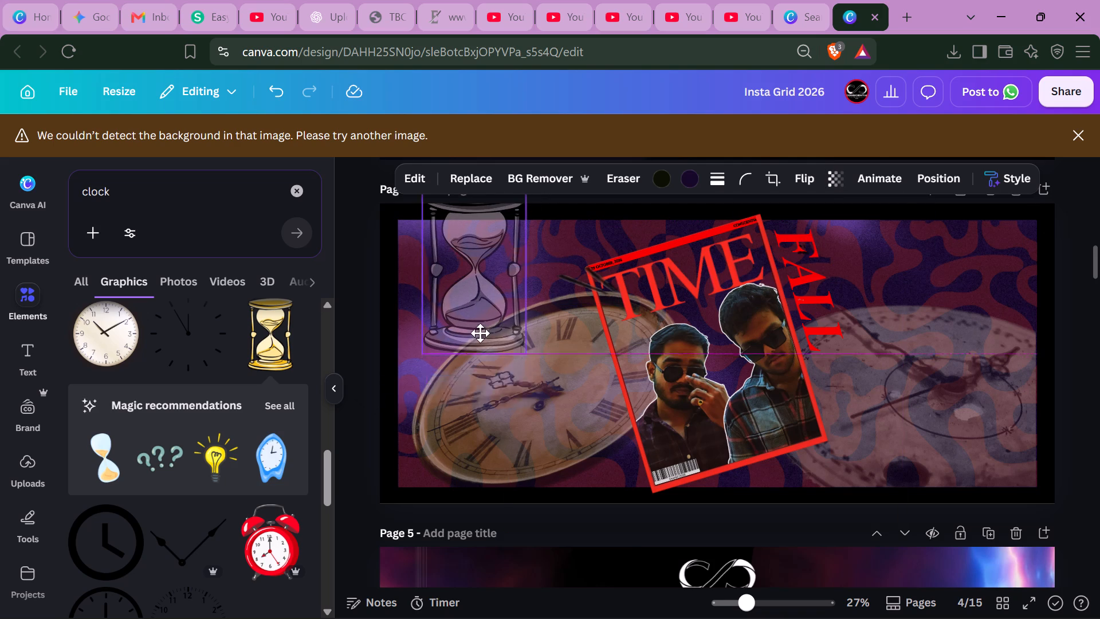
pyautogui.moveTo(480, 333); pyautogui.dragTo(486, 339)
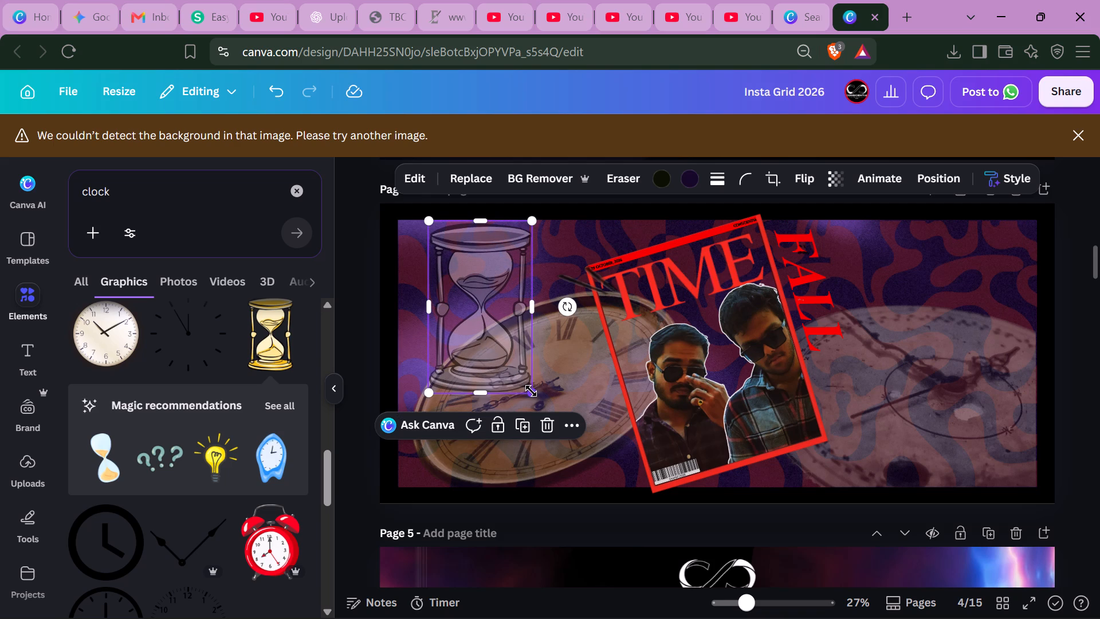
pyautogui.moveTo(531, 391); pyautogui.dragTo(494, 348)
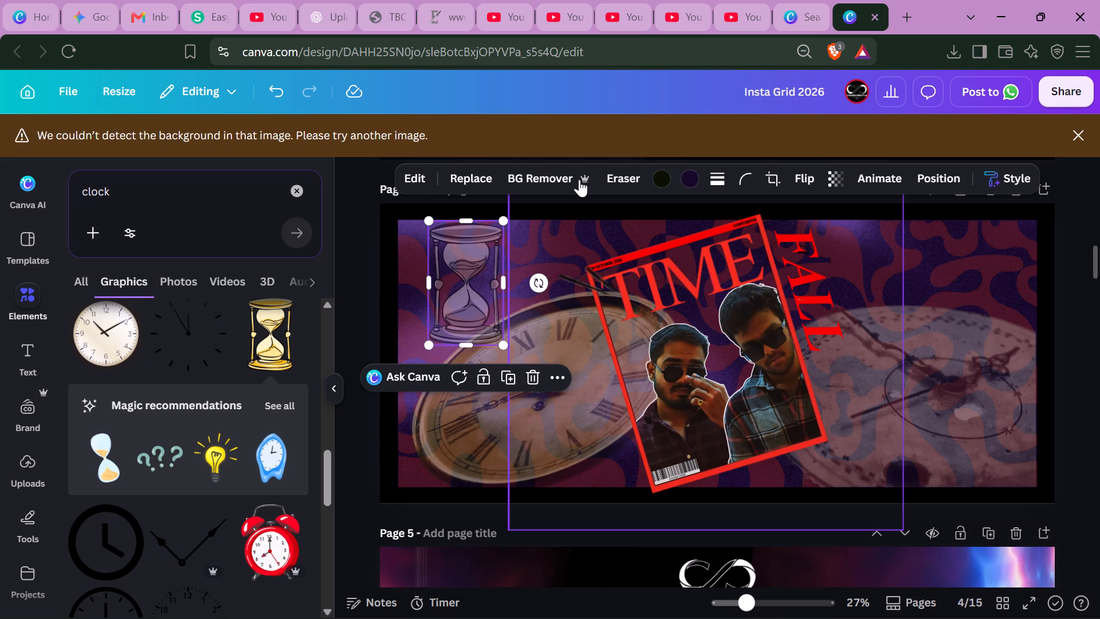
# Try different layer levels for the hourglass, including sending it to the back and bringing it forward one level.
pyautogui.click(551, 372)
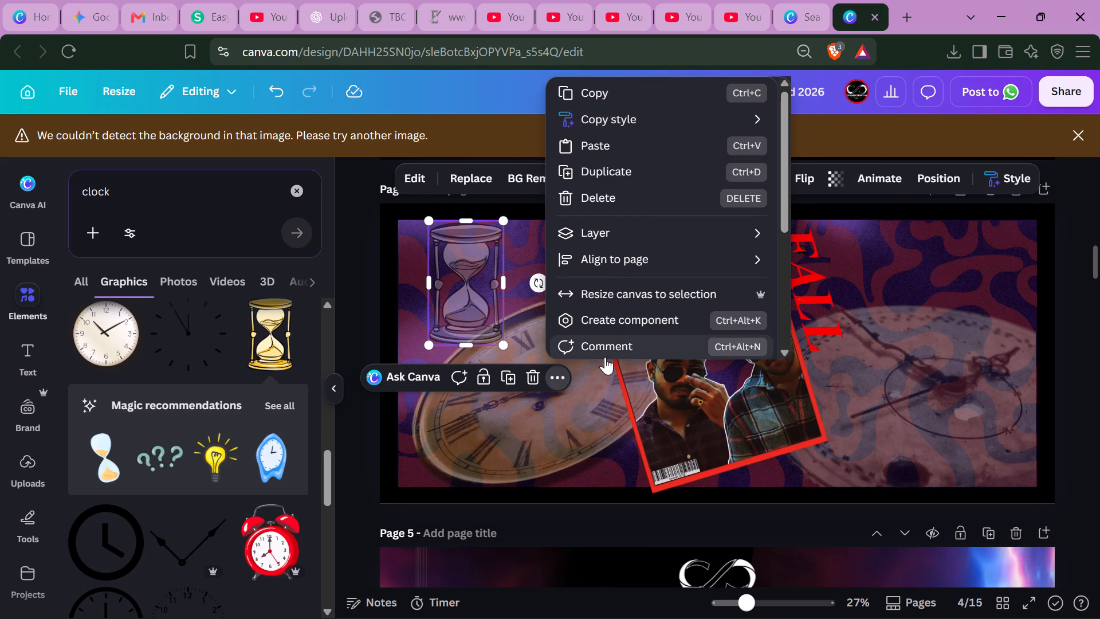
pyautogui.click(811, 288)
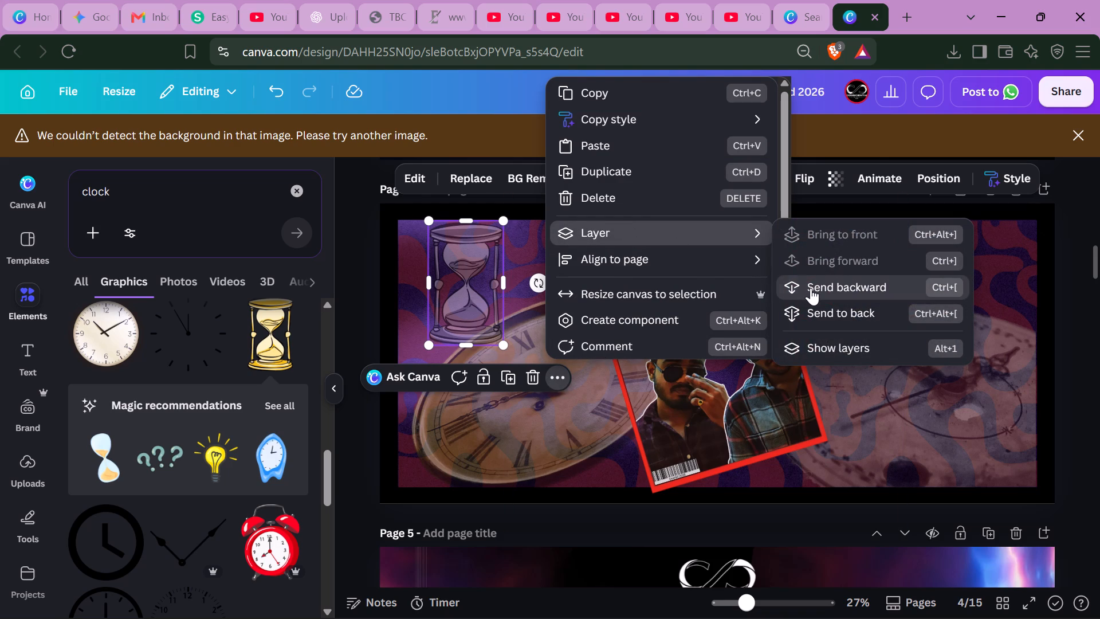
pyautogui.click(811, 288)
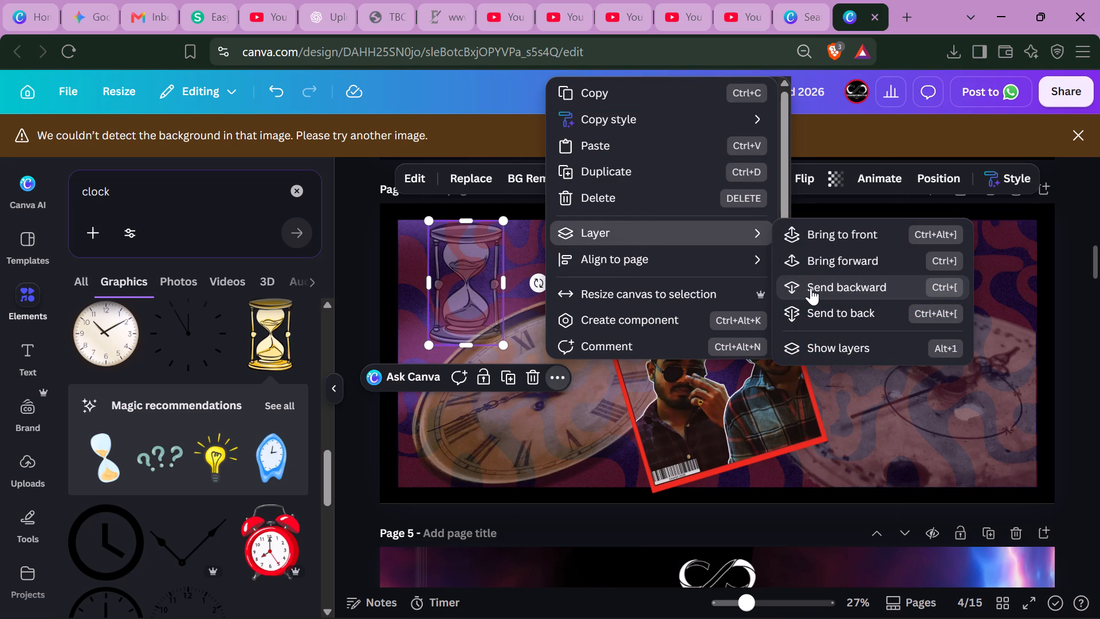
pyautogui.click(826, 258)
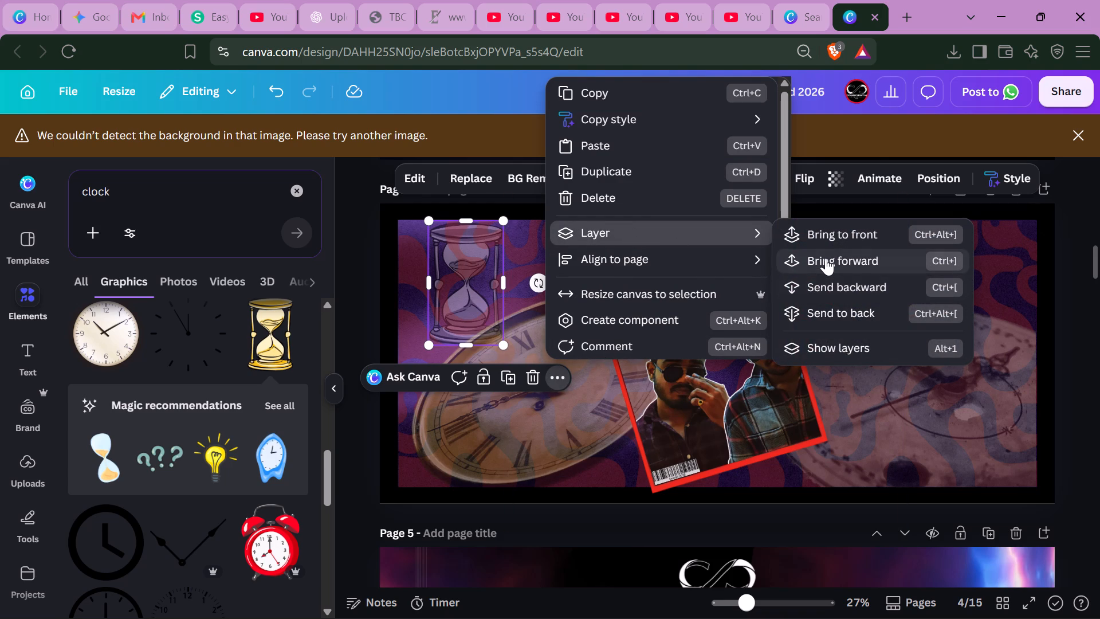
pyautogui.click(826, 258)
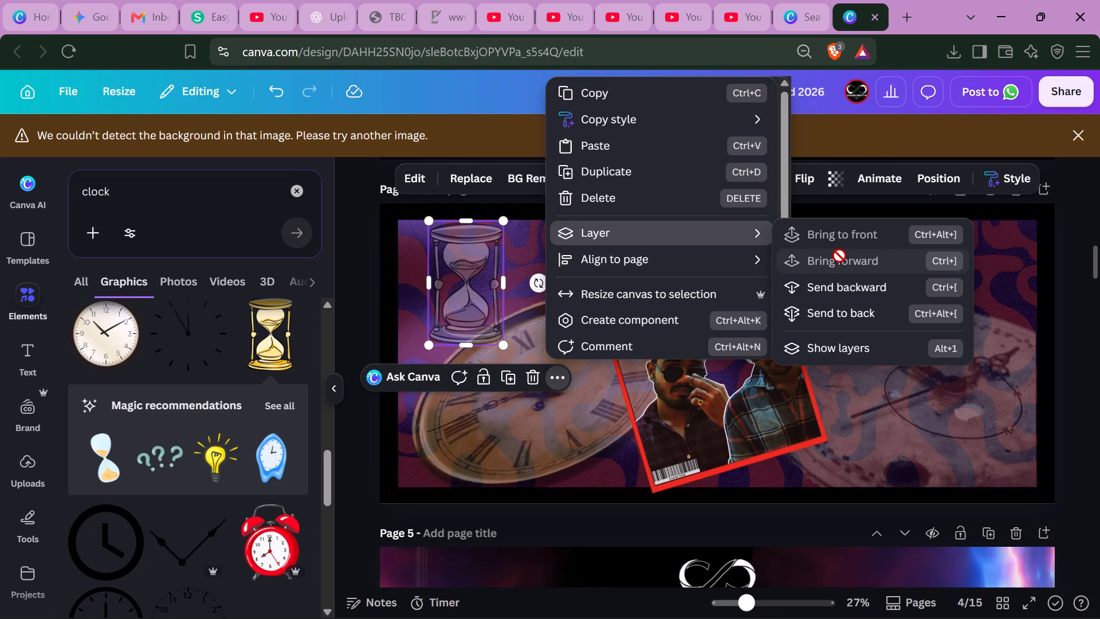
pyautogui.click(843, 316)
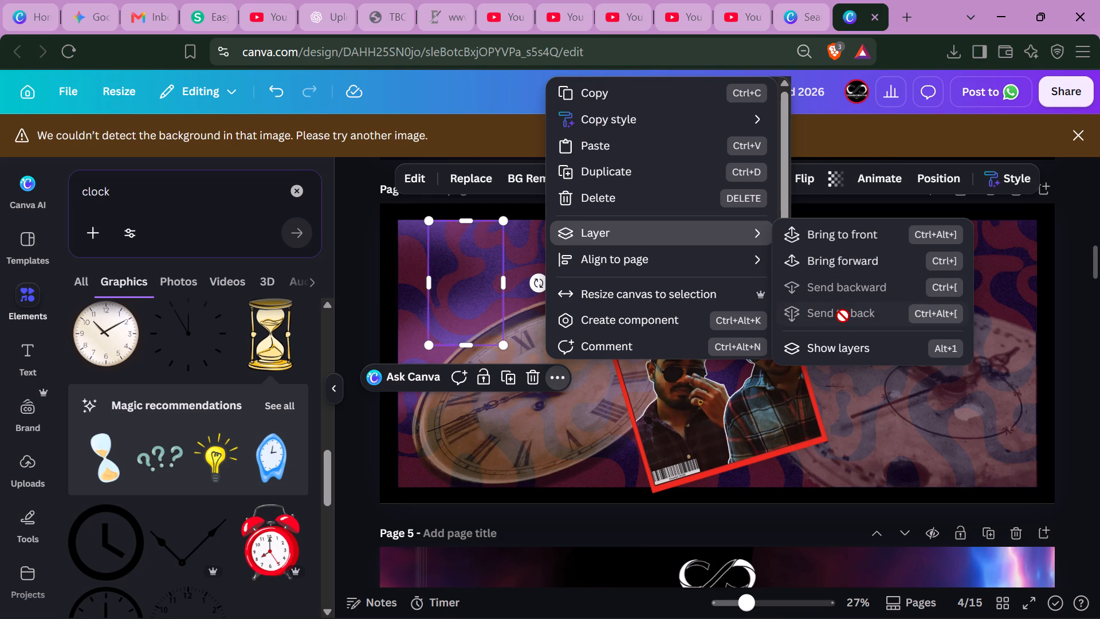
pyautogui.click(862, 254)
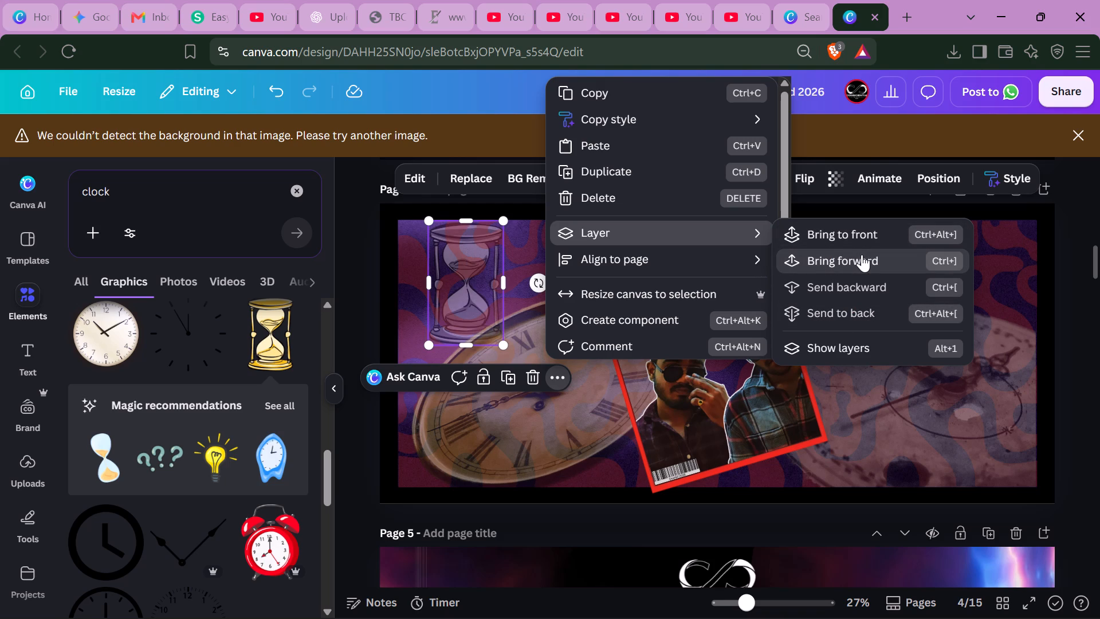
# Reorder the page's layers so the hourglass sits directly beneath the left clock group and above the red pattern layers.
pyautogui.click(478, 450)
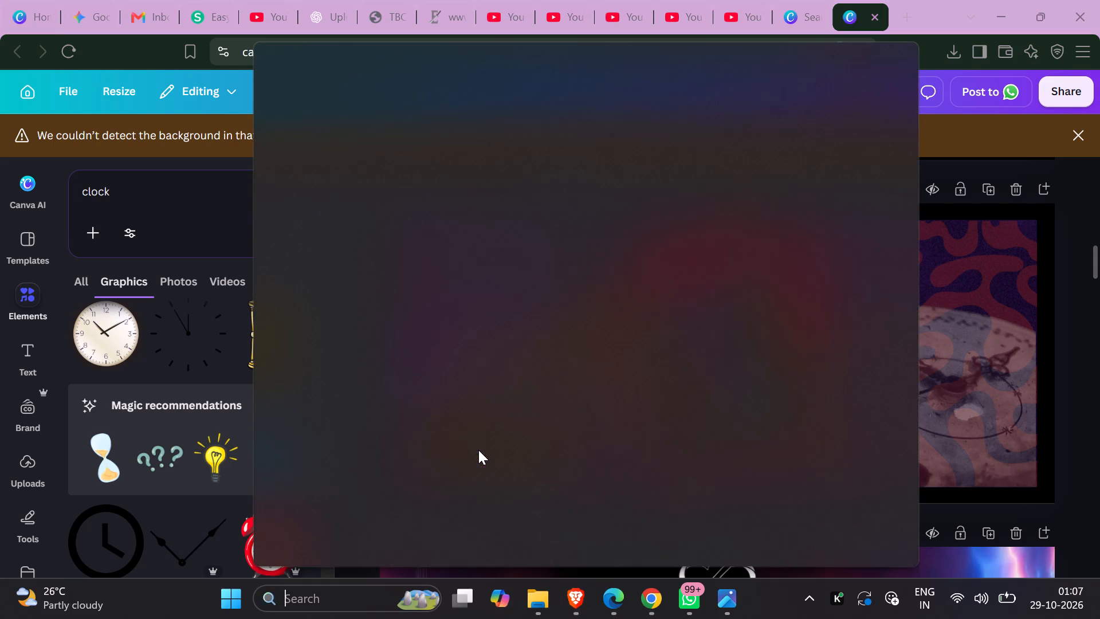
pyautogui.rightClick(478, 450)
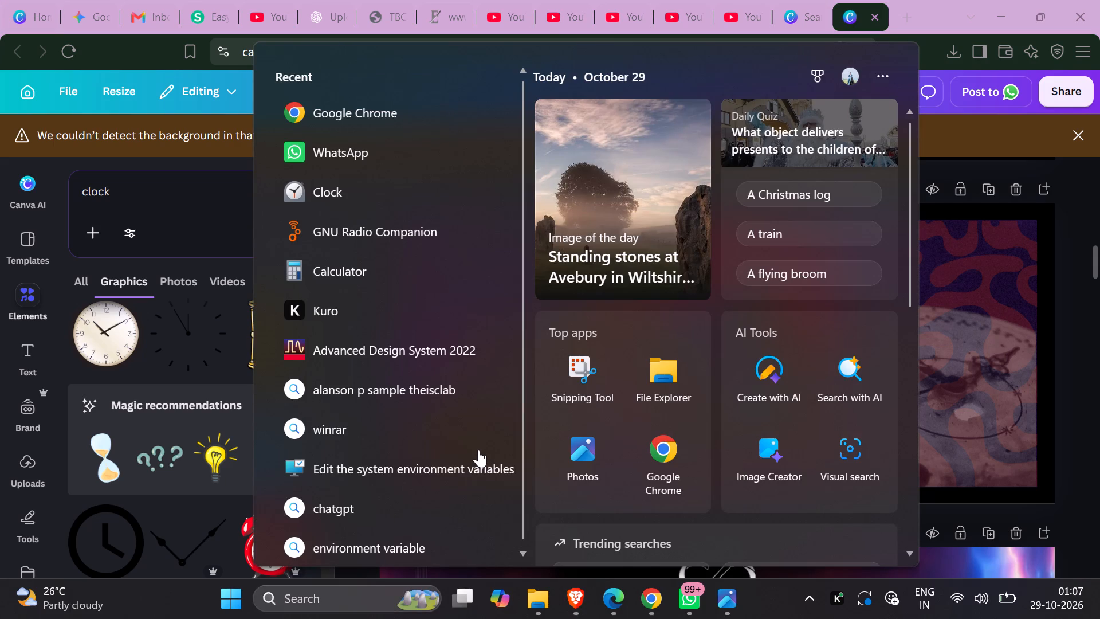
pyautogui.press('Escape')
pyautogui.click(810, 171)
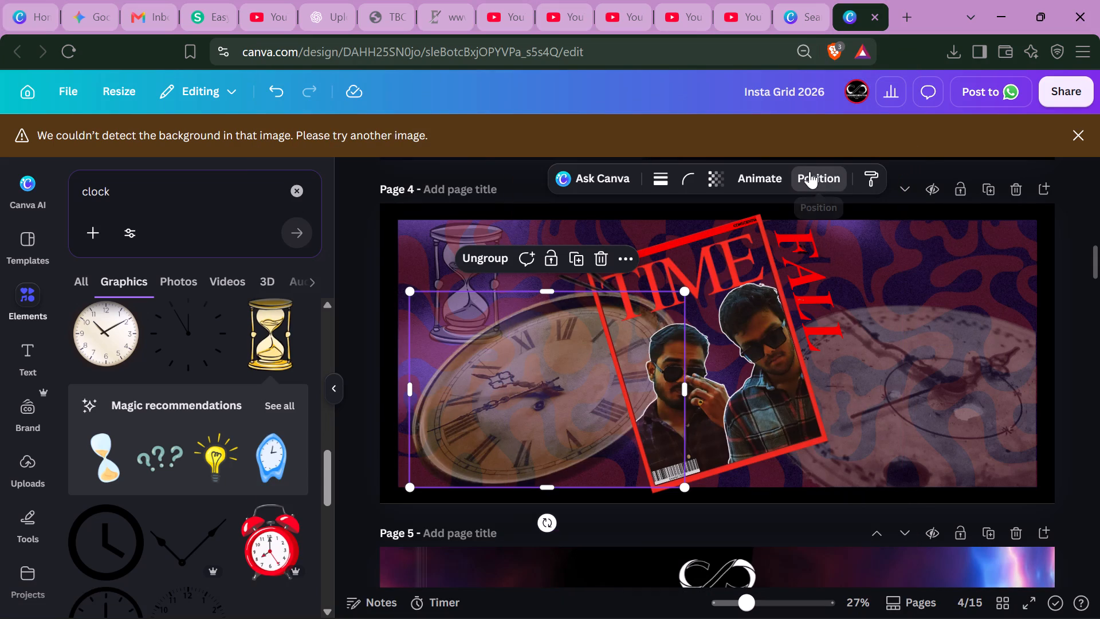
pyautogui.scroll(-1, 204, 535)
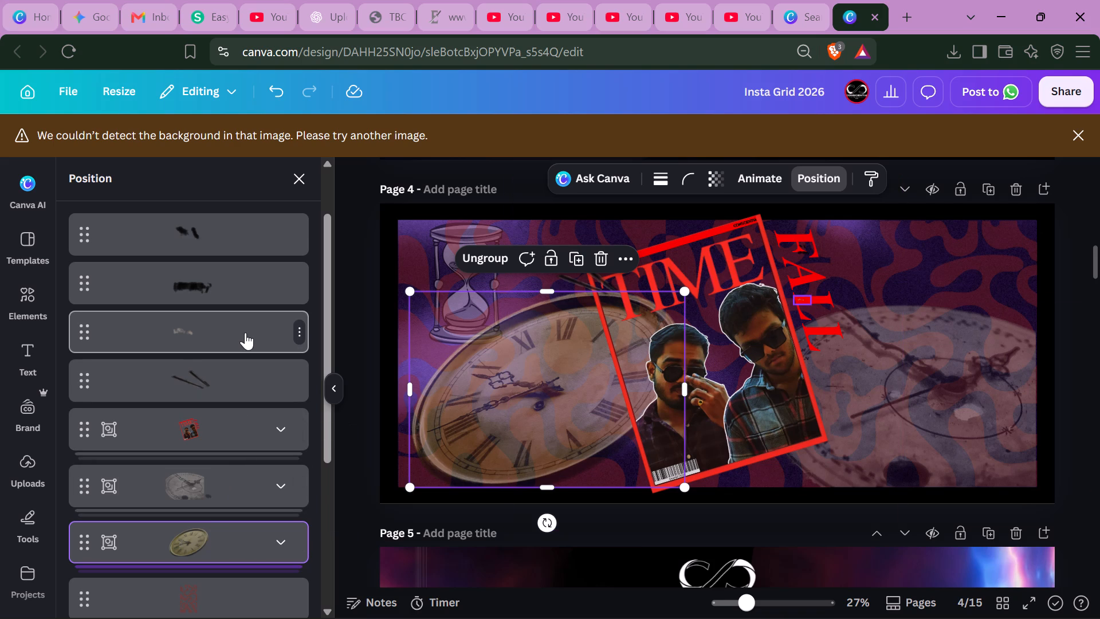
pyautogui.scroll(-2, 245, 332)
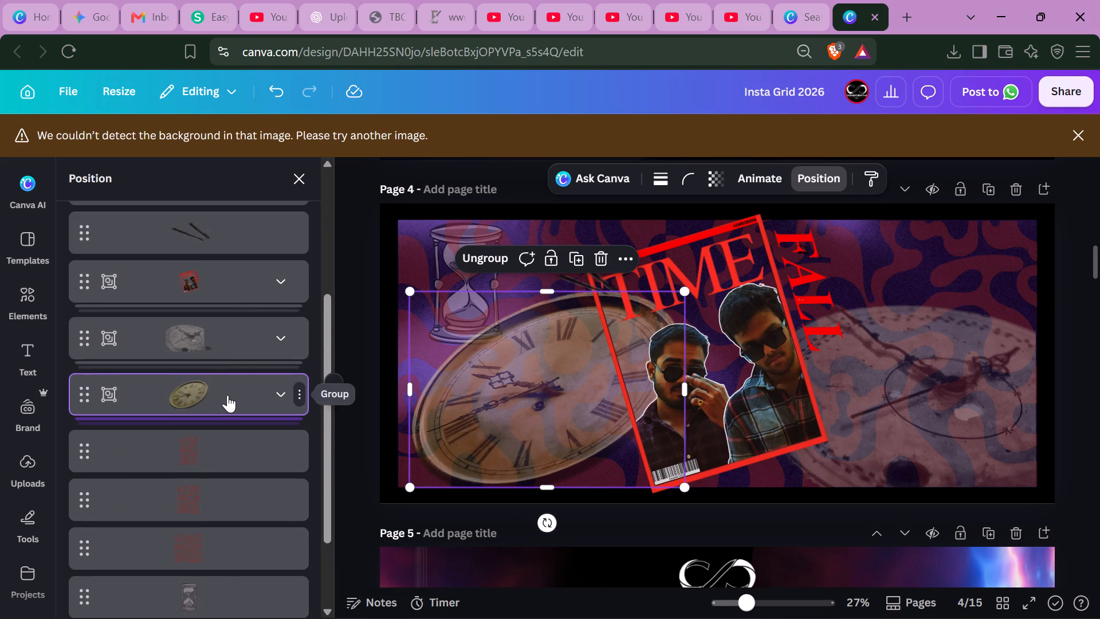
pyautogui.moveTo(219, 597); pyautogui.dragTo(223, 370)
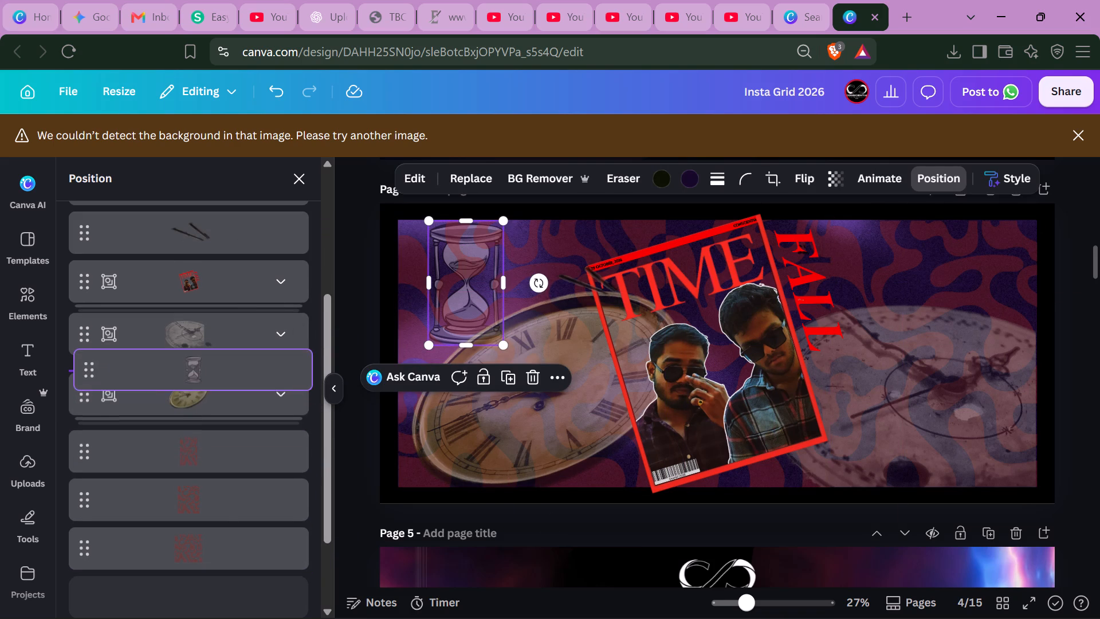
pyautogui.moveTo(223, 370); pyautogui.dragTo(225, 377)
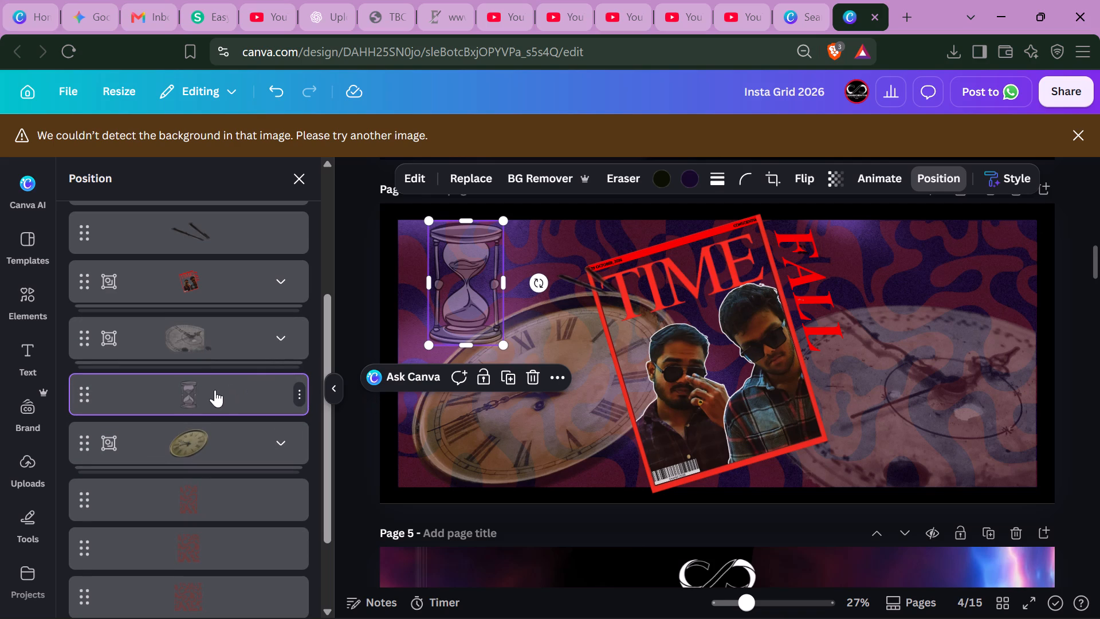
pyautogui.moveTo(204, 395); pyautogui.dragTo(195, 456)
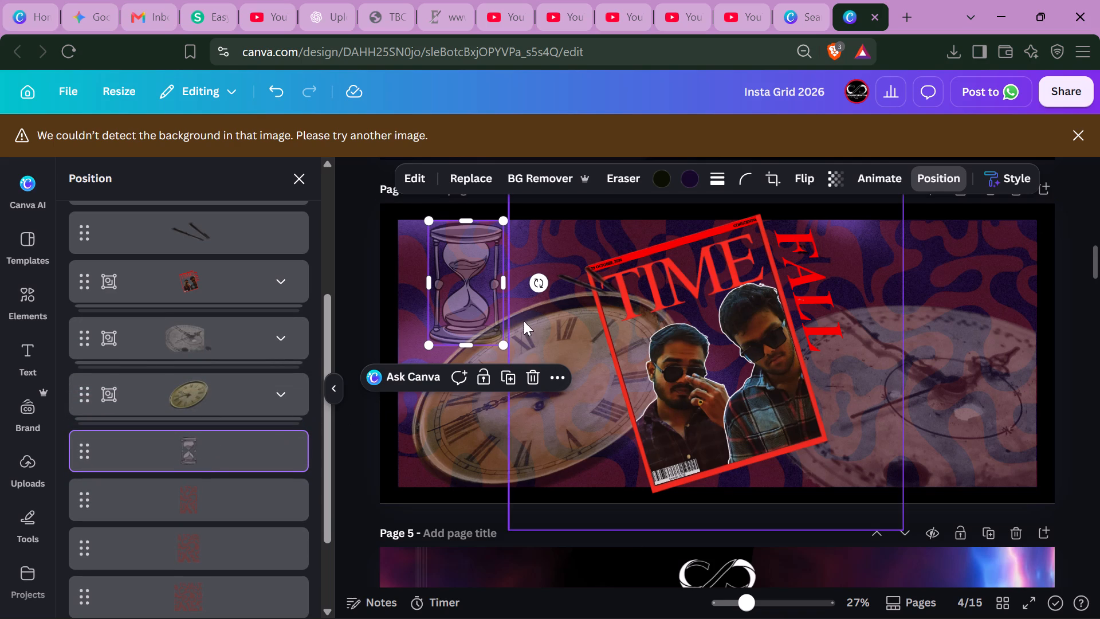
# Set the hourglass's transparency to 55.
pyautogui.click(826, 171)
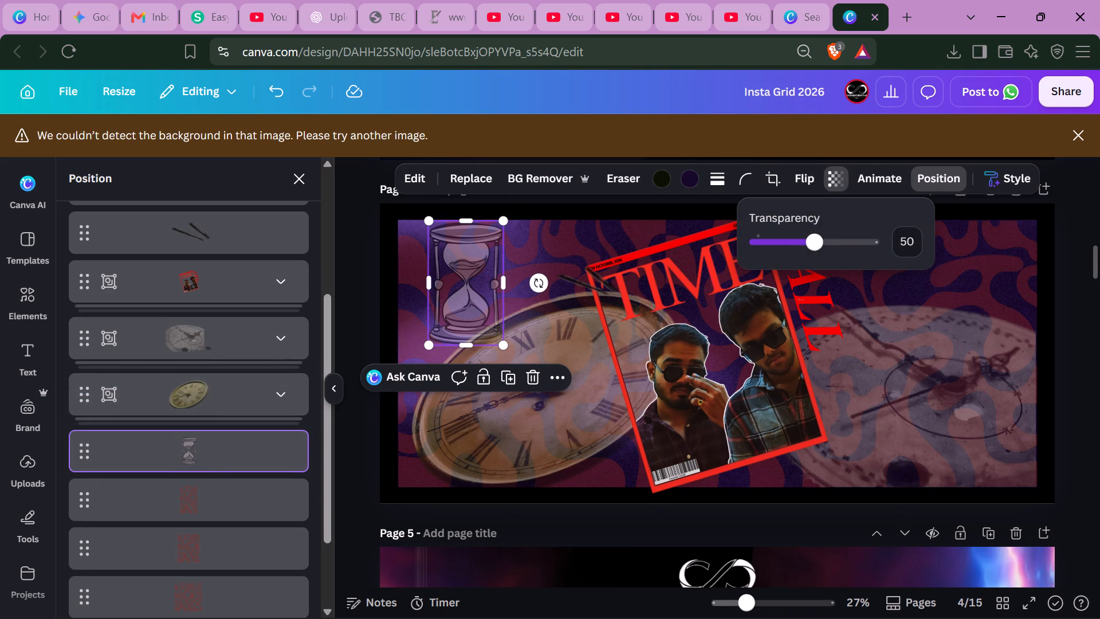
pyautogui.moveTo(812, 245); pyautogui.dragTo(825, 252)
pyautogui.moveTo(825, 252); pyautogui.dragTo(820, 256)
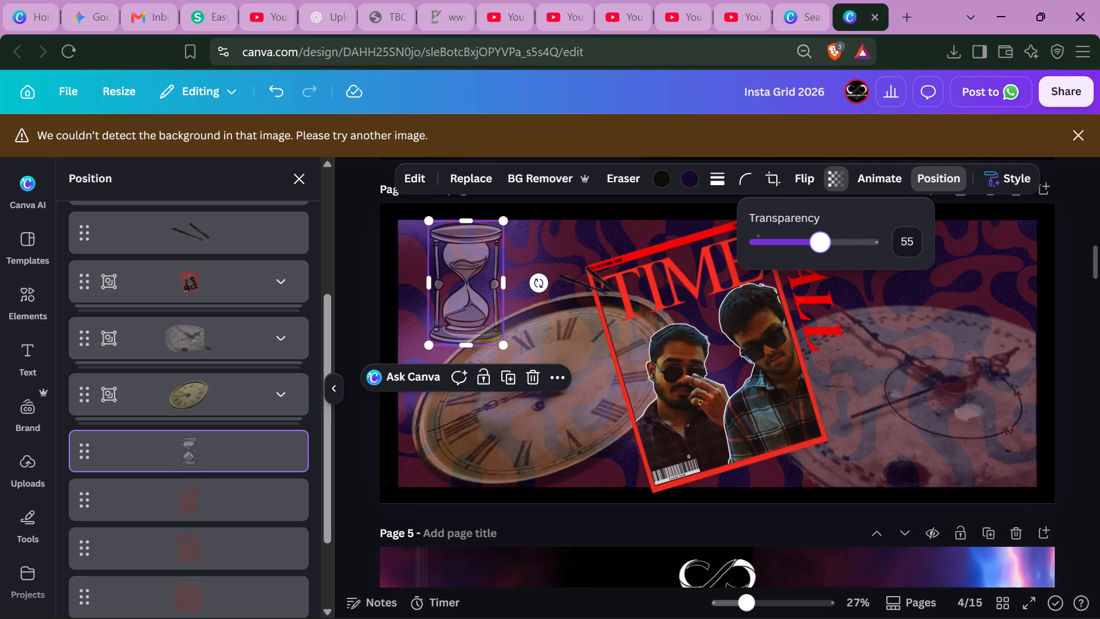
# Make the hourglass slightly smaller, tilt it clockwise, and place it just above the left clock near the artwork's top-left corner.
pyautogui.moveTo(450, 262); pyautogui.dragTo(451, 276)
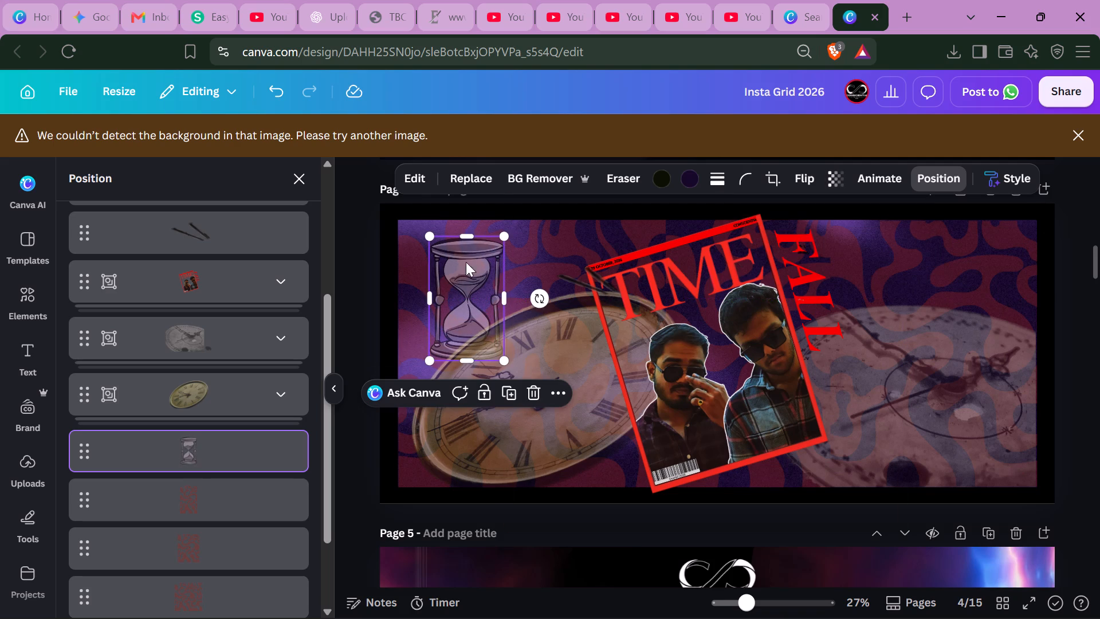
pyautogui.moveTo(506, 237); pyautogui.dragTo(454, 305)
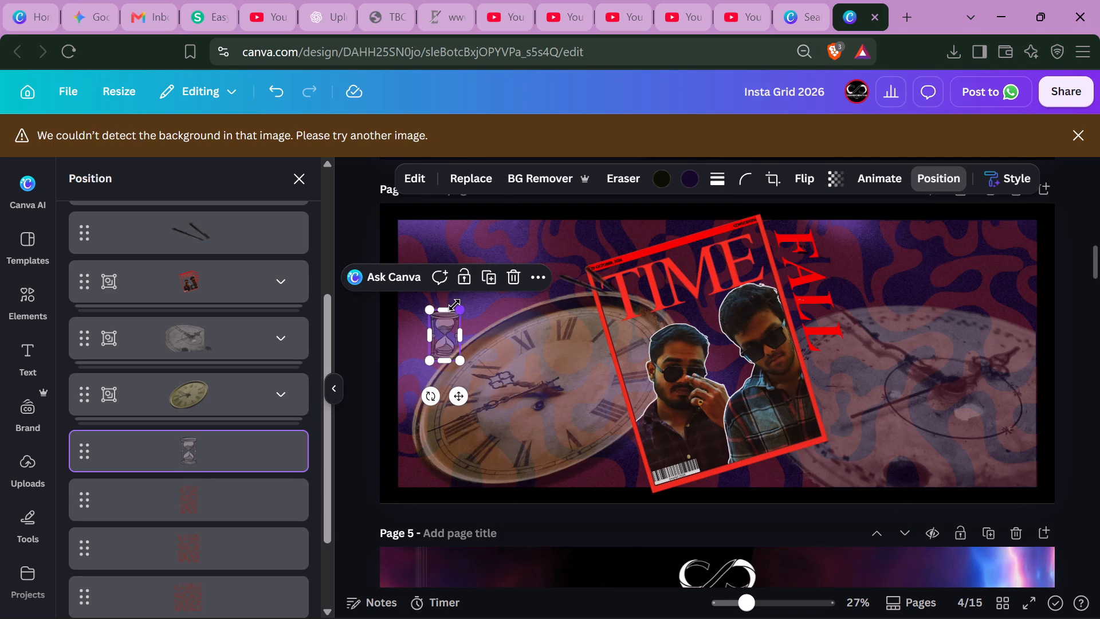
pyautogui.moveTo(459, 311); pyautogui.dragTo(504, 268)
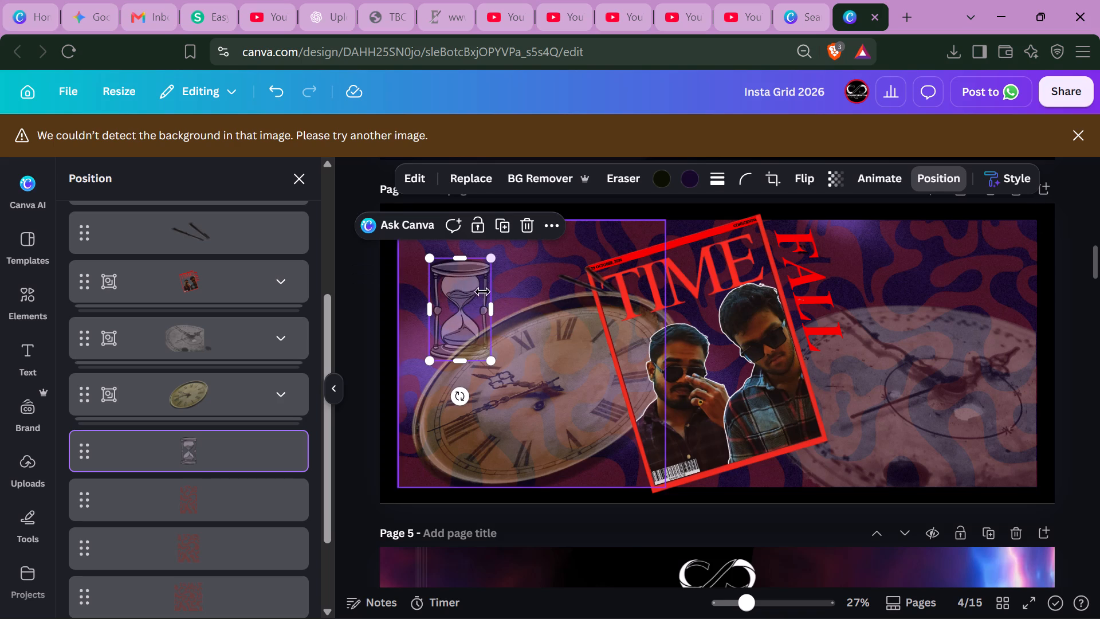
pyautogui.moveTo(457, 393); pyautogui.dragTo(424, 389)
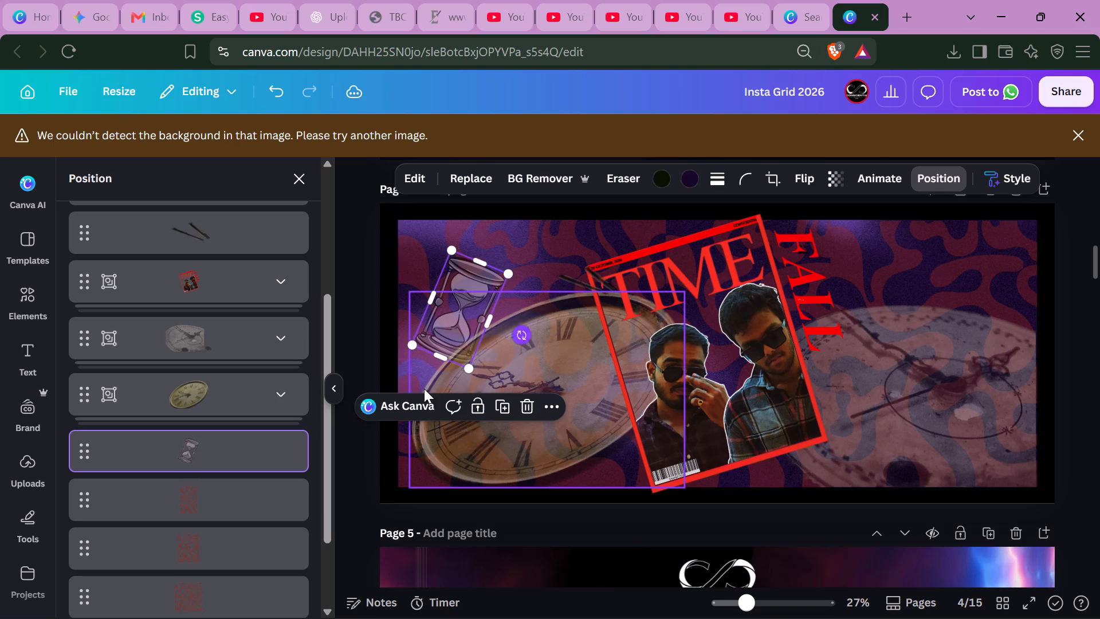
pyautogui.moveTo(469, 318); pyautogui.dragTo(467, 283)
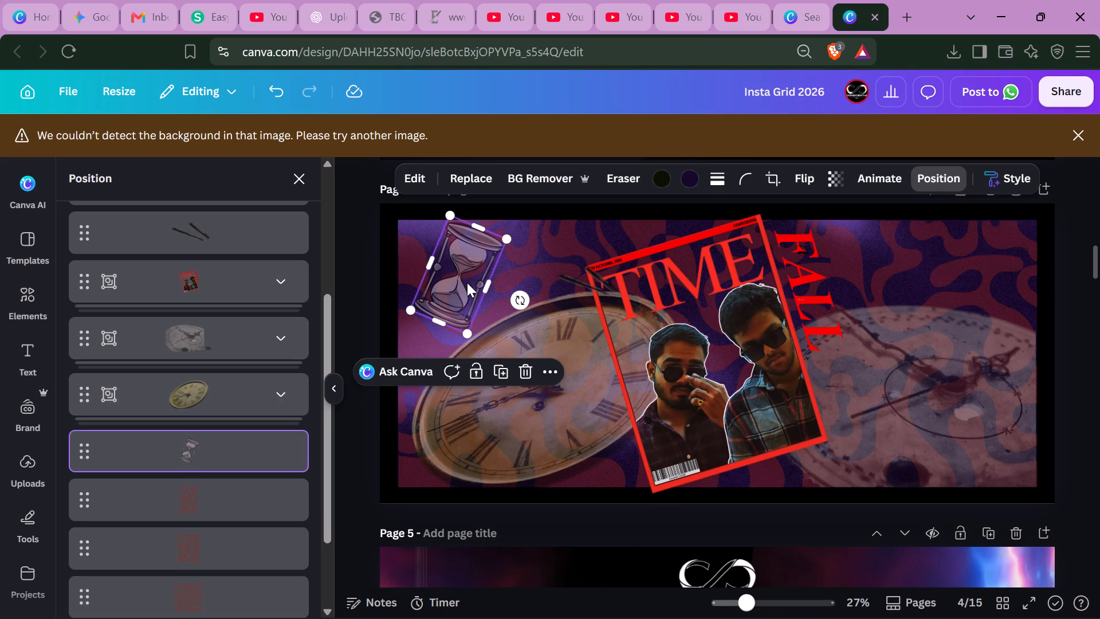
pyautogui.moveTo(478, 273); pyautogui.dragTo(485, 273)
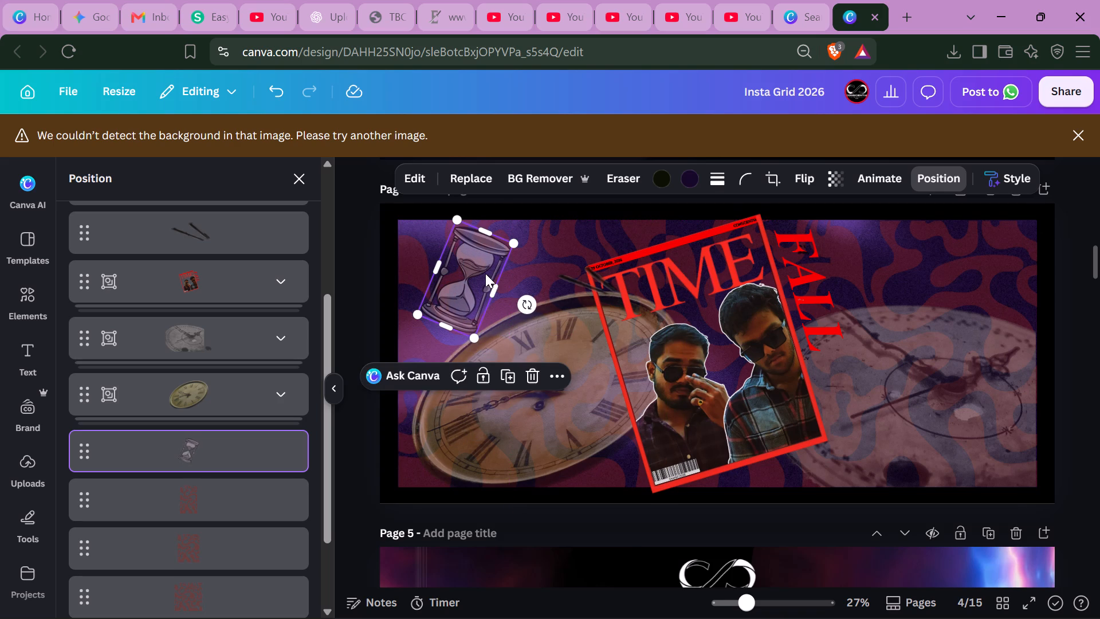
# Open the EasyFade app in its Fade one photo mode and load the hourglass into it.
pyautogui.scroll(-3, 34, 448)
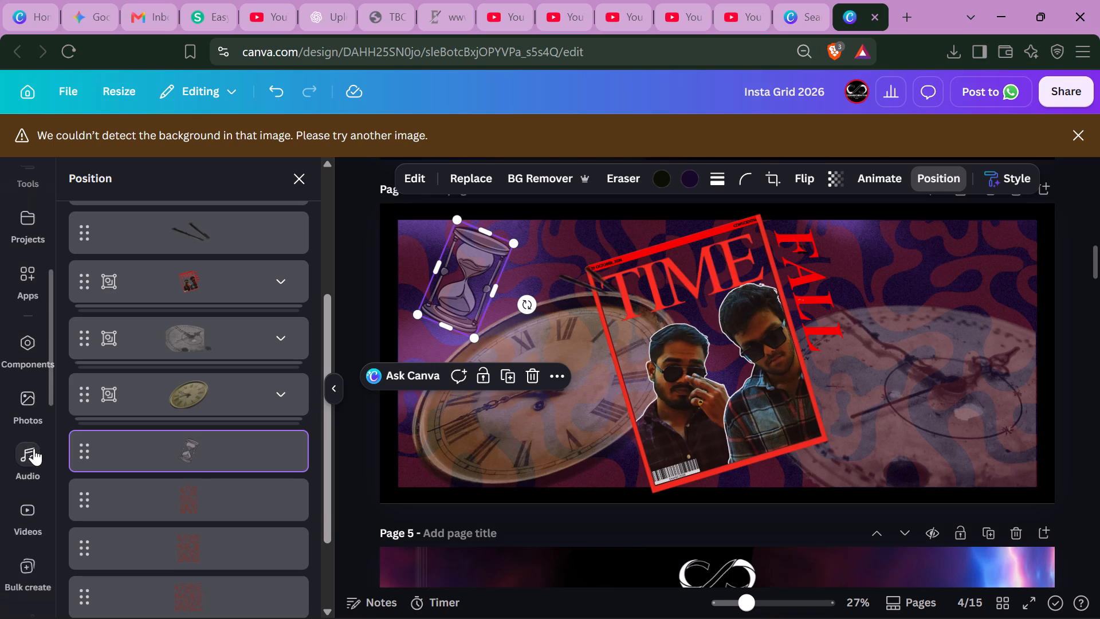
pyautogui.scroll(-1, 34, 448)
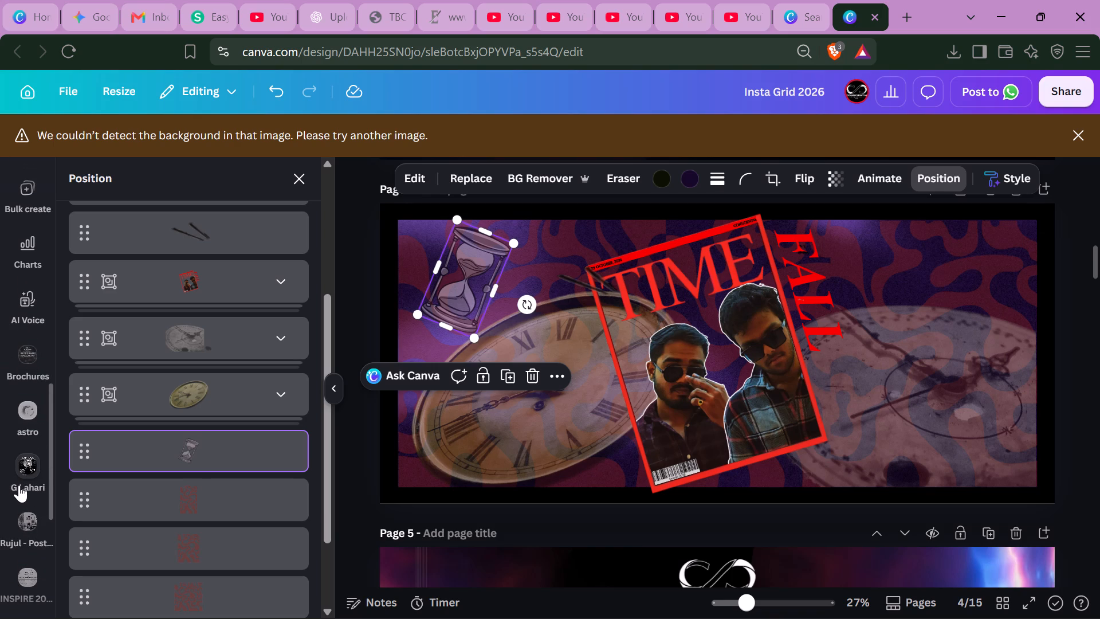
pyautogui.scroll(-5, 19, 485)
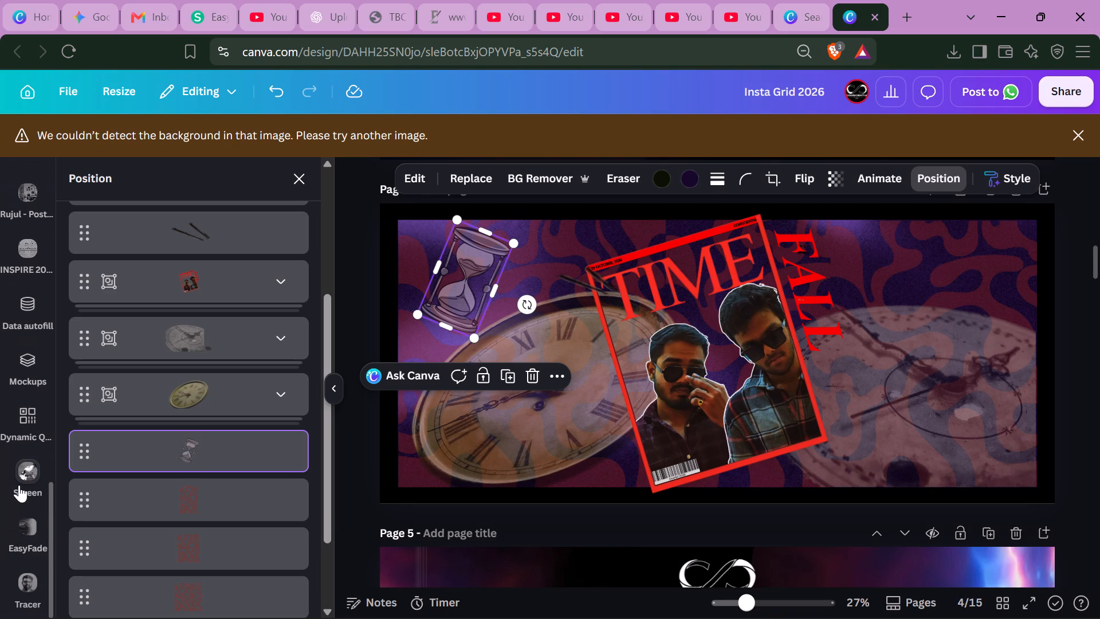
pyautogui.scroll(-1, 19, 485)
pyautogui.click(30, 537)
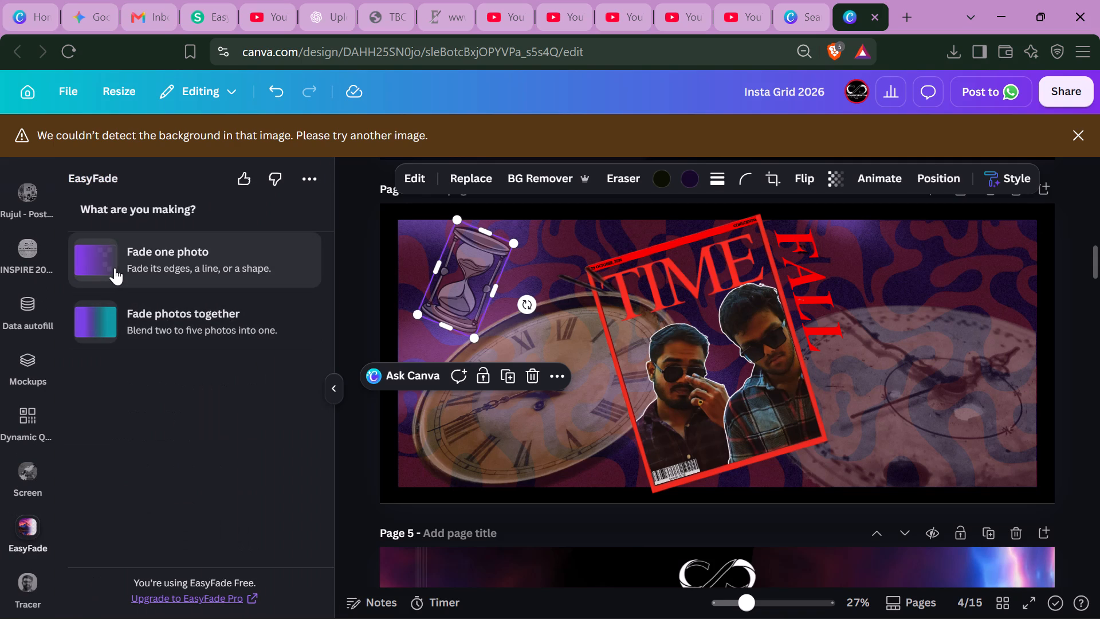
pyautogui.click(120, 310)
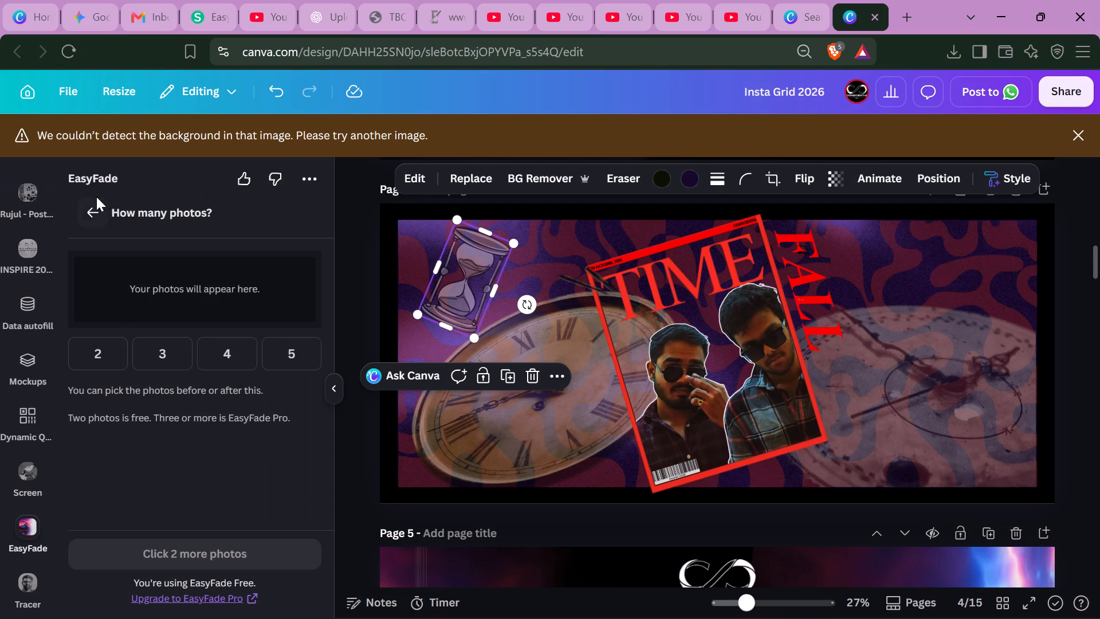
pyautogui.click(88, 209)
pyautogui.click(127, 240)
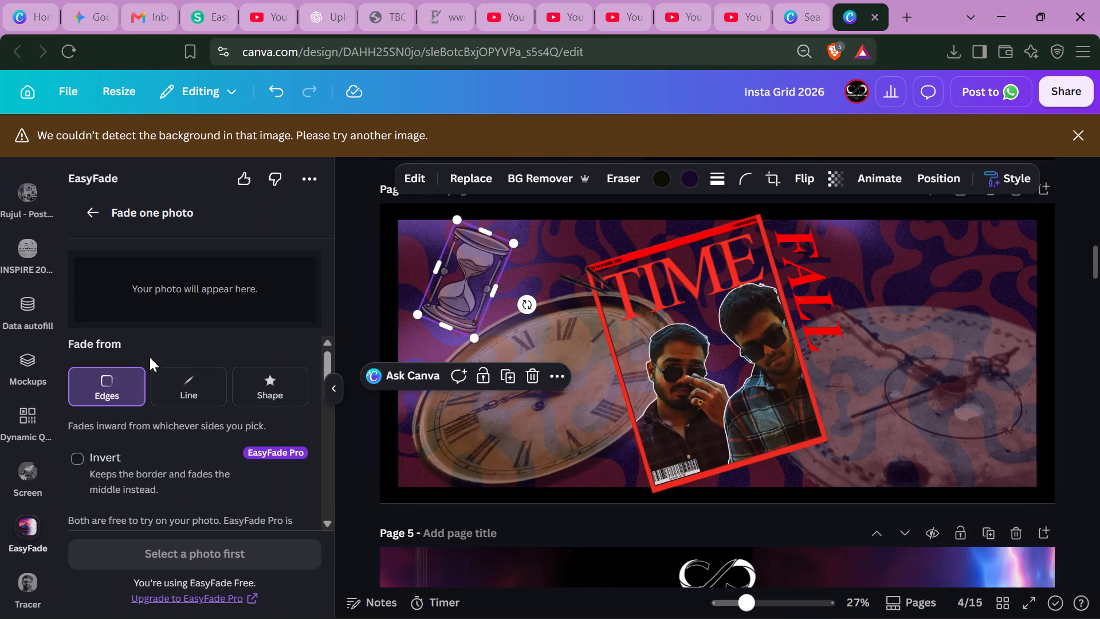
pyautogui.click(184, 380)
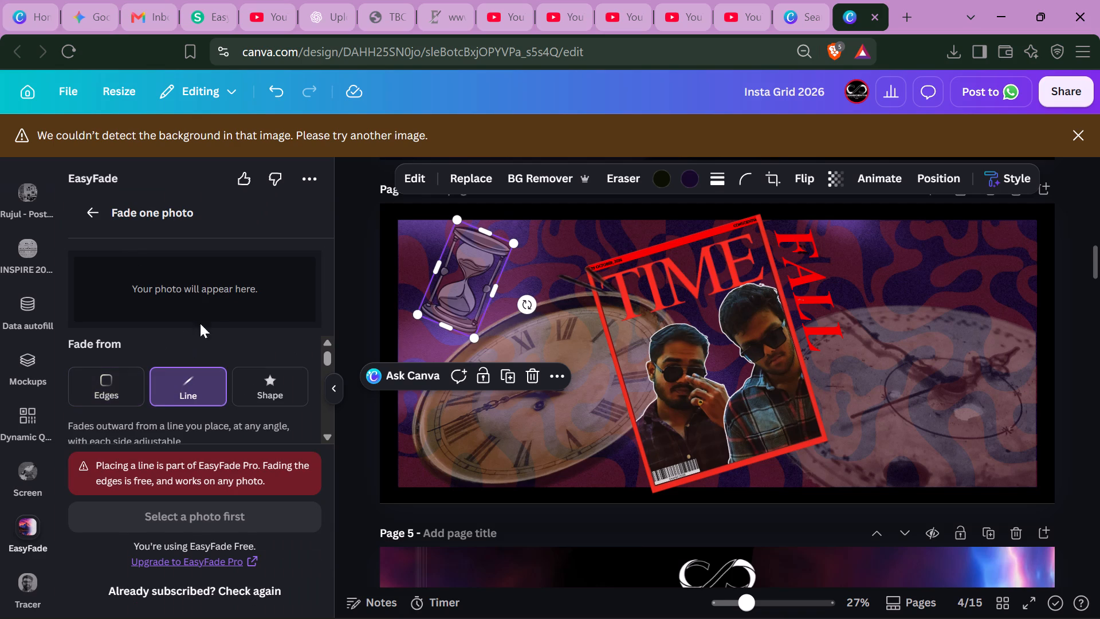
pyautogui.click(470, 273)
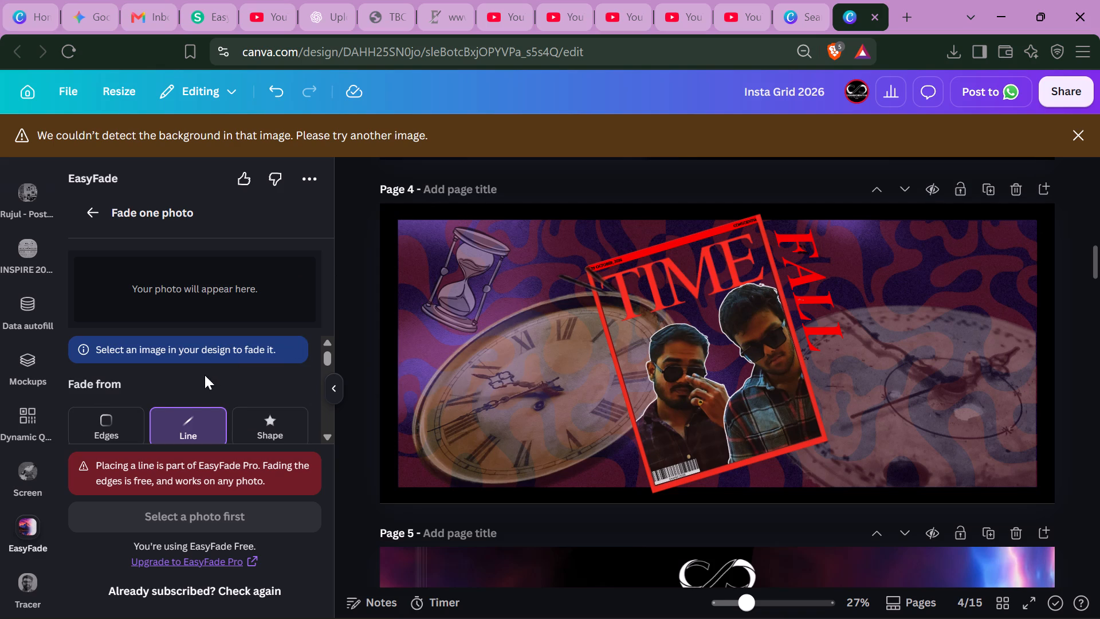
pyautogui.scroll(1, 158, 415)
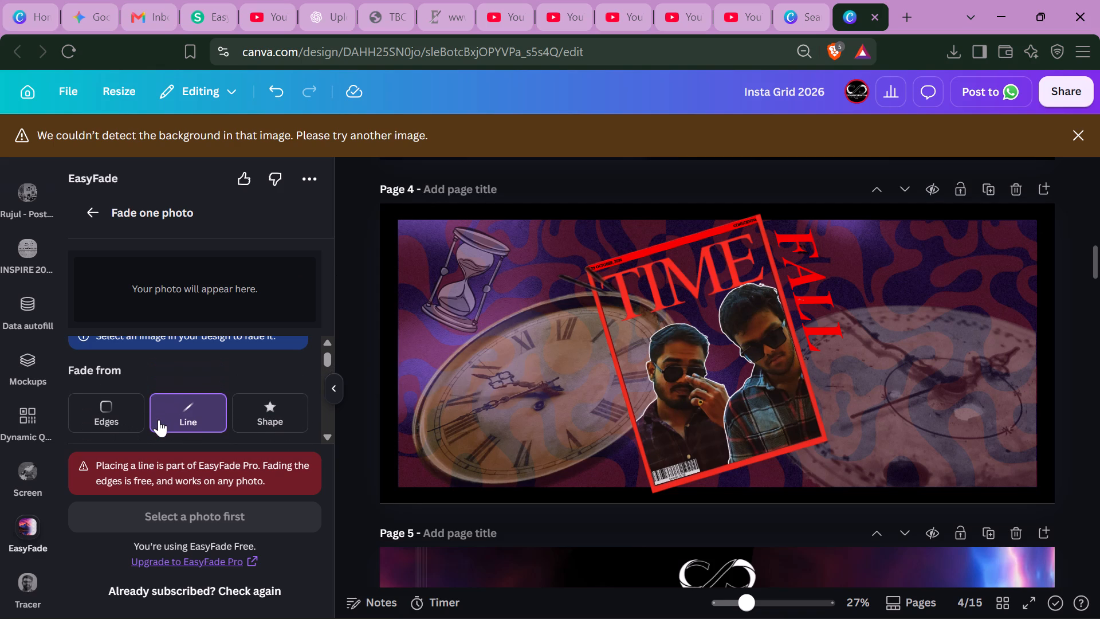
pyautogui.scroll(-1, 159, 420)
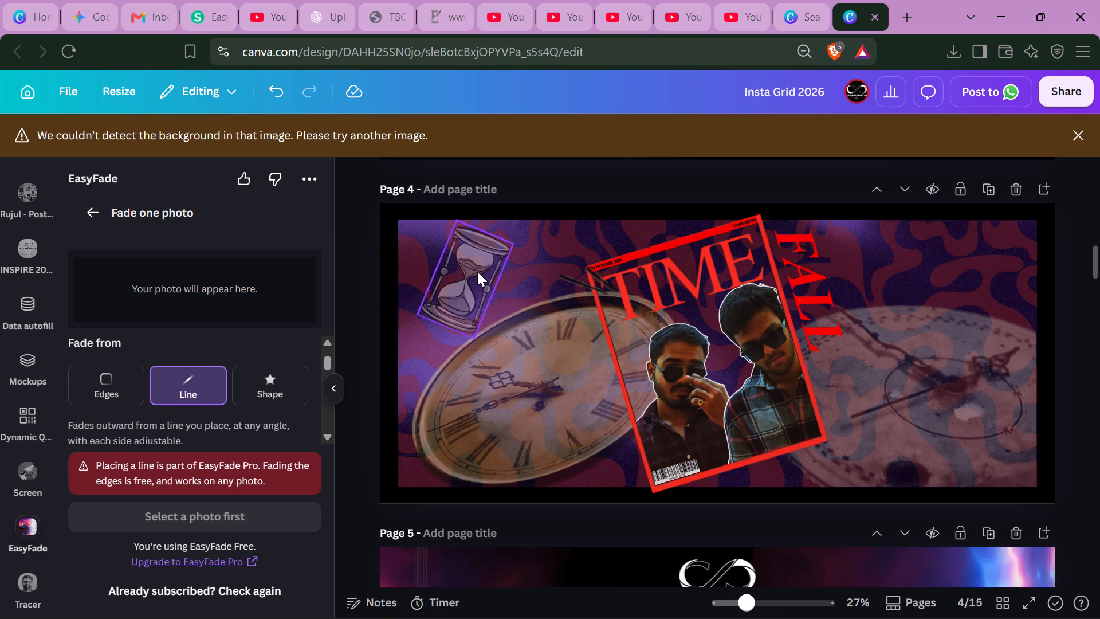
pyautogui.click(477, 272)
pyautogui.scroll(-1, 192, 424)
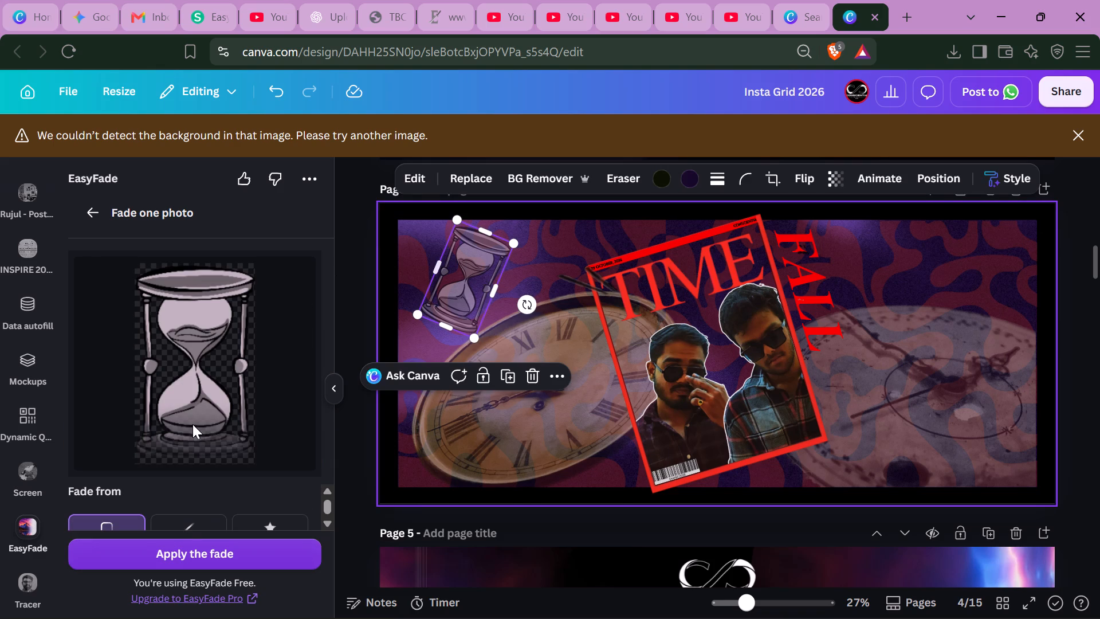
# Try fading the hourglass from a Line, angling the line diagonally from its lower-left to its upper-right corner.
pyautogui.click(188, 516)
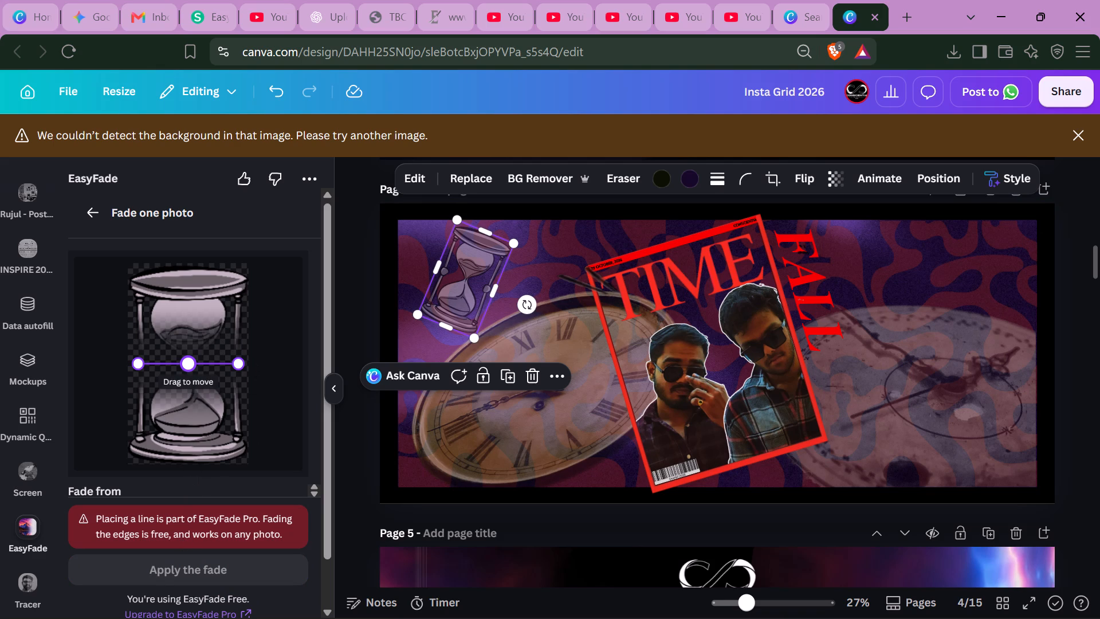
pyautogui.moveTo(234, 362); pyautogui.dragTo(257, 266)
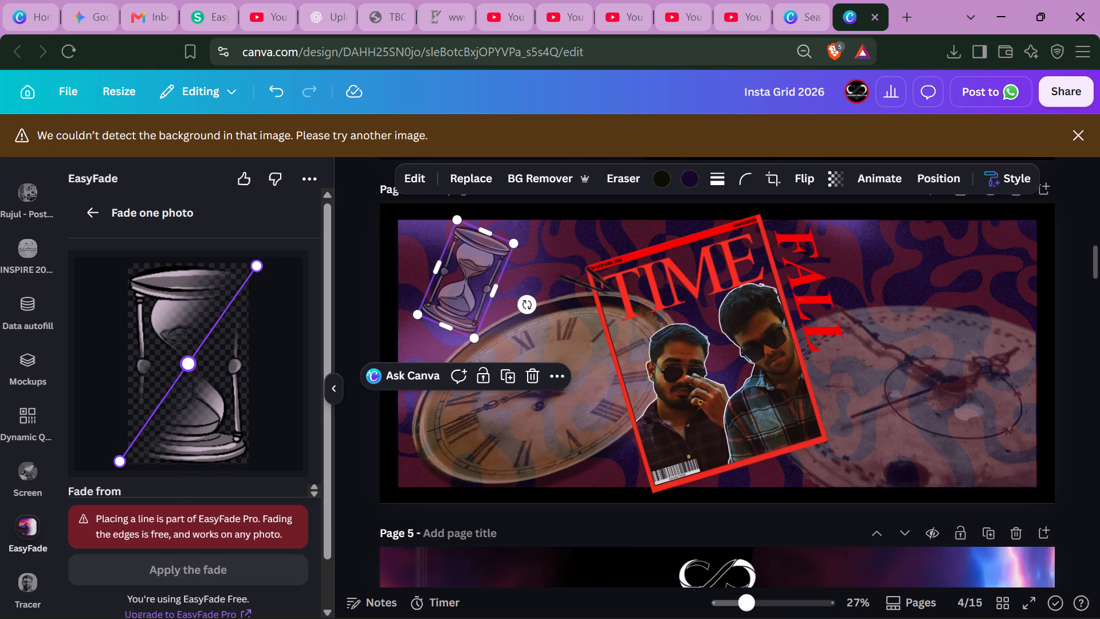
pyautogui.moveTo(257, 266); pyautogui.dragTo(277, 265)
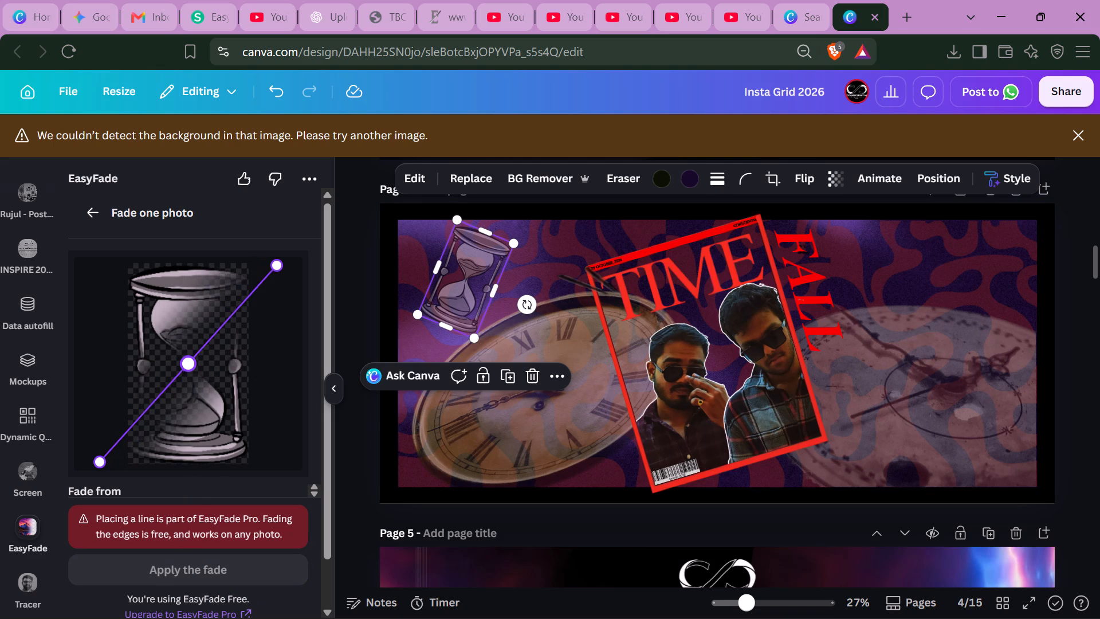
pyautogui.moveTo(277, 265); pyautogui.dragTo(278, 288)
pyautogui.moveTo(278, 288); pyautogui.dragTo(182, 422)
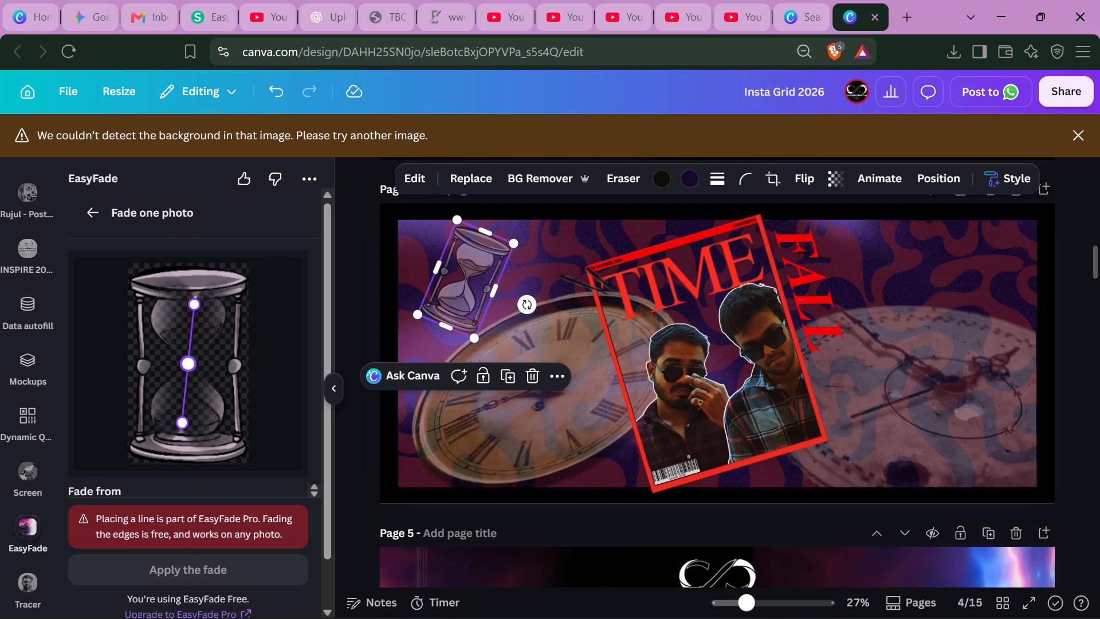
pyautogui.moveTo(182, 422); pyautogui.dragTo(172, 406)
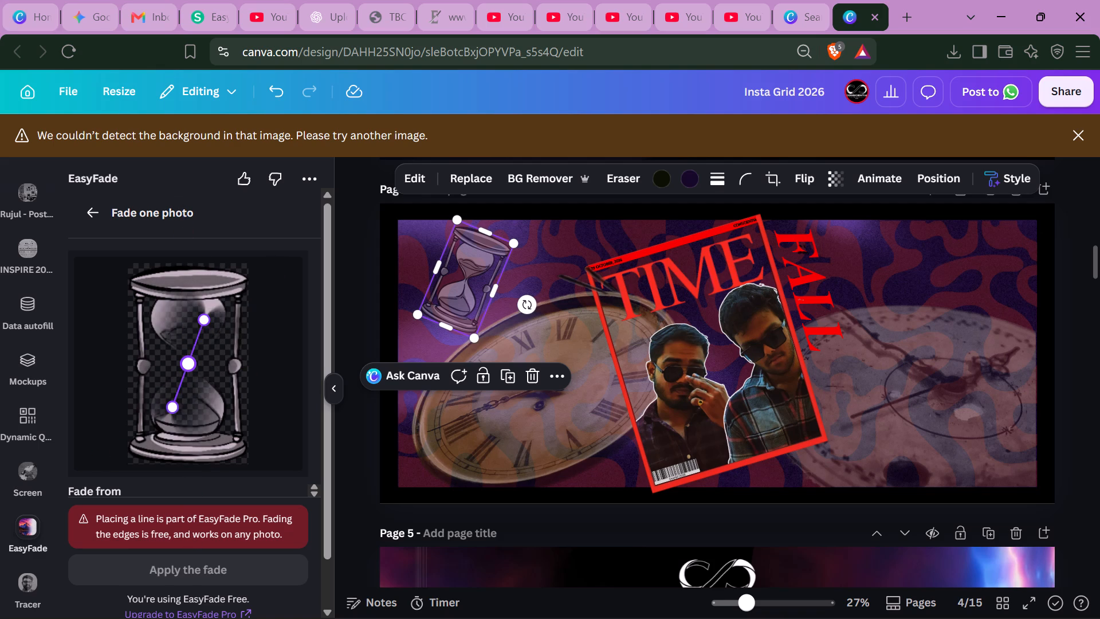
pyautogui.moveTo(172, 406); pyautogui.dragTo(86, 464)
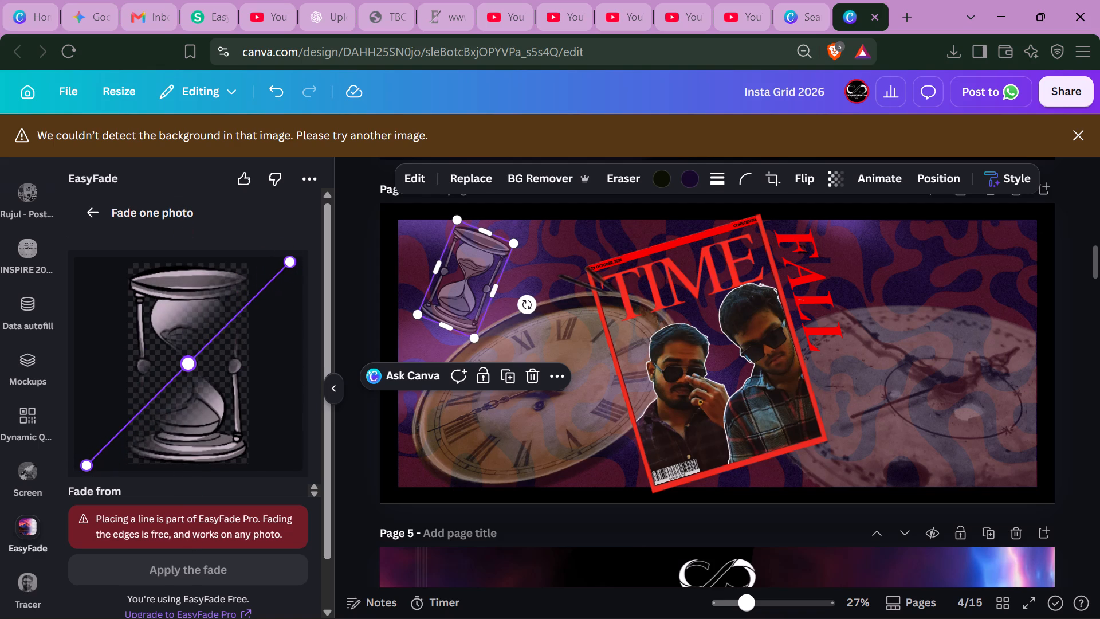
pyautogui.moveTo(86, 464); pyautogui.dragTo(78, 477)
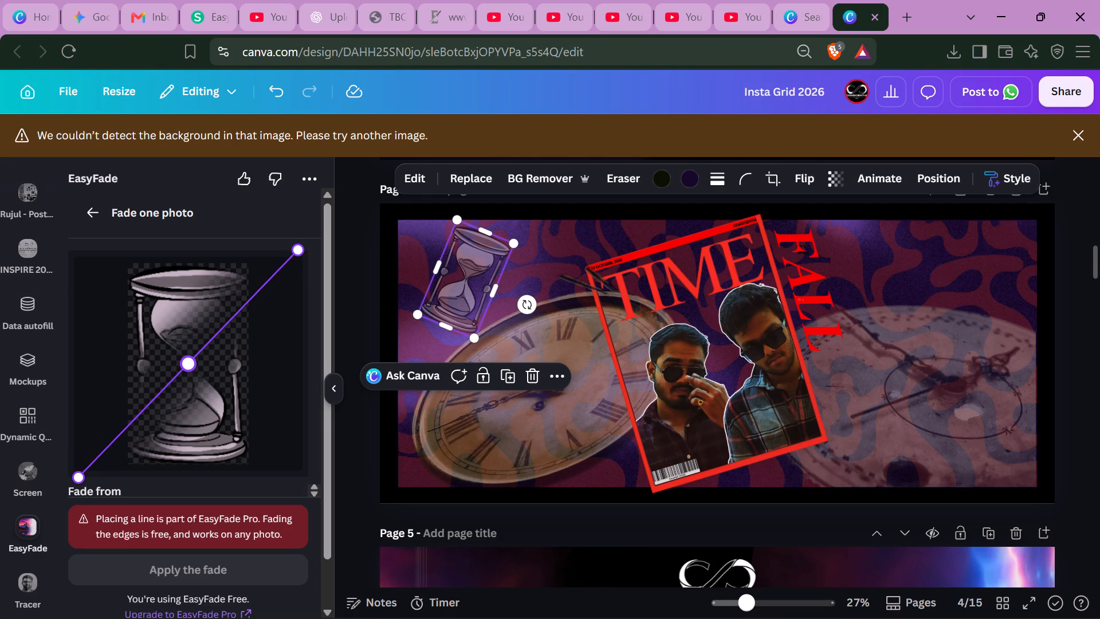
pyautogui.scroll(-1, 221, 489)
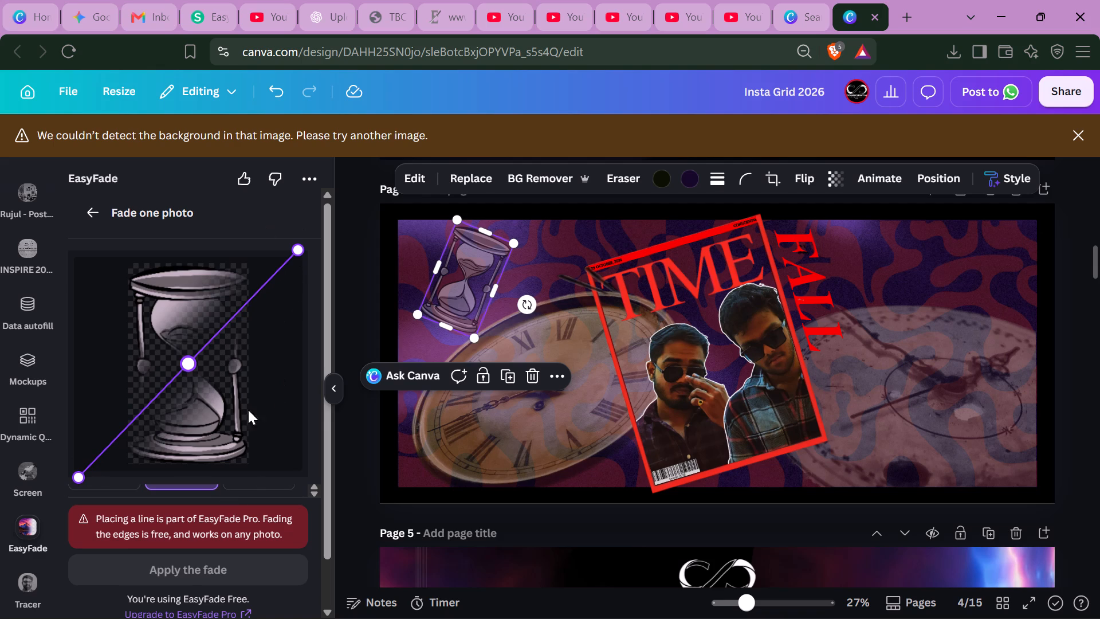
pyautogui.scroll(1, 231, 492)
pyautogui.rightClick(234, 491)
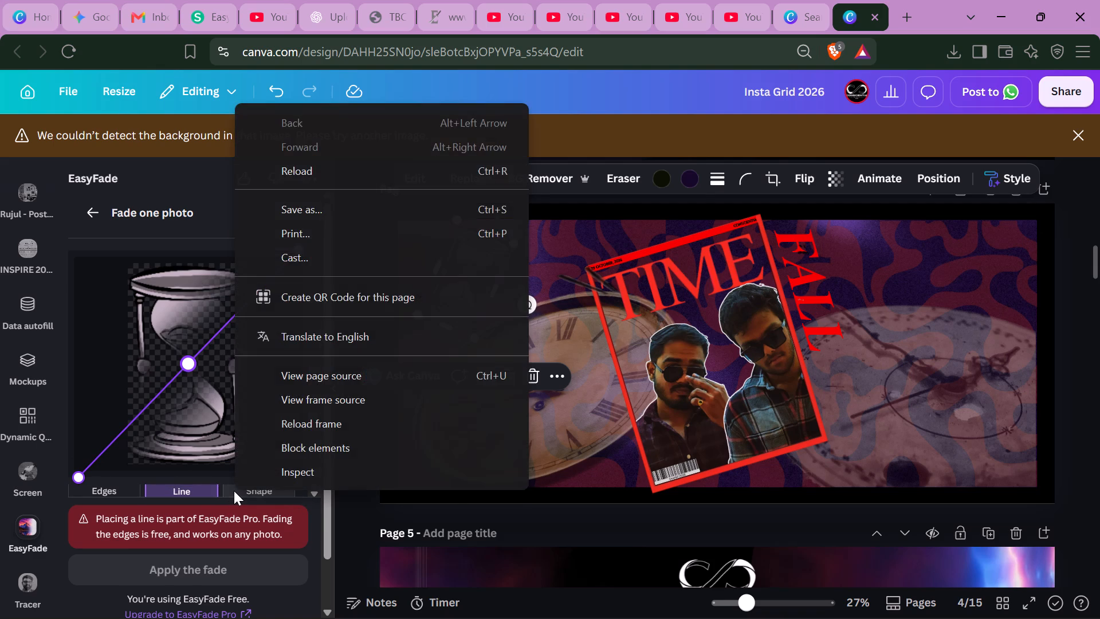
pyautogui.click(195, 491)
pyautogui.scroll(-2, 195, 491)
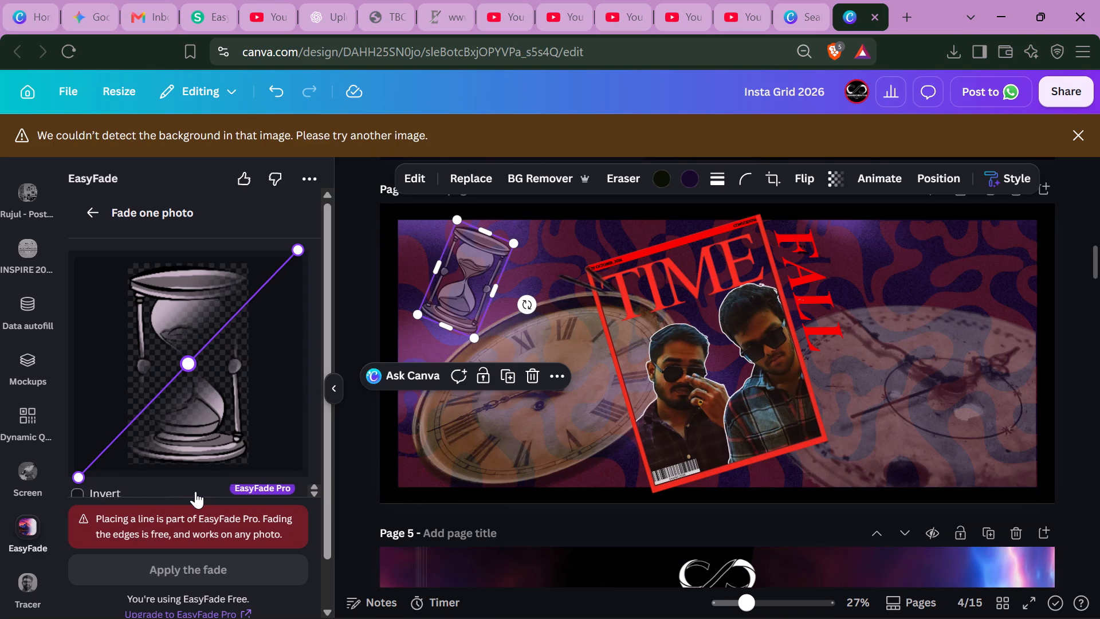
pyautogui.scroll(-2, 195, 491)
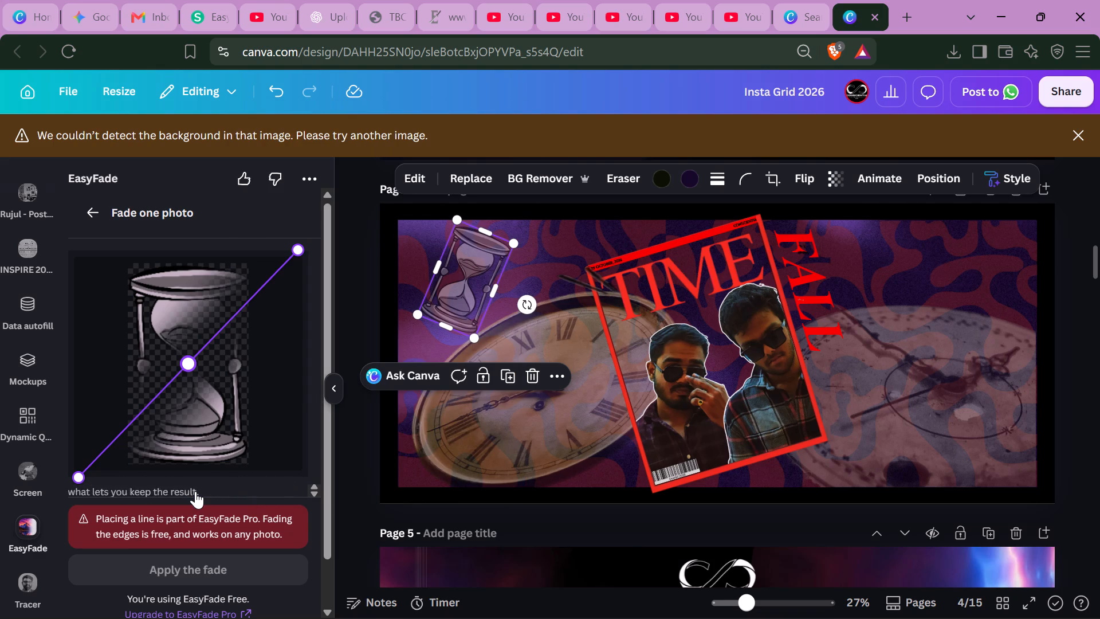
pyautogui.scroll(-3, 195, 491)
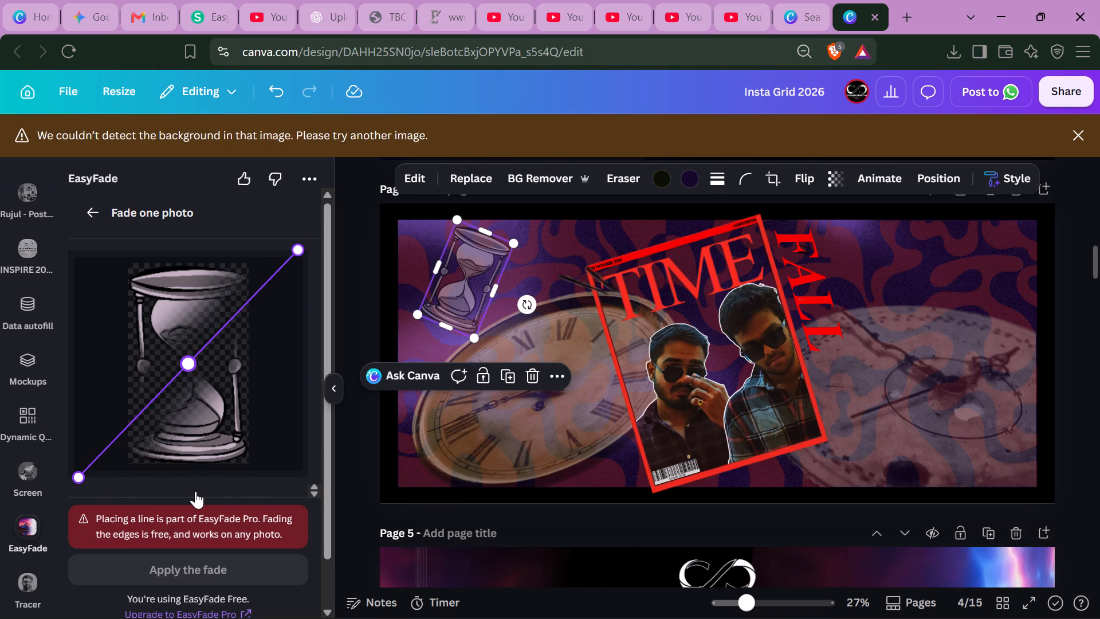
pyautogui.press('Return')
# Reload the hourglass in EasyFade and apply the Edges fade to it.
pyautogui.click(407, 275)
pyautogui.click(451, 271)
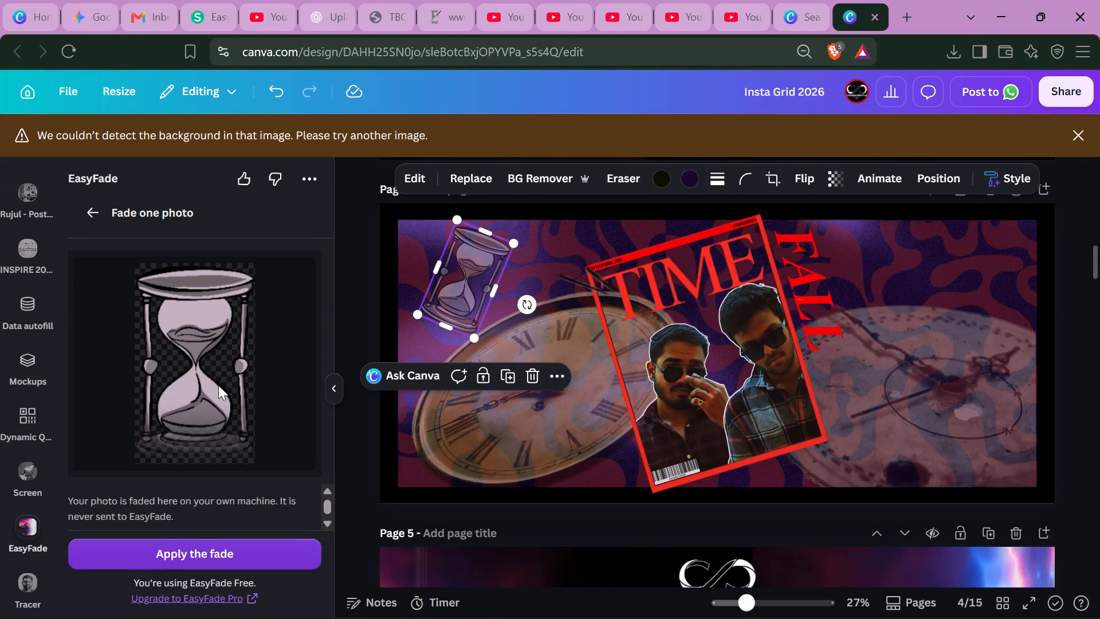
pyautogui.click(211, 389)
pyautogui.click(178, 561)
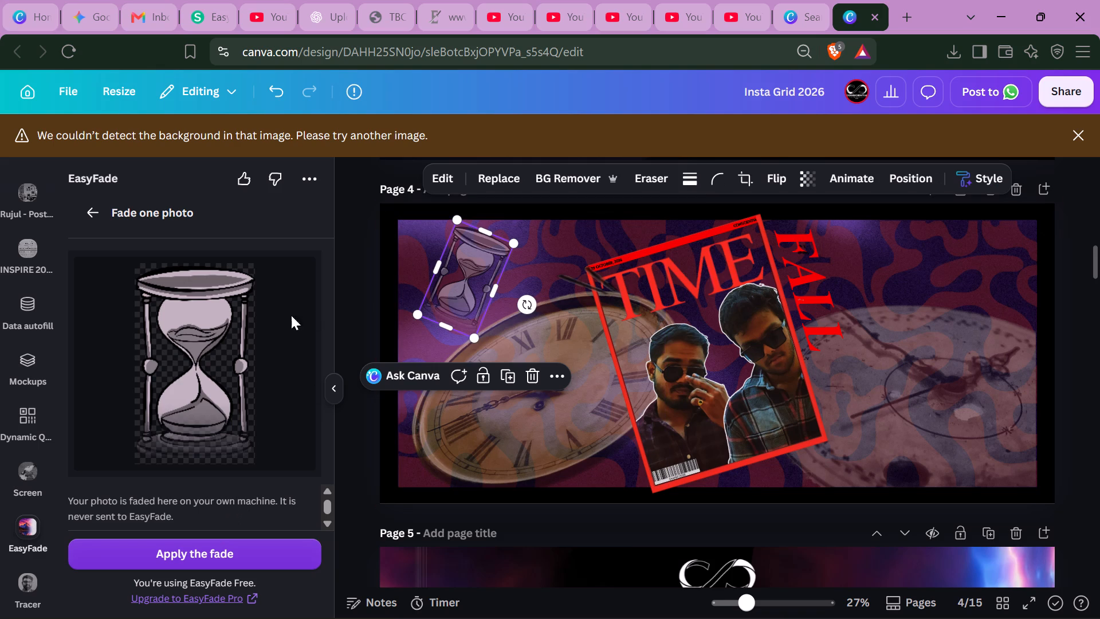
pyautogui.click(99, 215)
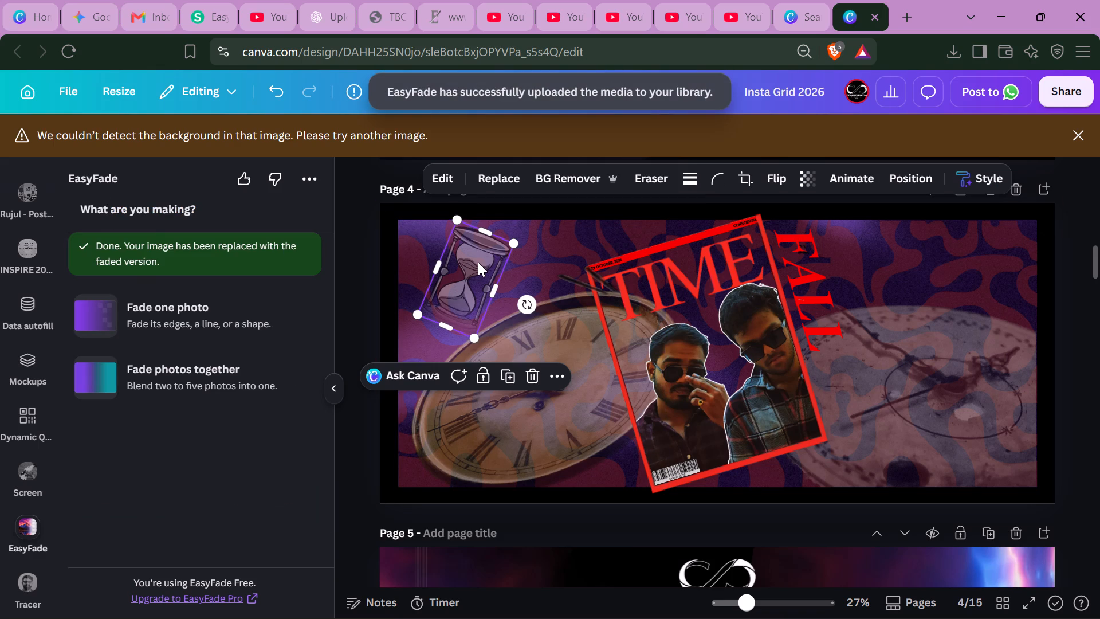
# Reopen EasyFade's Fade one photo mode and load the already faded hourglass into it.
pyautogui.click(478, 262)
pyautogui.click(192, 249)
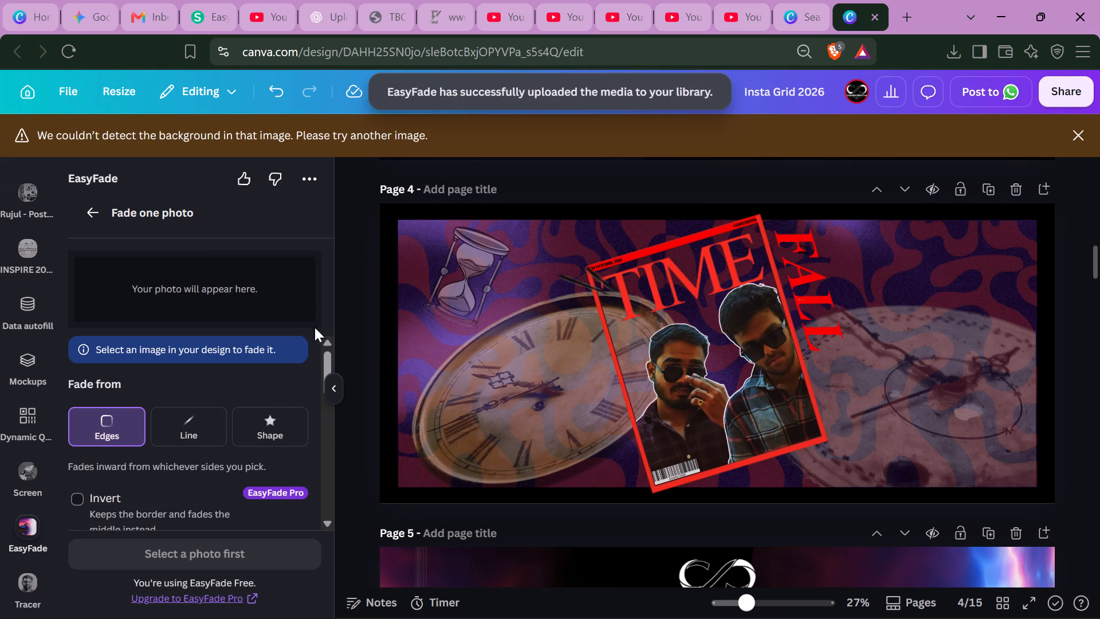
pyautogui.scroll(-1, 247, 452)
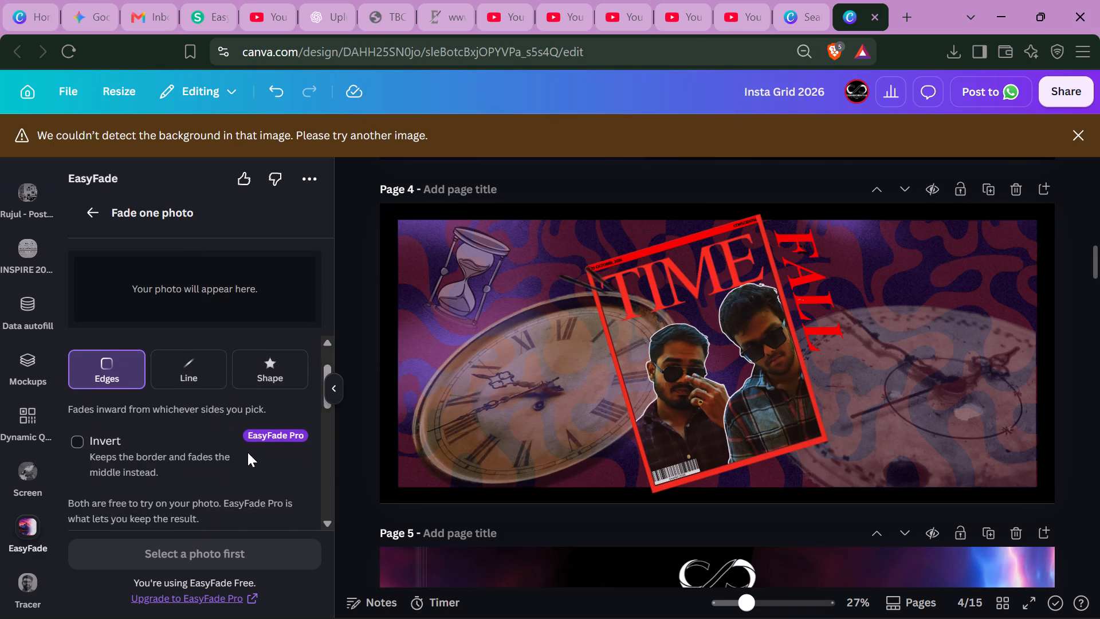
pyautogui.scroll(-2, 247, 452)
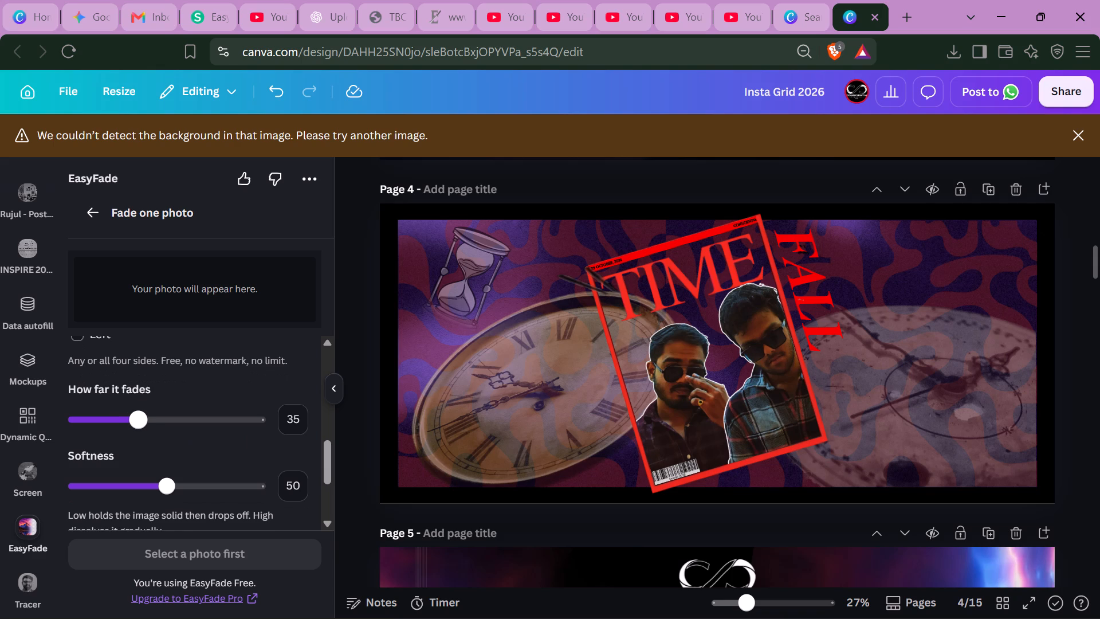
pyautogui.moveTo(151, 425); pyautogui.dragTo(218, 421)
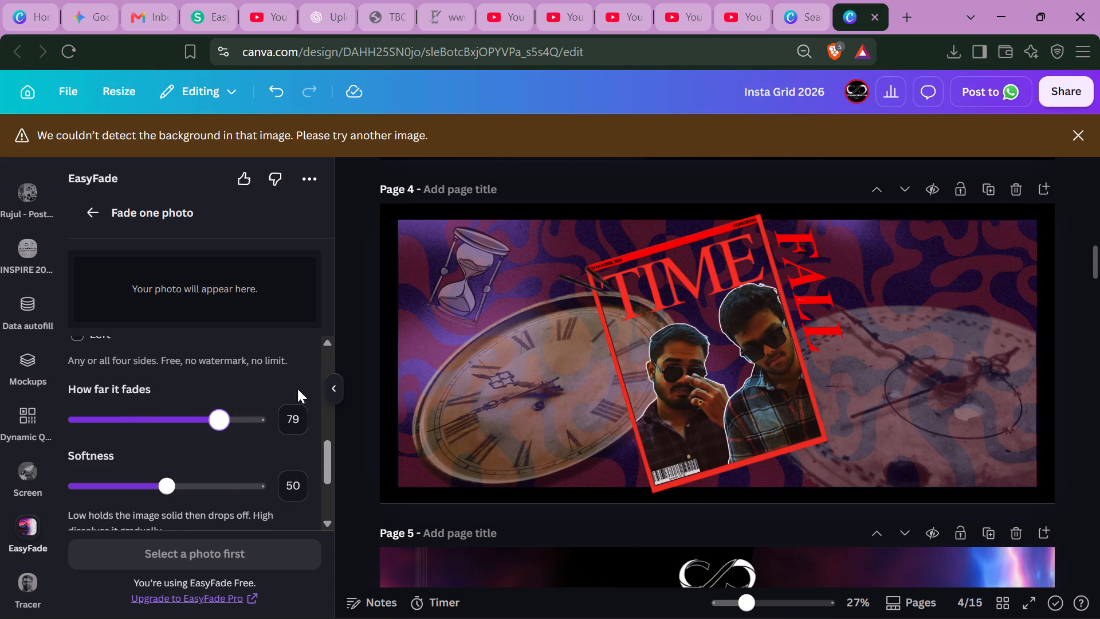
pyautogui.click(459, 282)
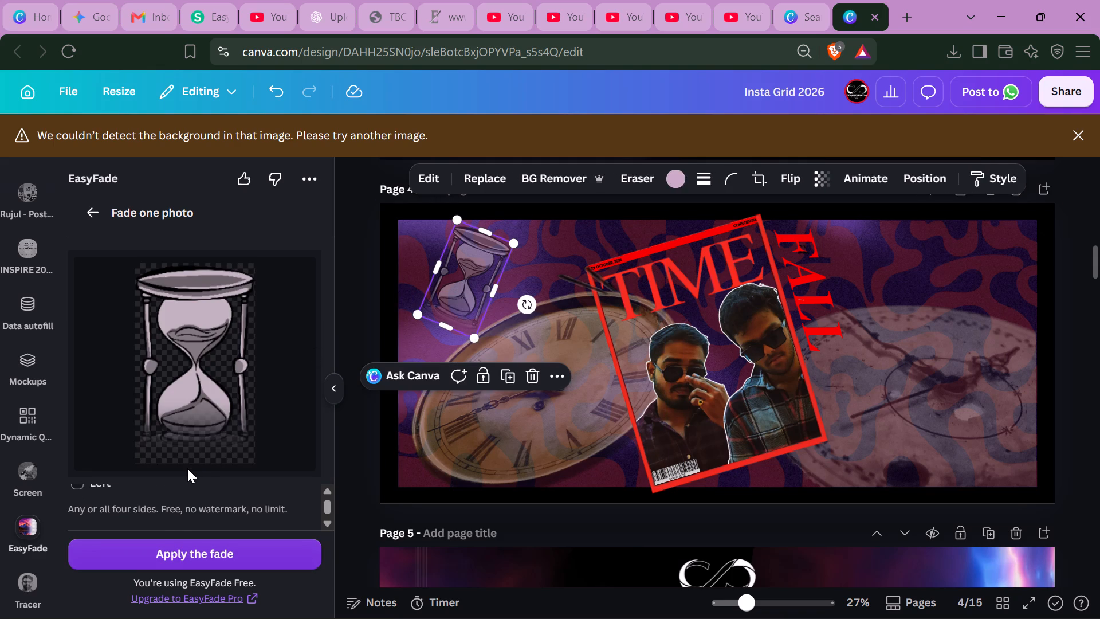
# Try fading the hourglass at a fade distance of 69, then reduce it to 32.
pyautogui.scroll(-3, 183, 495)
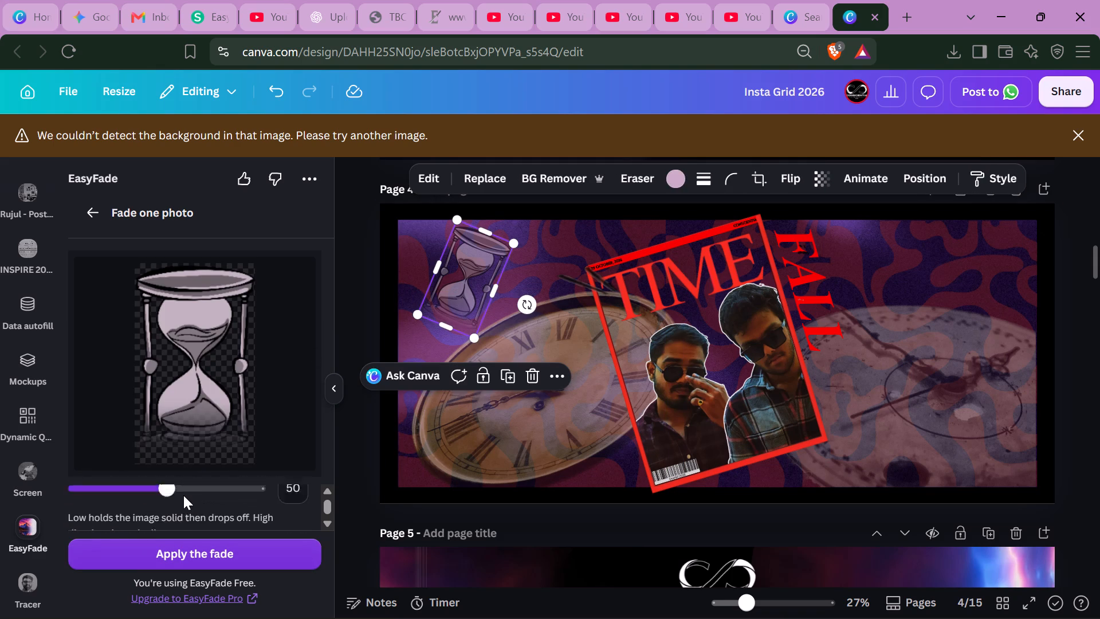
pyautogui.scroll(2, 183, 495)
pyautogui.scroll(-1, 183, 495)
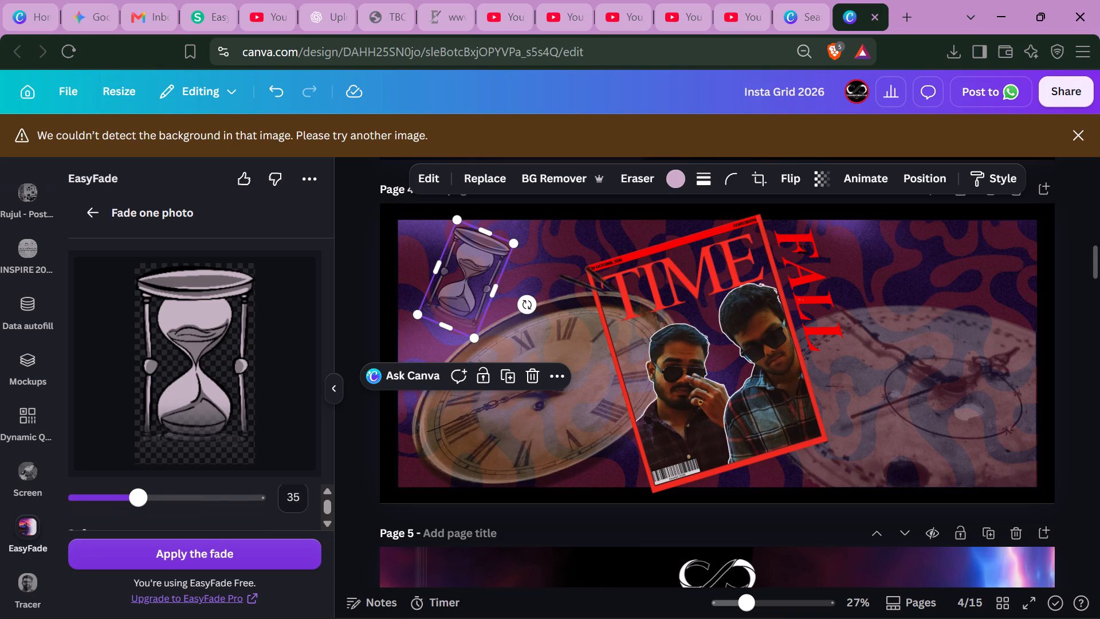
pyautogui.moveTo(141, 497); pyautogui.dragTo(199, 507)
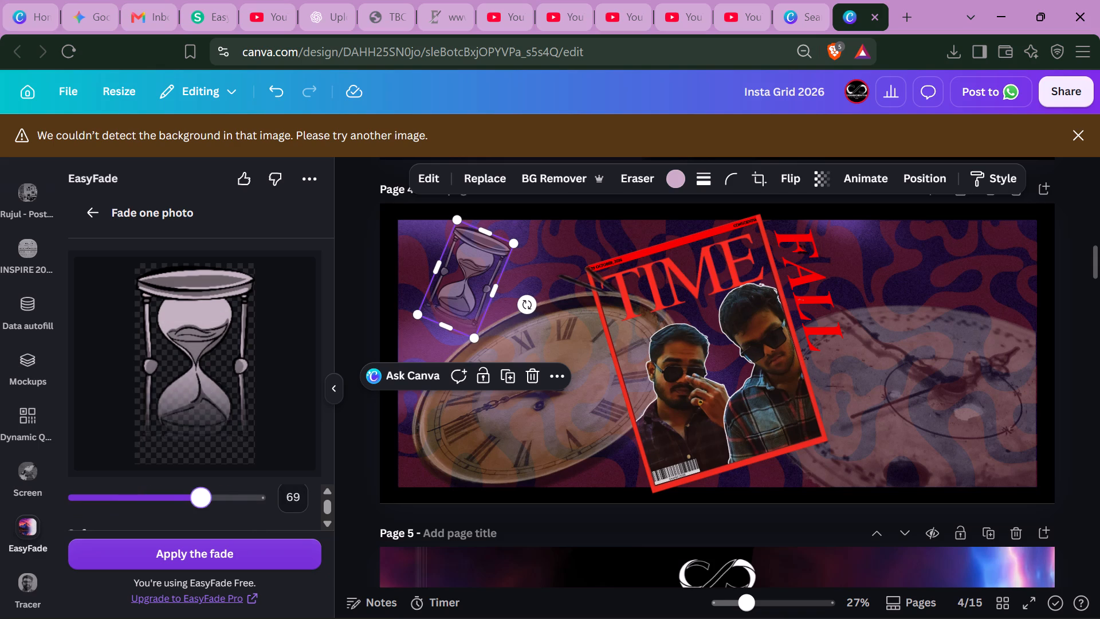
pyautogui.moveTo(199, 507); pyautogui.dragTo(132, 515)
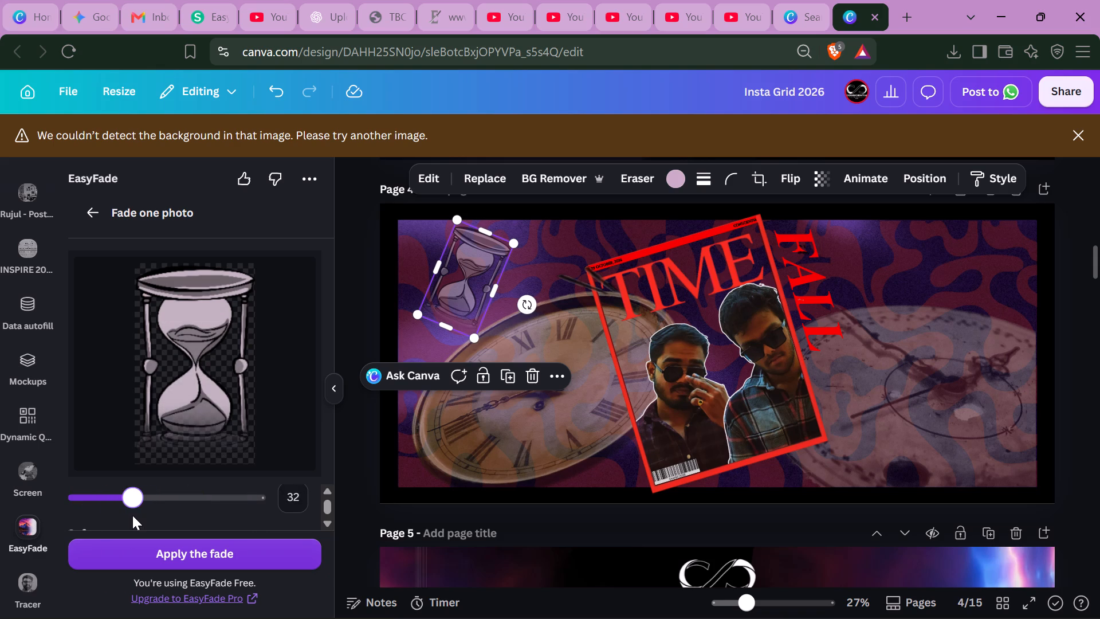
# Set the edge fade to act on the hourglass's top, right, bottom and left sides.
pyautogui.hscroll(1, 132, 515)
pyautogui.scroll(1, 132, 515)
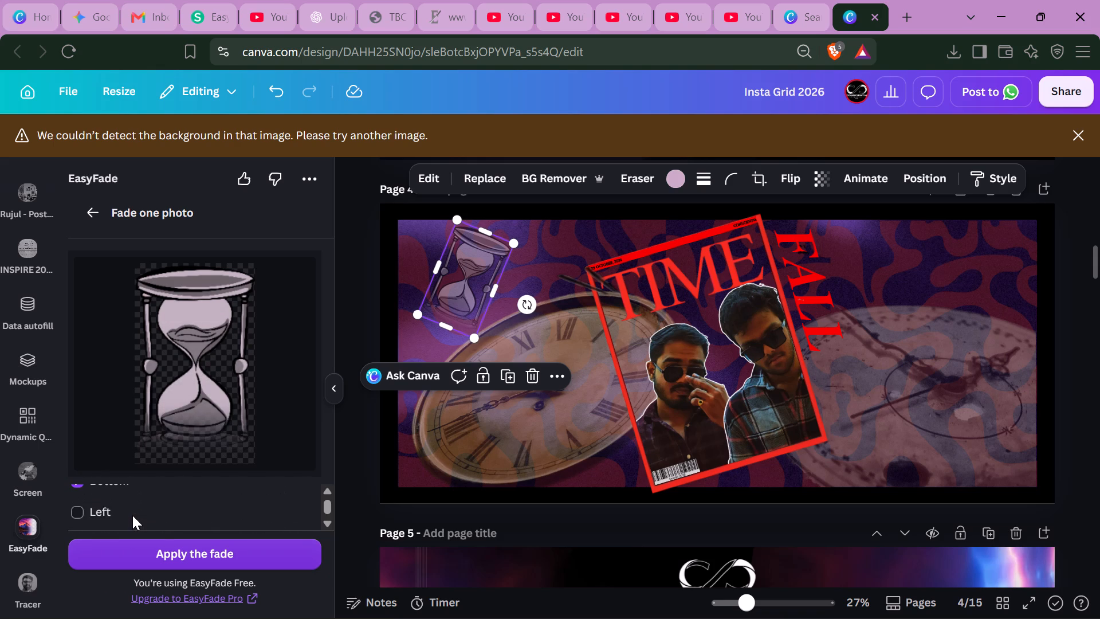
pyautogui.scroll(2, 132, 515)
pyautogui.click(83, 505)
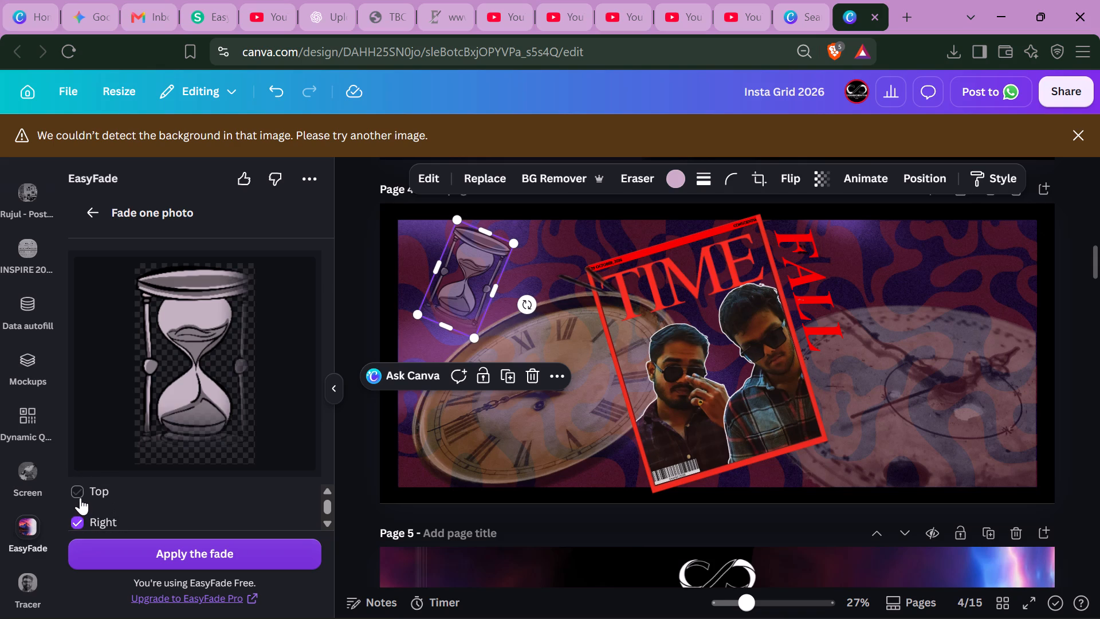
pyautogui.click(81, 499)
pyautogui.scroll(-1, 81, 499)
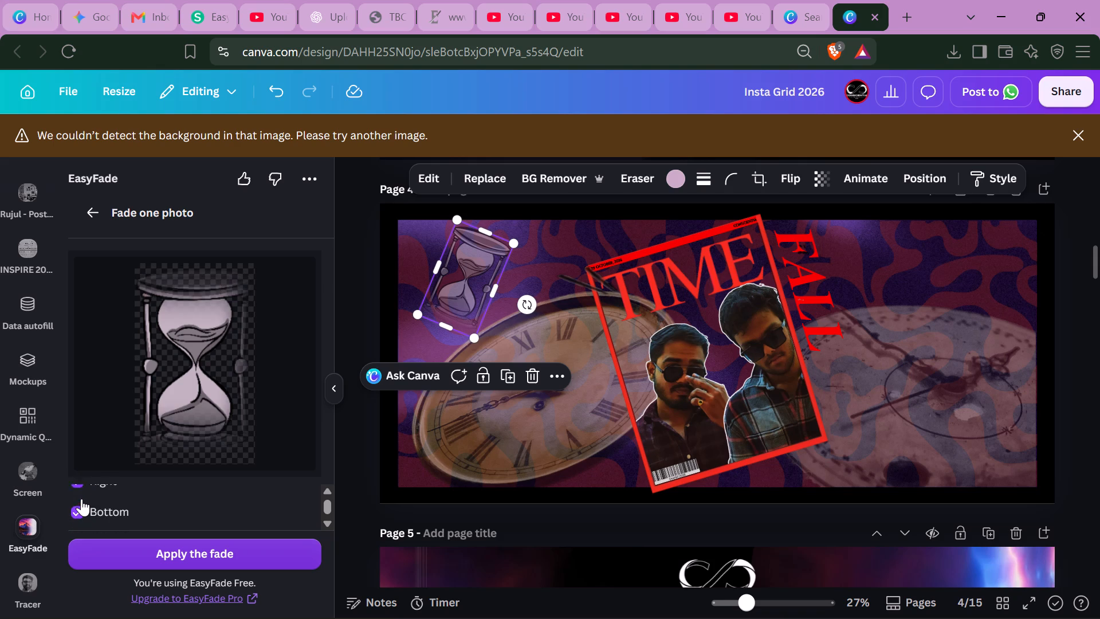
pyautogui.scroll(-1, 81, 499)
pyautogui.rightClick(81, 499)
pyautogui.rightClick(81, 499)
pyautogui.click(78, 504)
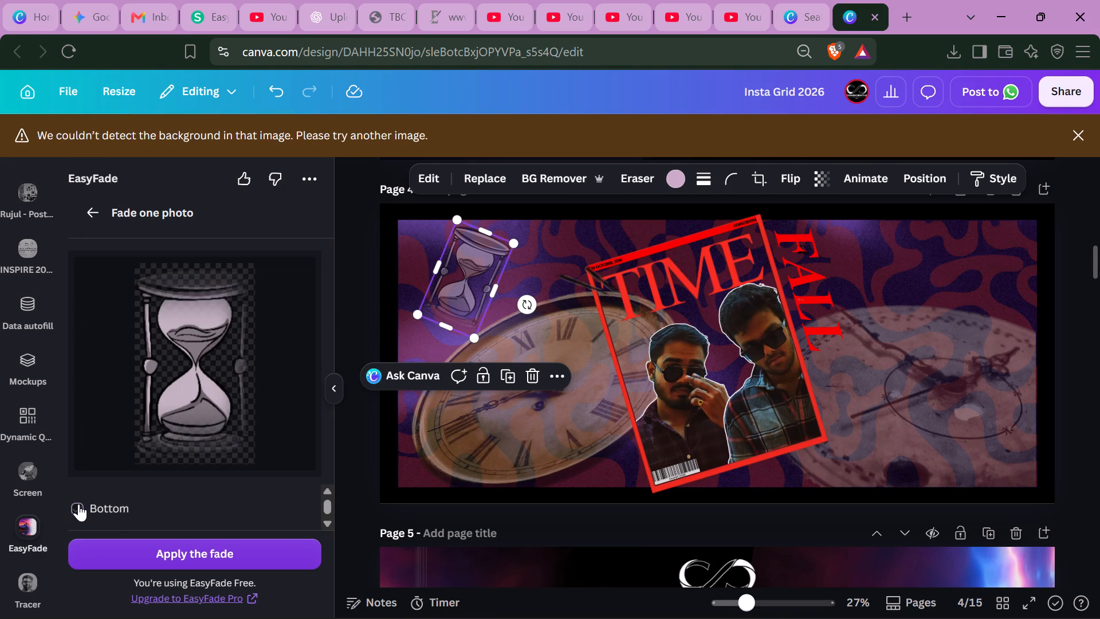
pyautogui.click(80, 507)
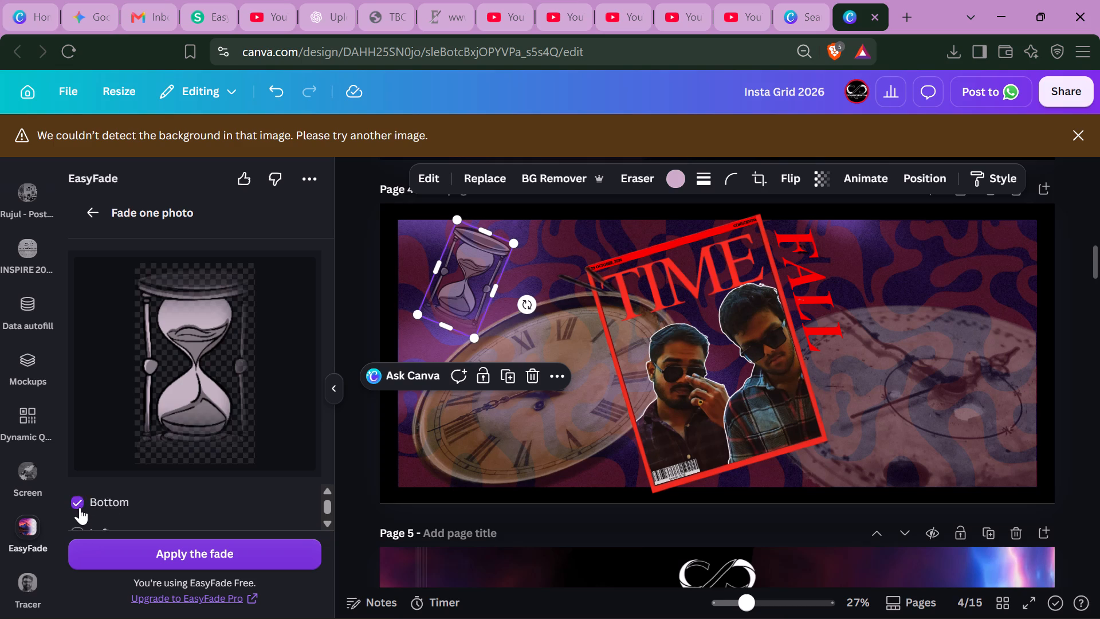
pyautogui.scroll(-1, 80, 507)
pyautogui.rightClick(80, 507)
pyautogui.scroll(-1, 80, 507)
pyautogui.click(80, 507)
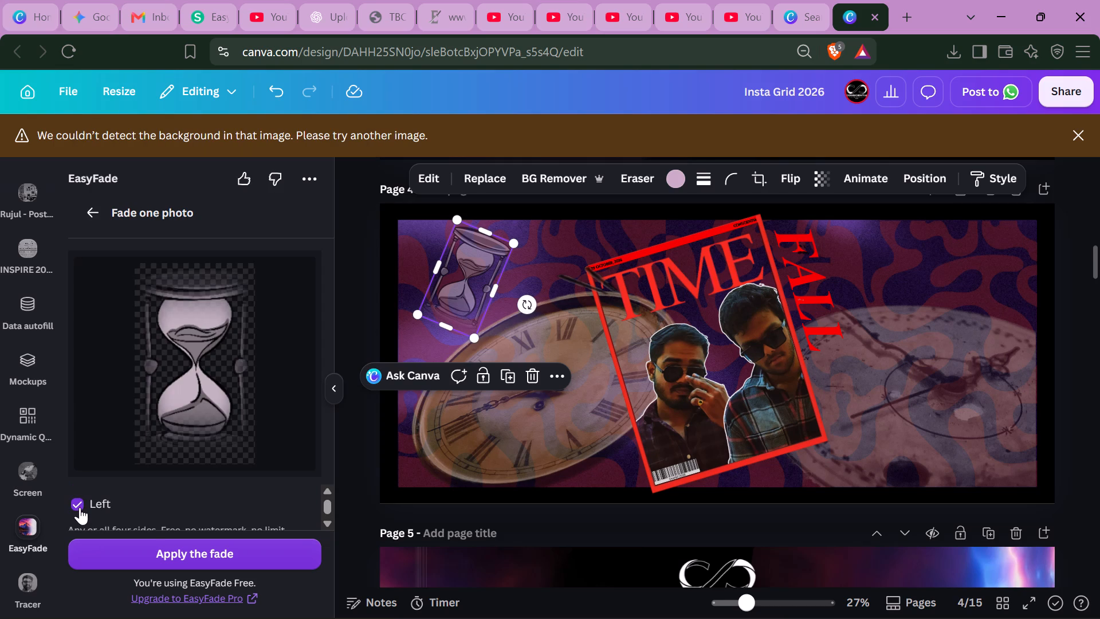
# Set How far it fades to 20, and lower Softness to its minimum after trying 40 and 100.
pyautogui.scroll(-1, 80, 507)
pyautogui.moveTo(139, 524); pyautogui.dragTo(110, 518)
pyautogui.scroll(-1, 110, 518)
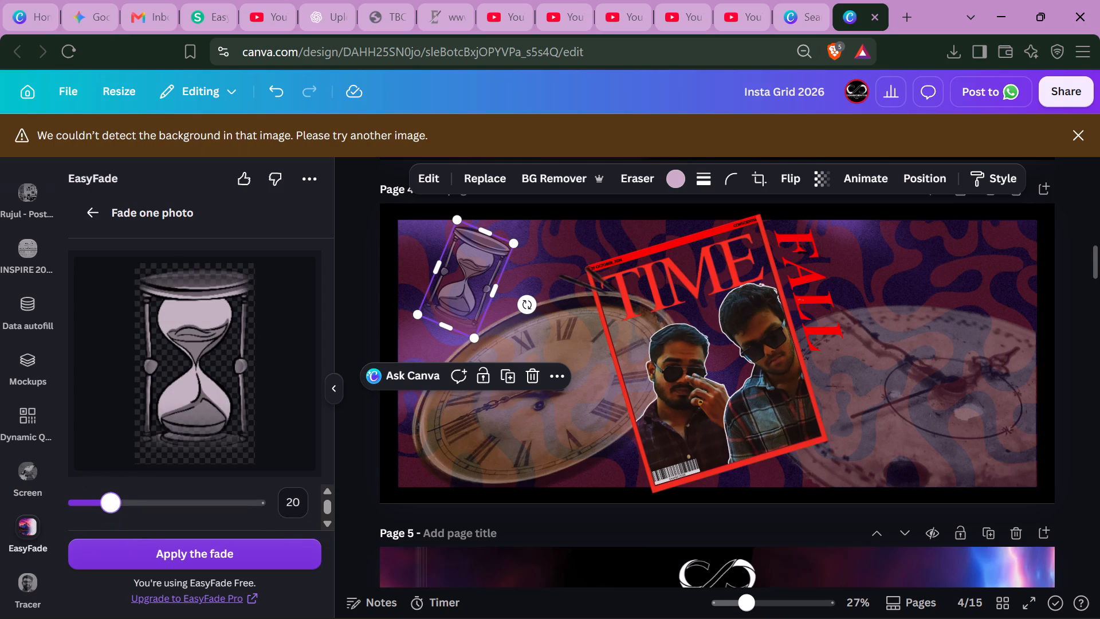
pyautogui.scroll(-2, 110, 518)
pyautogui.moveTo(168, 524); pyautogui.dragTo(150, 520)
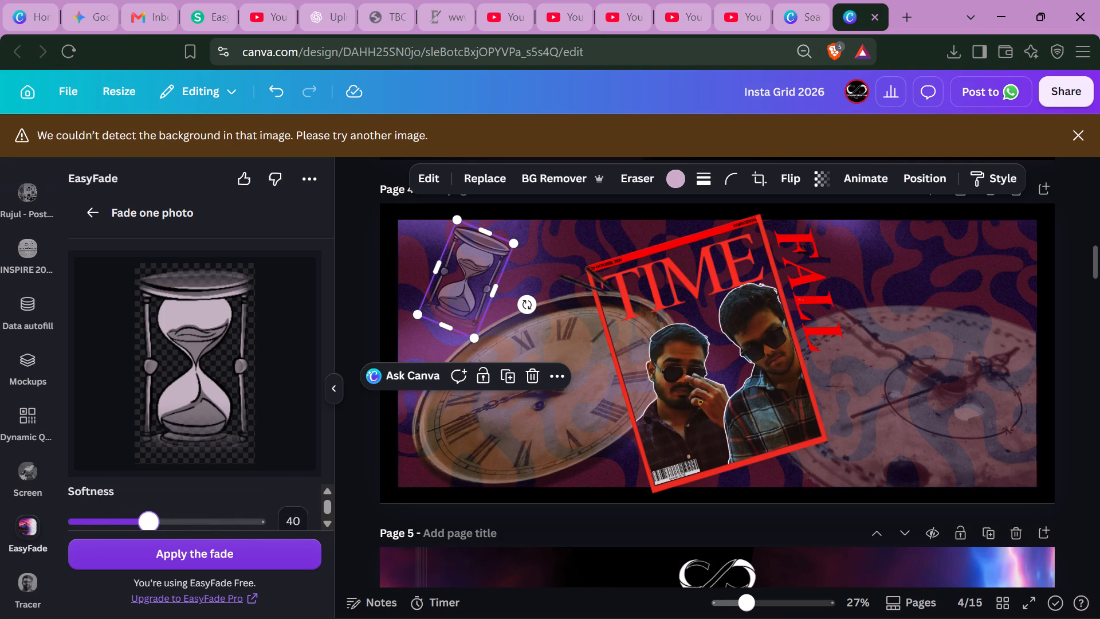
pyautogui.moveTo(150, 520); pyautogui.dragTo(314, 516)
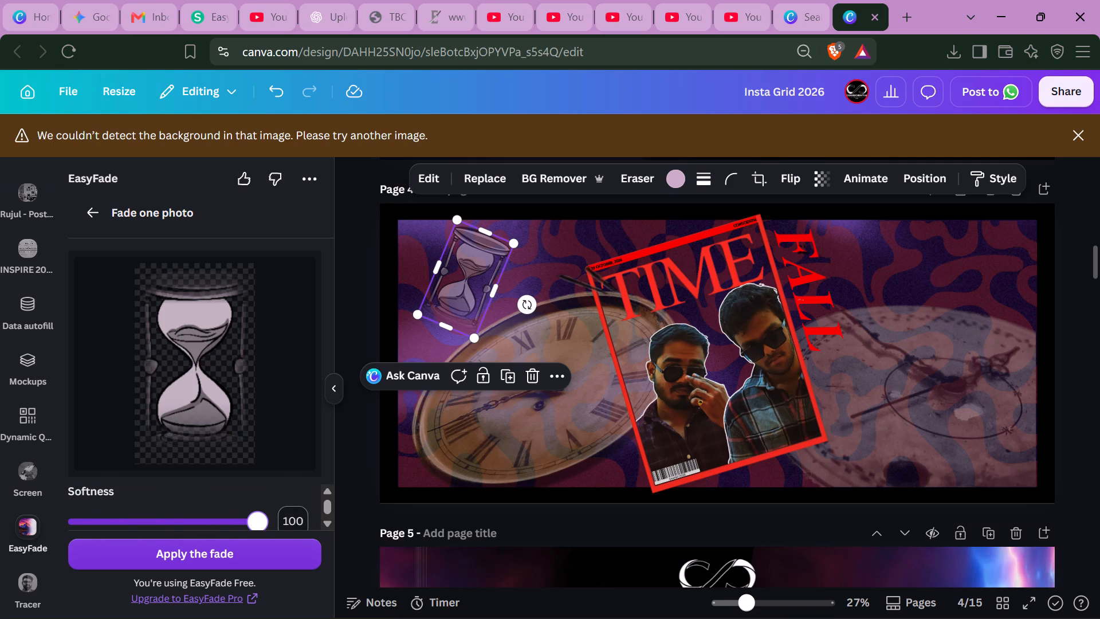
pyautogui.moveTo(251, 517); pyautogui.dragTo(34, 481)
# Set How far it fades to 45 for the hourglass.
pyautogui.scroll(1, 135, 507)
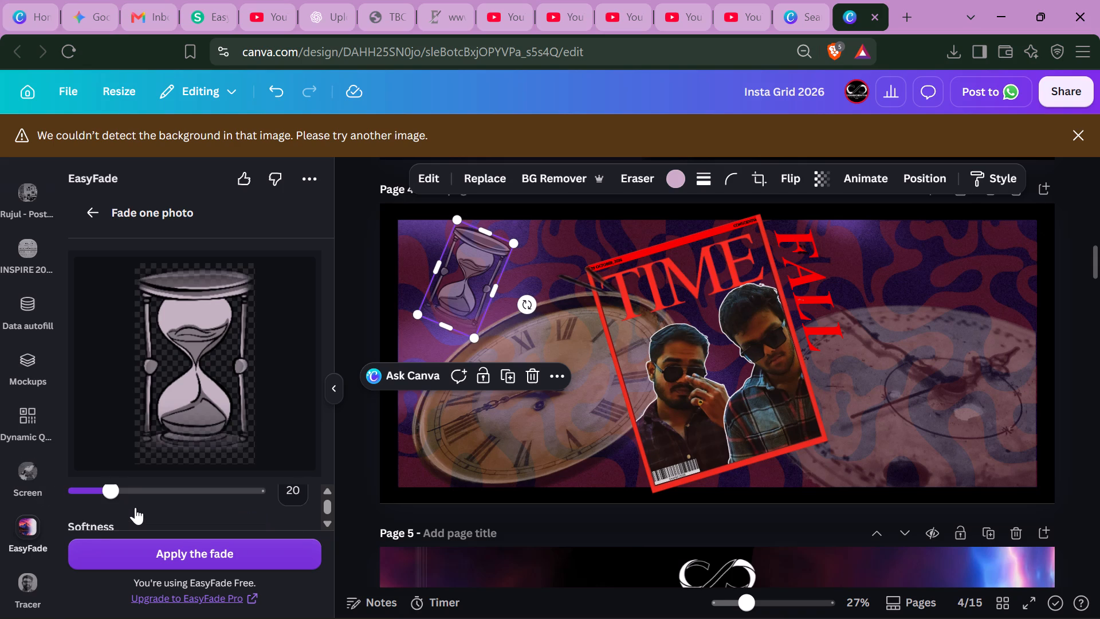
pyautogui.scroll(1, 135, 507)
pyautogui.moveTo(116, 493); pyautogui.dragTo(155, 494)
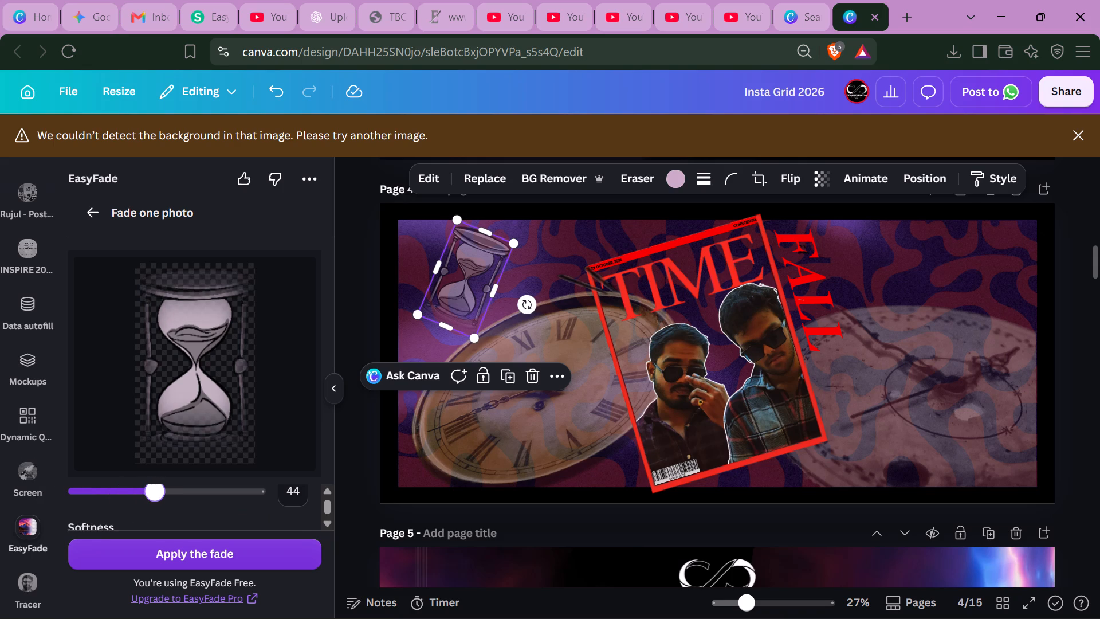
pyautogui.moveTo(155, 494); pyautogui.dragTo(156, 494)
pyautogui.moveTo(156, 494); pyautogui.dragTo(157, 494)
# Try the Exponential and Linear fade curves, choose Extra smooth, and apply the fade to the hourglass.
pyautogui.scroll(-1, 215, 517)
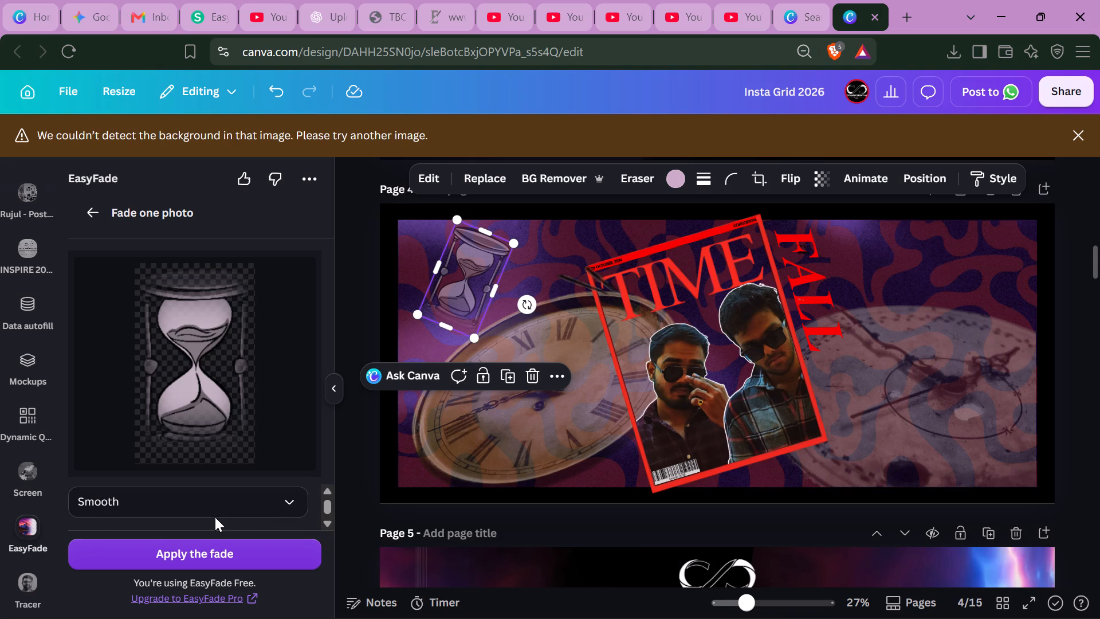
pyautogui.scroll(-1, 215, 517)
pyautogui.click(215, 517)
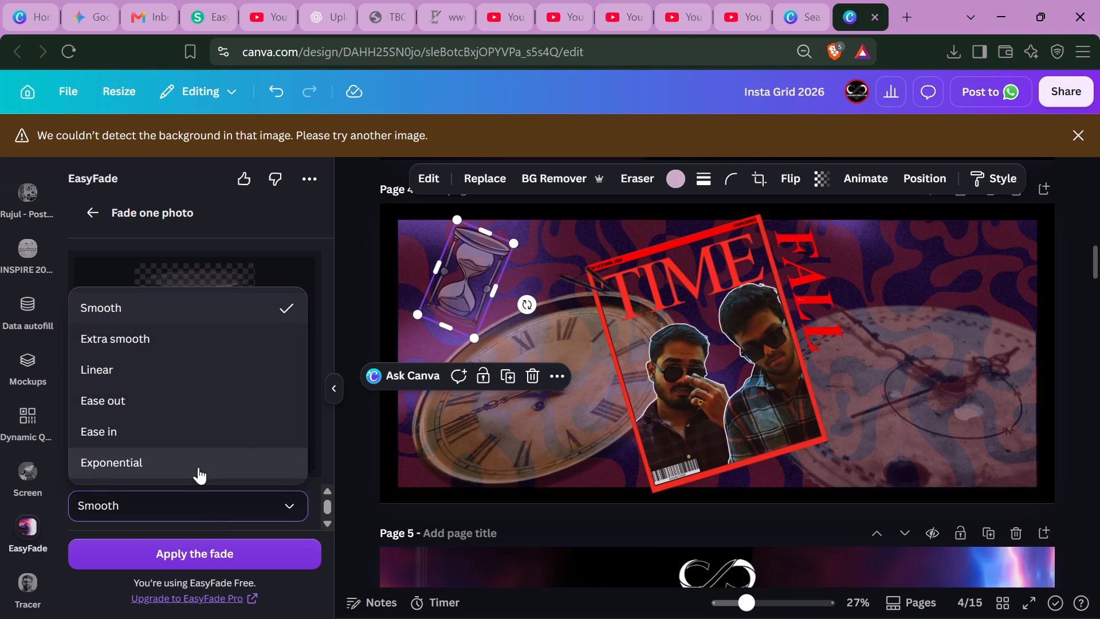
pyautogui.click(198, 467)
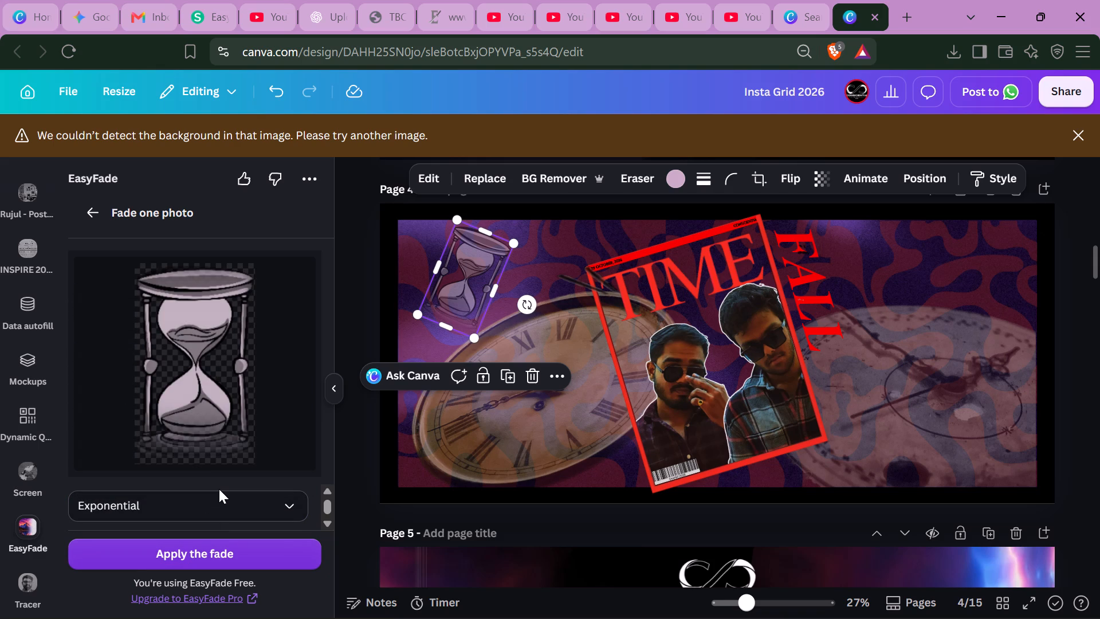
pyautogui.rightClick(216, 492)
pyautogui.click(140, 510)
pyautogui.click(140, 510)
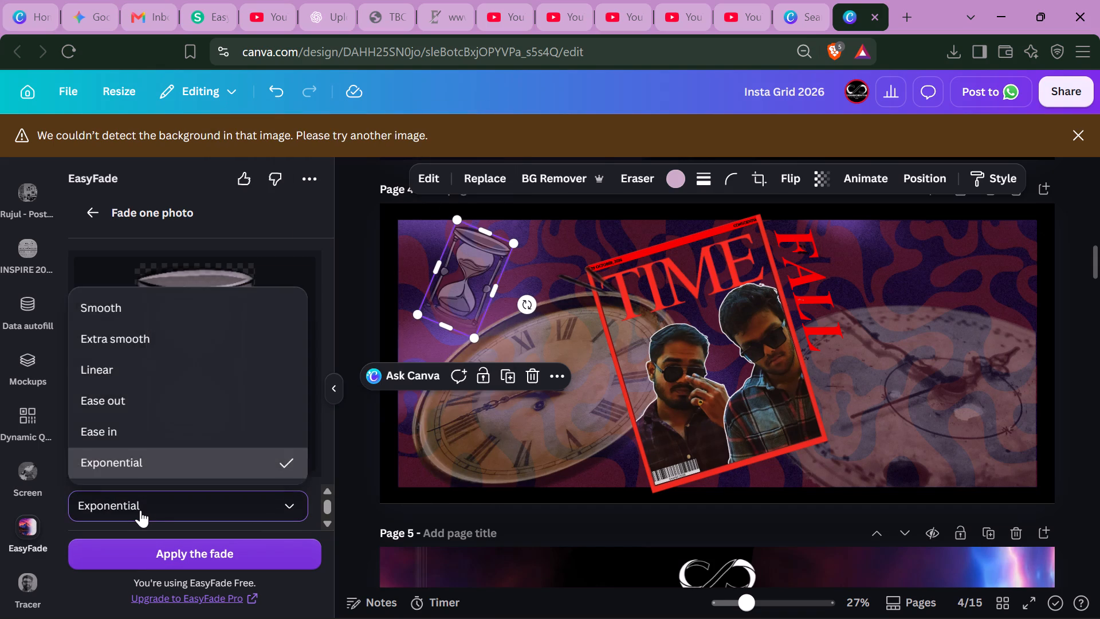
pyautogui.click(140, 510)
pyautogui.click(151, 380)
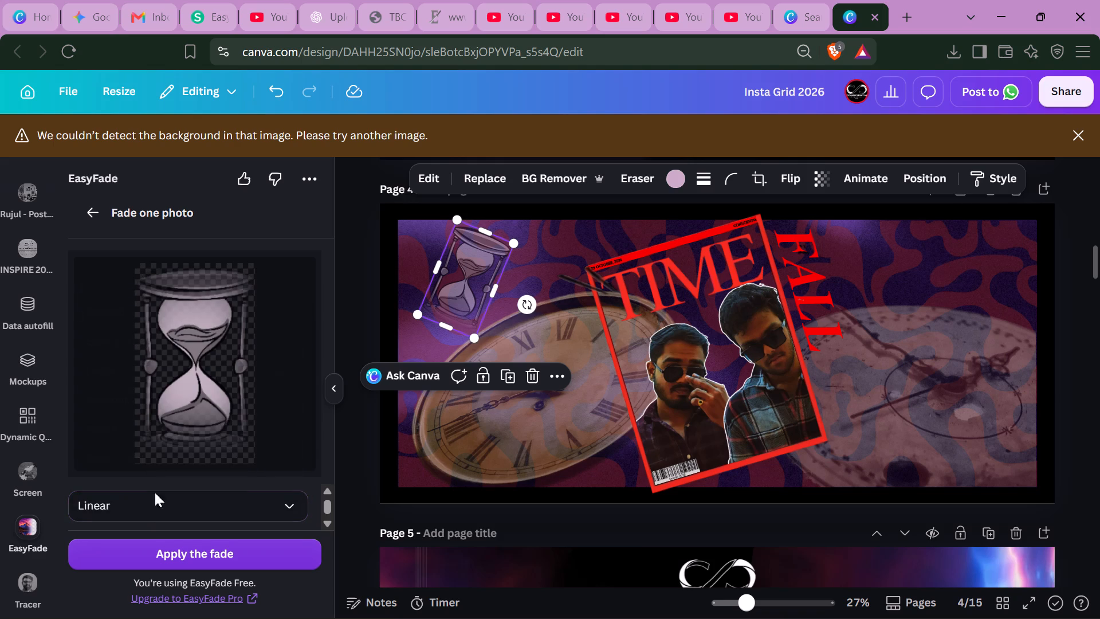
pyautogui.click(180, 506)
pyautogui.click(147, 340)
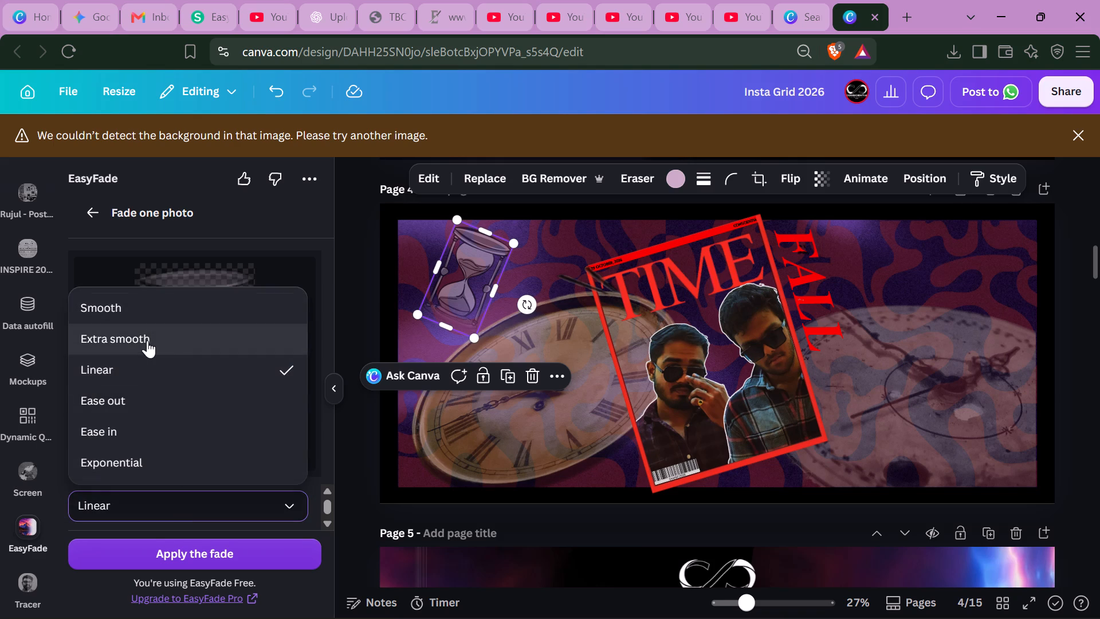
pyautogui.click(219, 511)
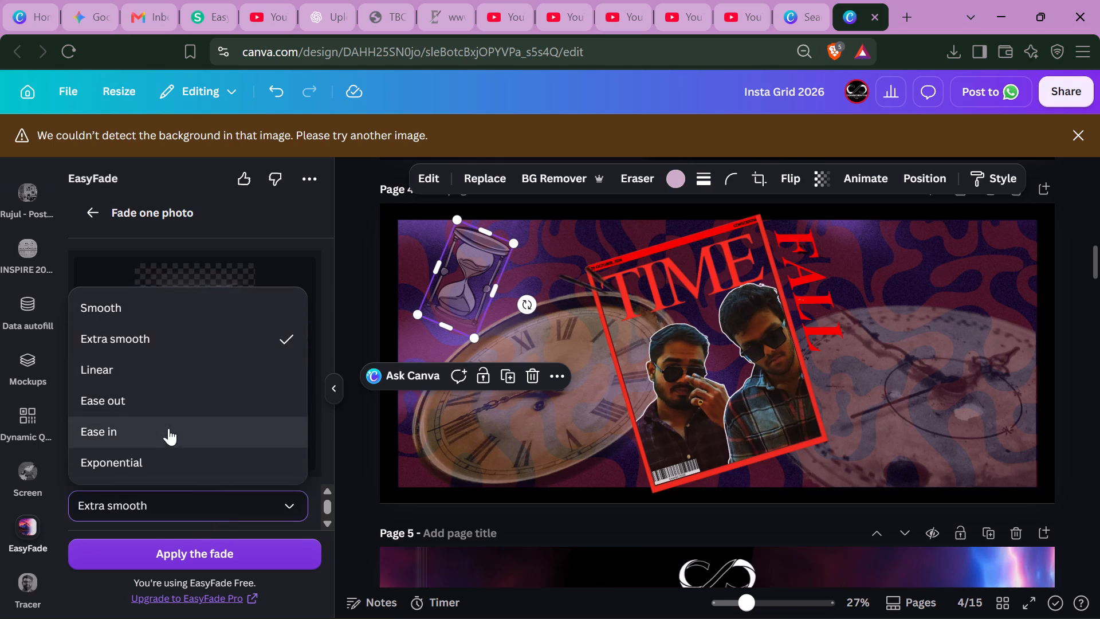
pyautogui.scroll(-1, 164, 464)
pyautogui.click(198, 348)
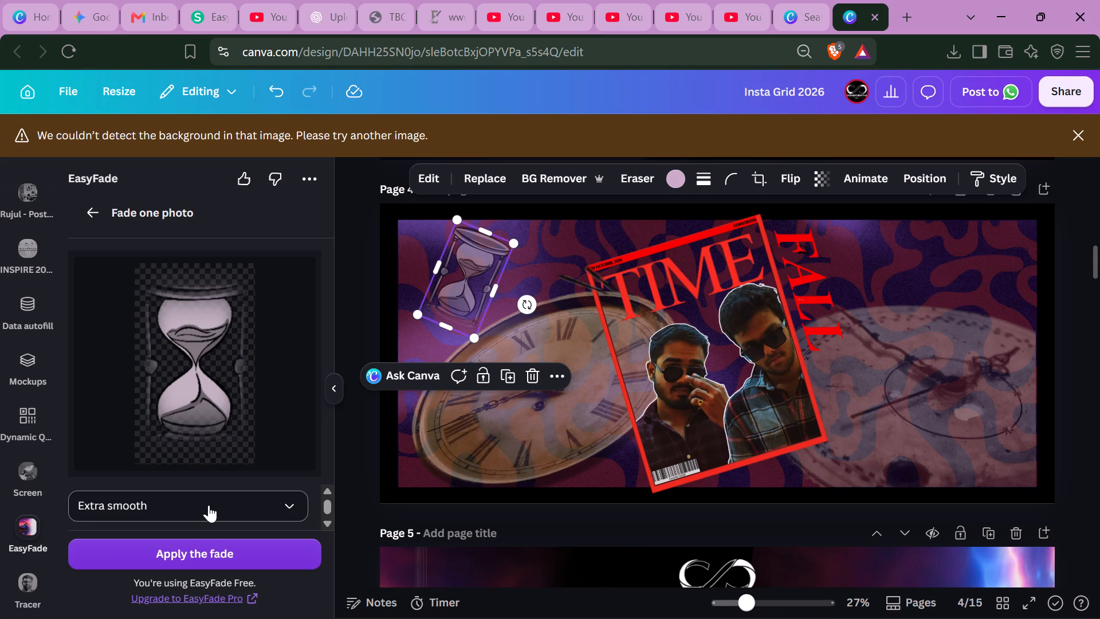
pyautogui.scroll(-1, 209, 505)
pyautogui.click(201, 558)
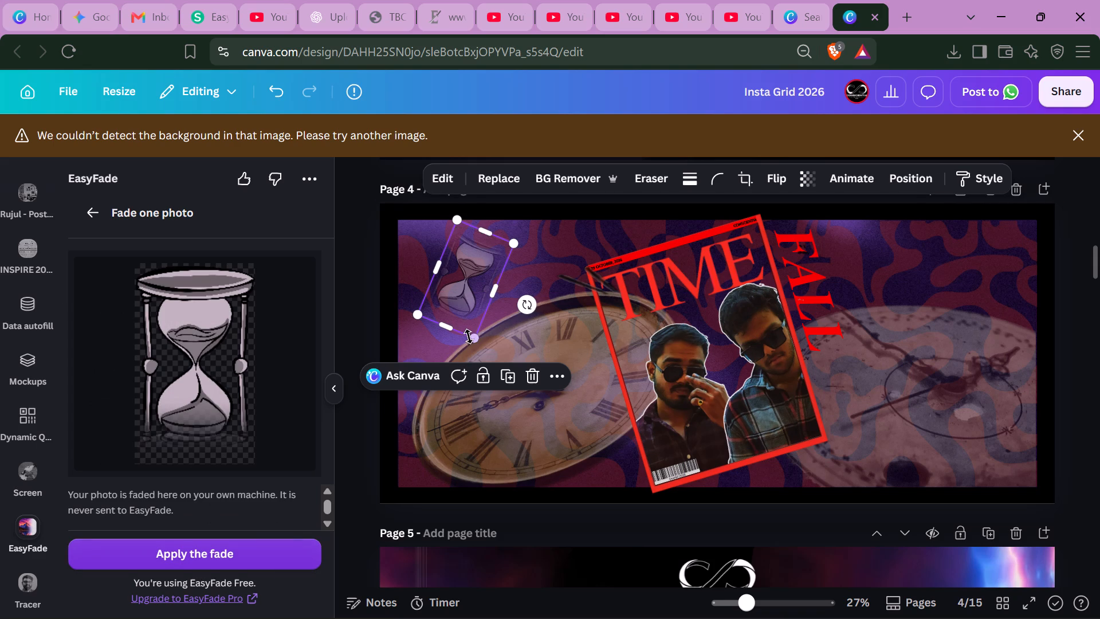
# Make the faded hourglass slightly larger and shift it up so its top meets the artwork's upper edge near the top-left corner.
pyautogui.moveTo(469, 336); pyautogui.dragTo(491, 439)
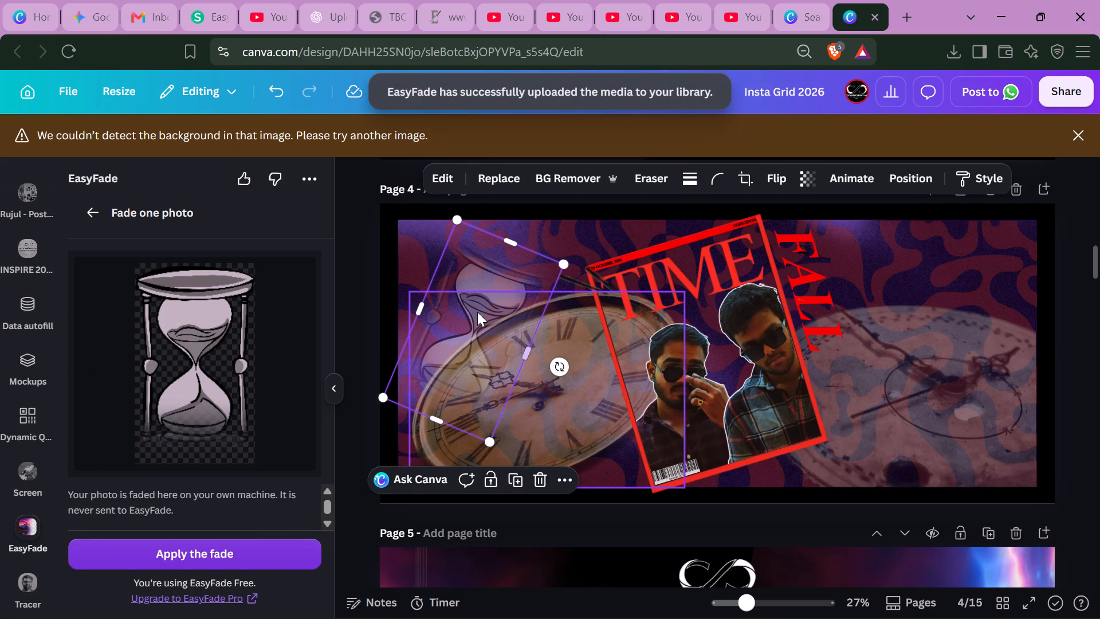
pyautogui.moveTo(491, 271); pyautogui.dragTo(484, 244)
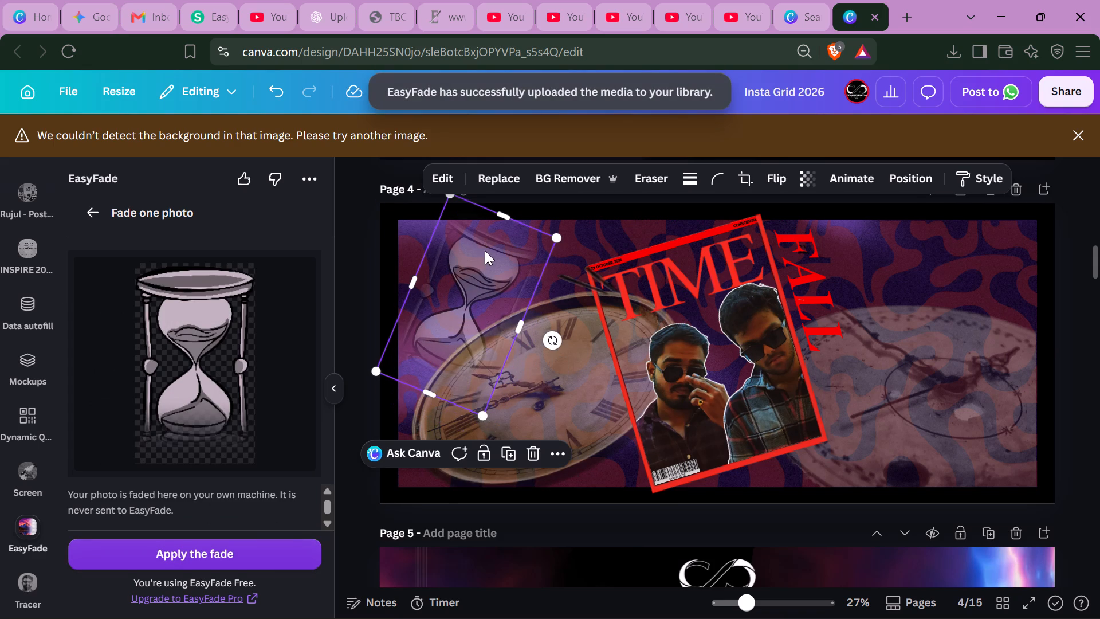
pyautogui.moveTo(482, 412); pyautogui.dragTo(475, 355)
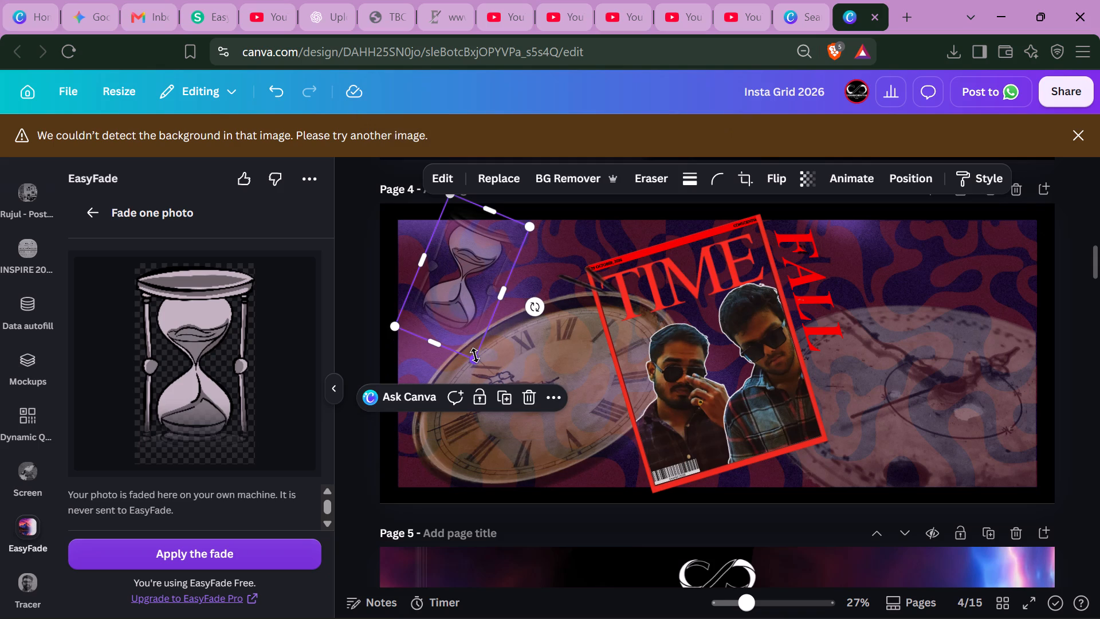
pyautogui.click(365, 263)
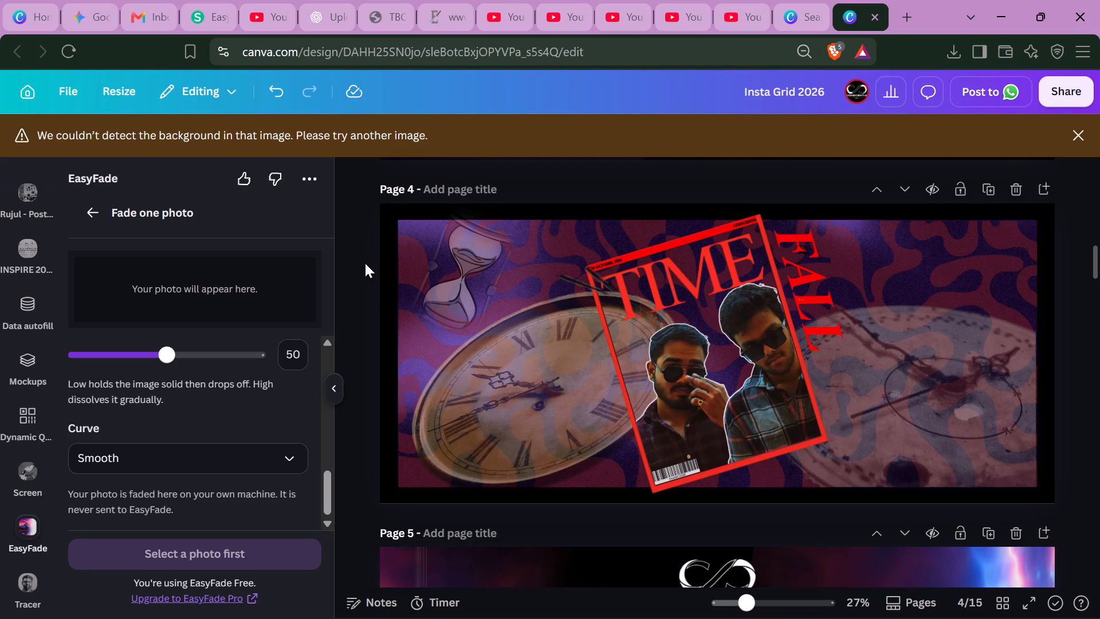
# Delete the dark clock-hands graphic at the upper-left corner of the TIME magazine cover.
pyautogui.click(597, 282)
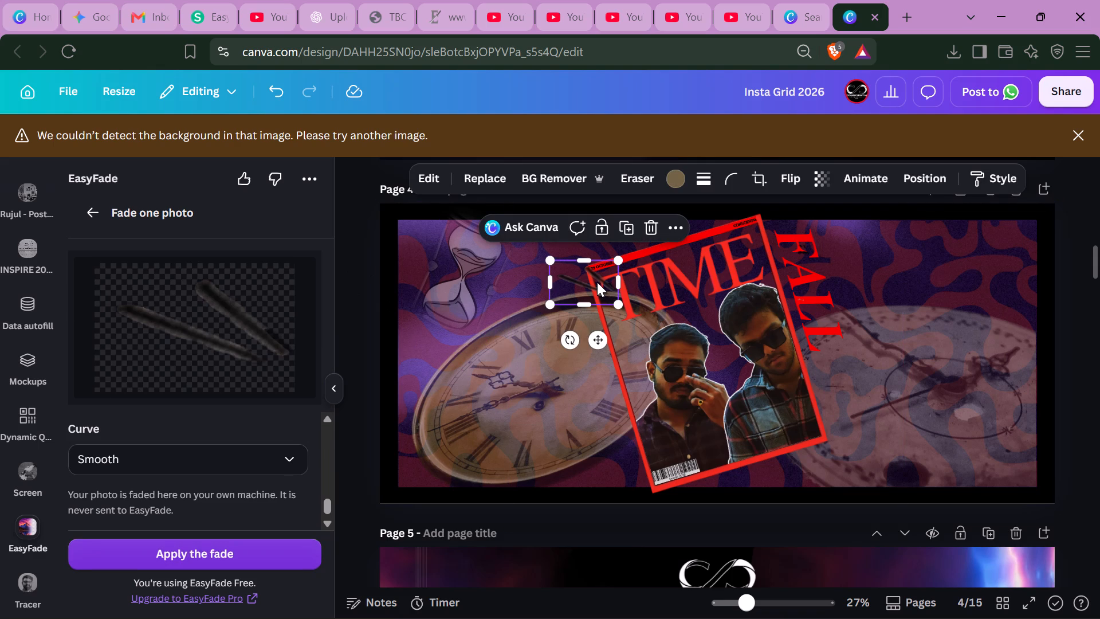
pyautogui.press('BackSpace')
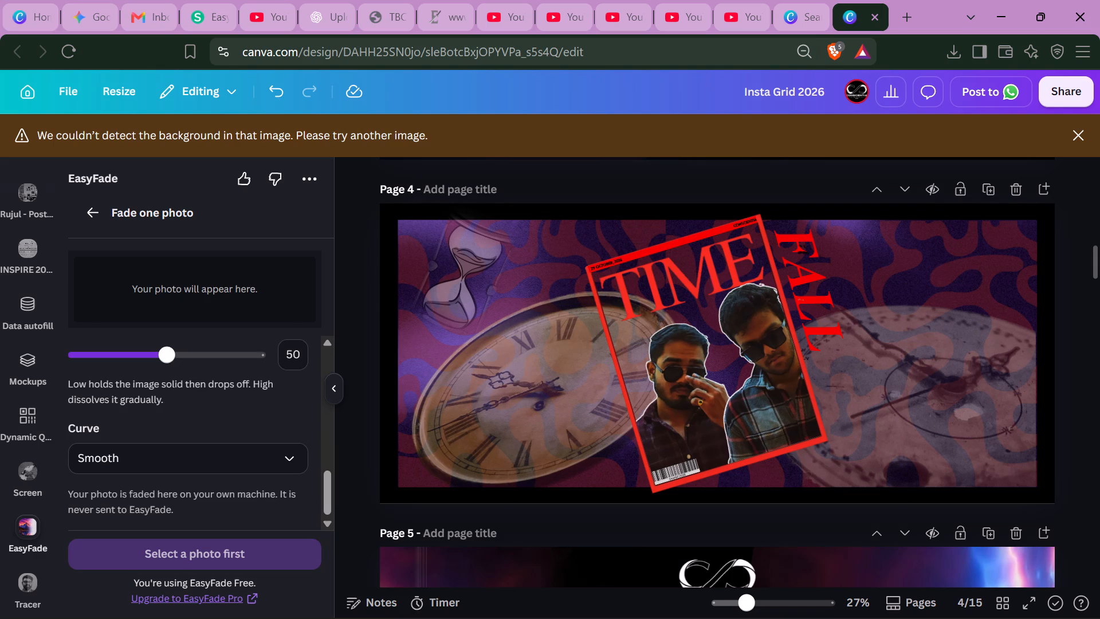
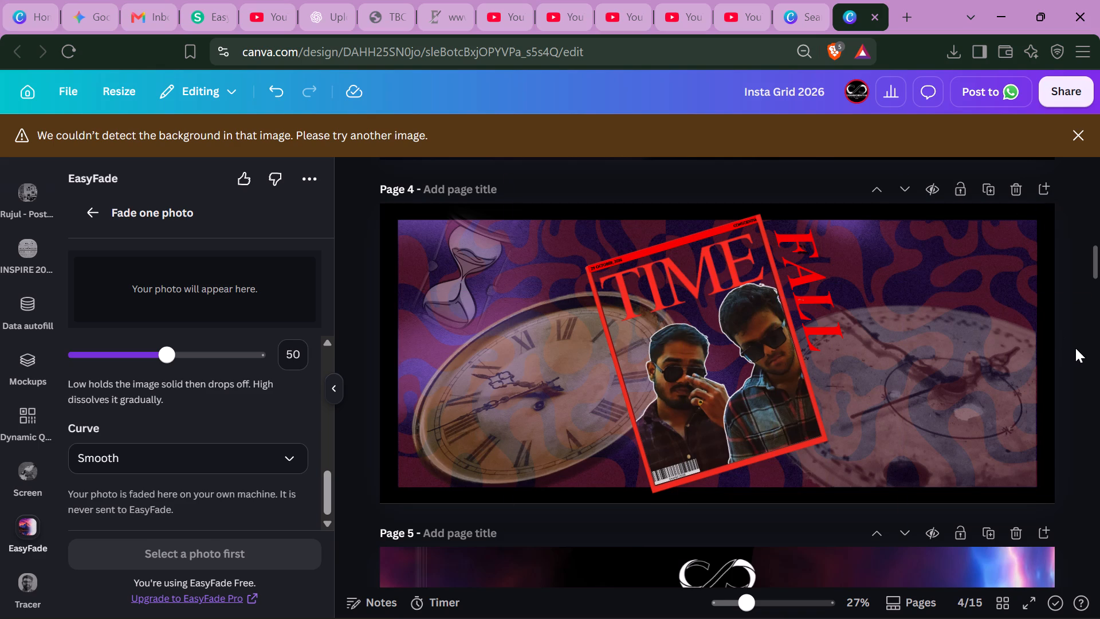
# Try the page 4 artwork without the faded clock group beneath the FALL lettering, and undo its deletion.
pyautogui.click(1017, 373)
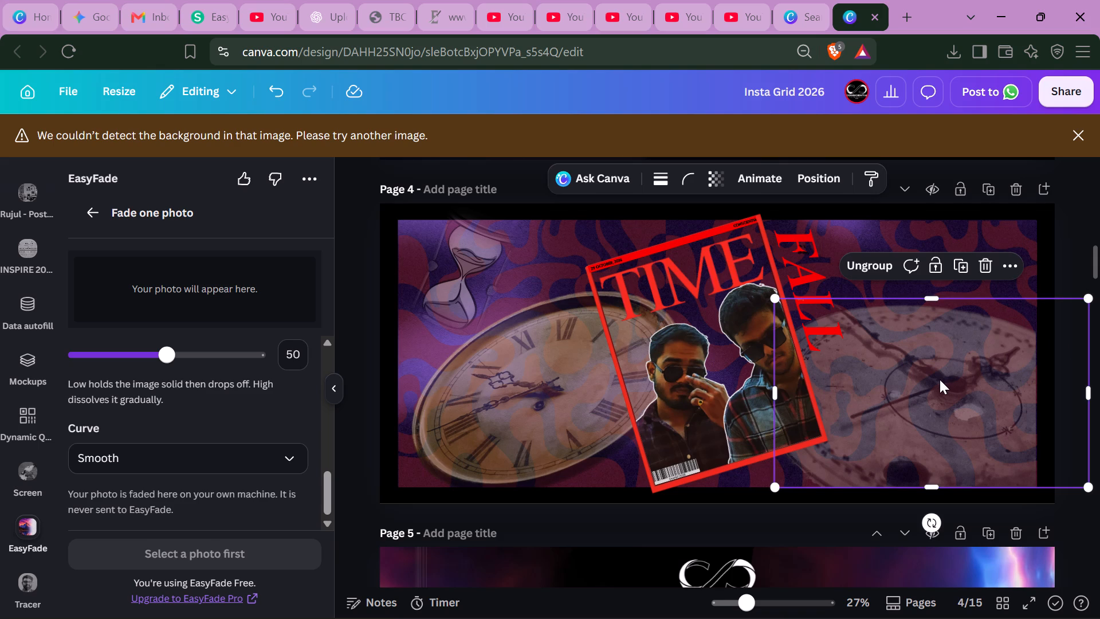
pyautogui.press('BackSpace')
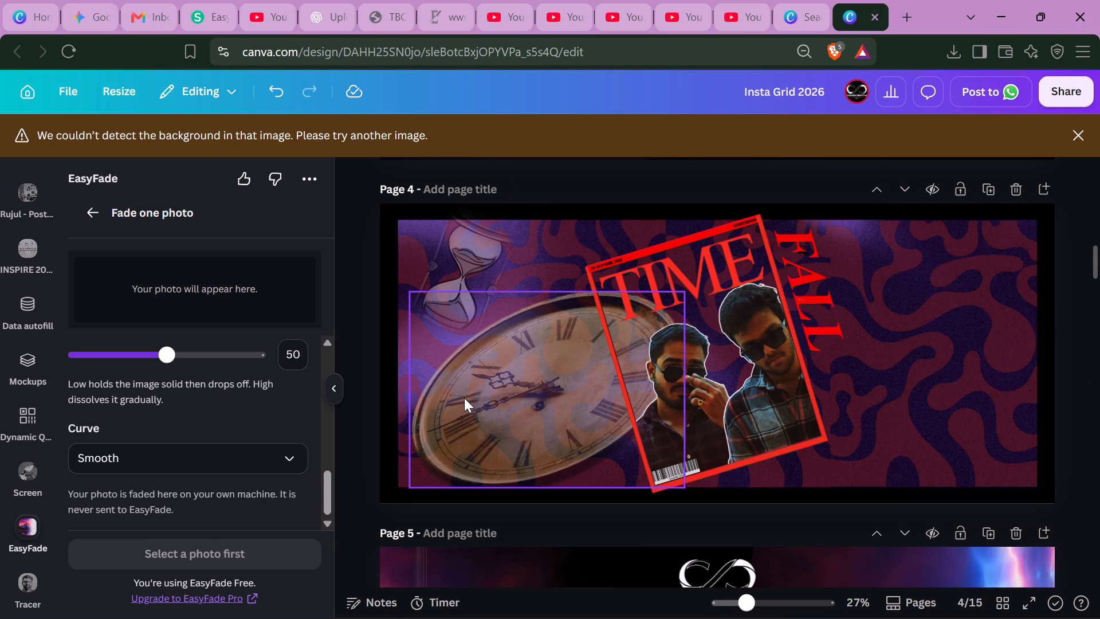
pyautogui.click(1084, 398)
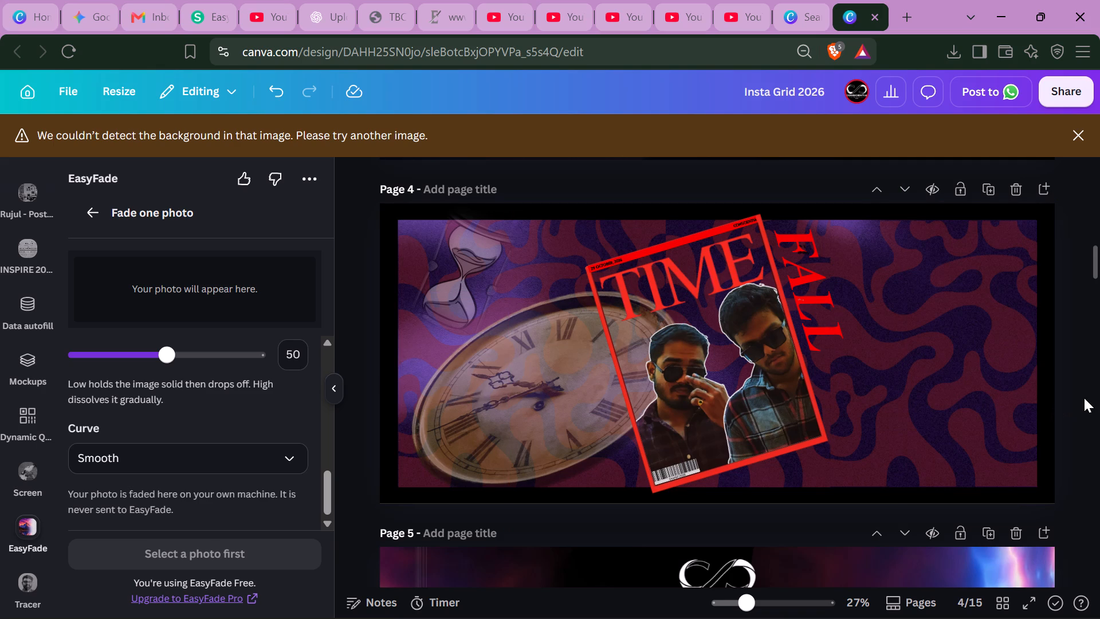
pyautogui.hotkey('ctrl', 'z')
# Set the transparency of the tilted Roman-numeral clock group on the TIME cover's left side to about 32.
pyautogui.rightClick(482, 399)
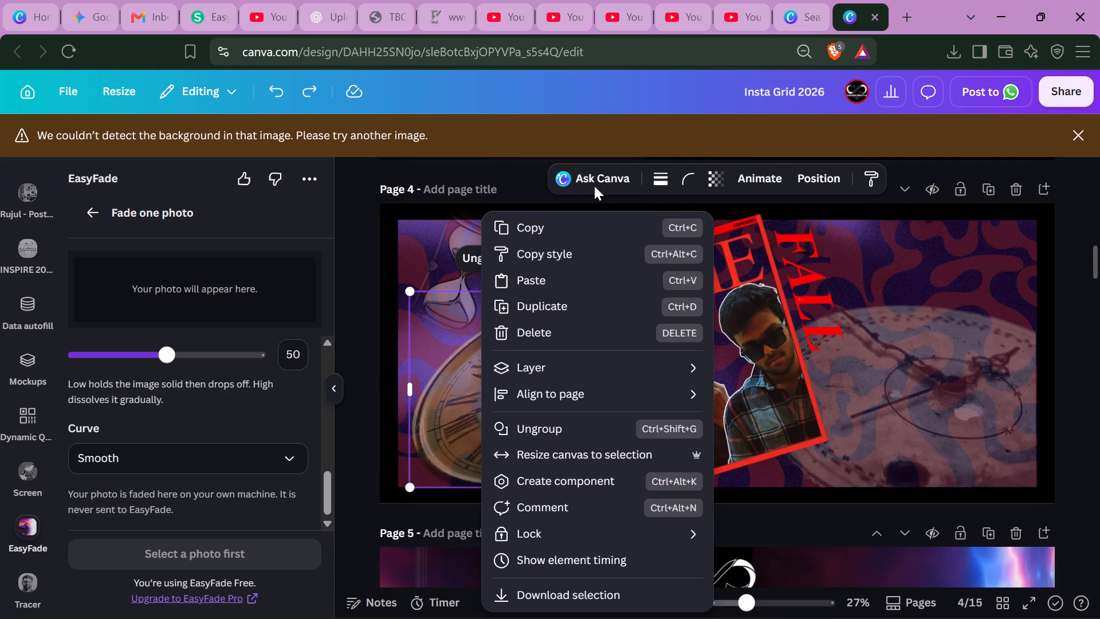
pyautogui.click(720, 168)
pyautogui.click(721, 176)
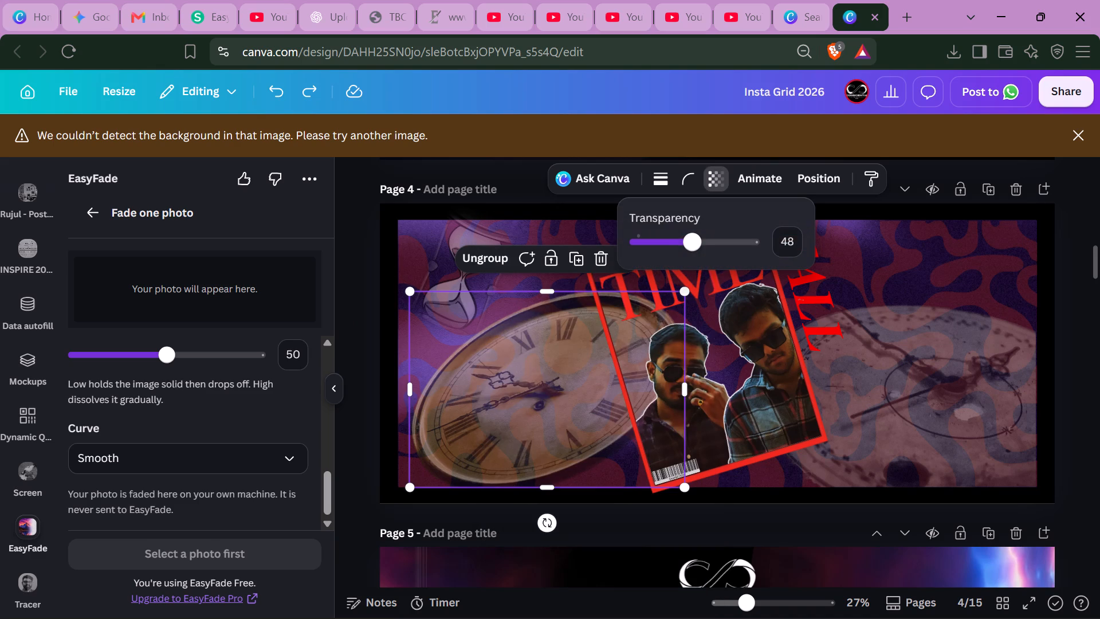
pyautogui.moveTo(686, 236); pyautogui.dragTo(674, 240)
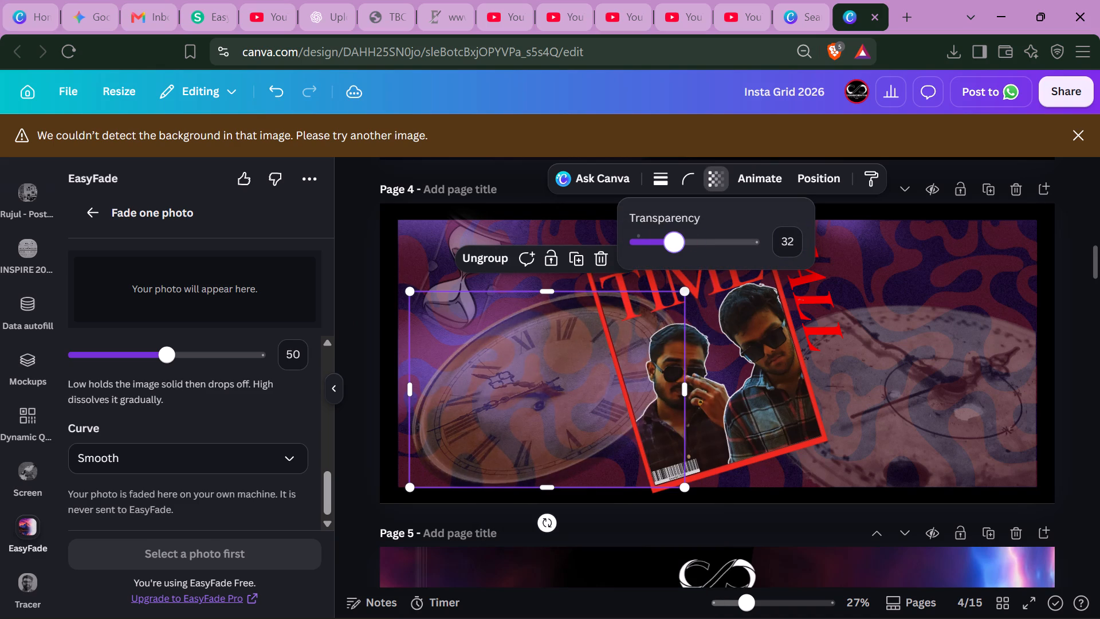
pyautogui.moveTo(674, 240); pyautogui.dragTo(675, 240)
# Set the transparency of the faded clock group beneath the FALL lettering to 32.
pyautogui.click(950, 382)
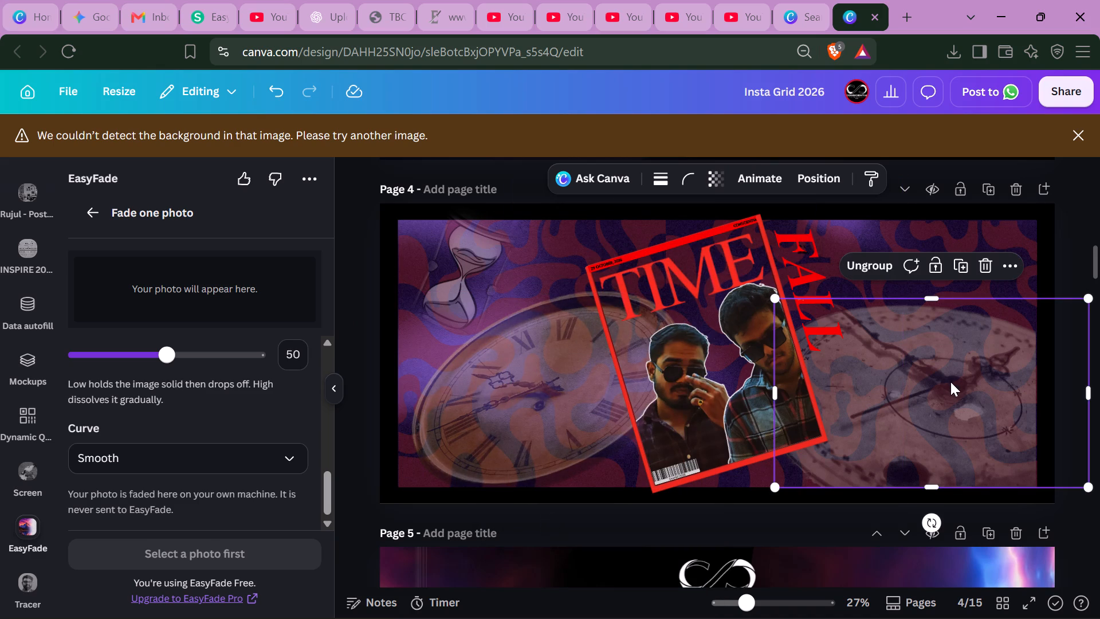
pyautogui.click(720, 173)
pyautogui.moveTo(688, 245); pyautogui.dragTo(669, 249)
pyautogui.click(669, 249)
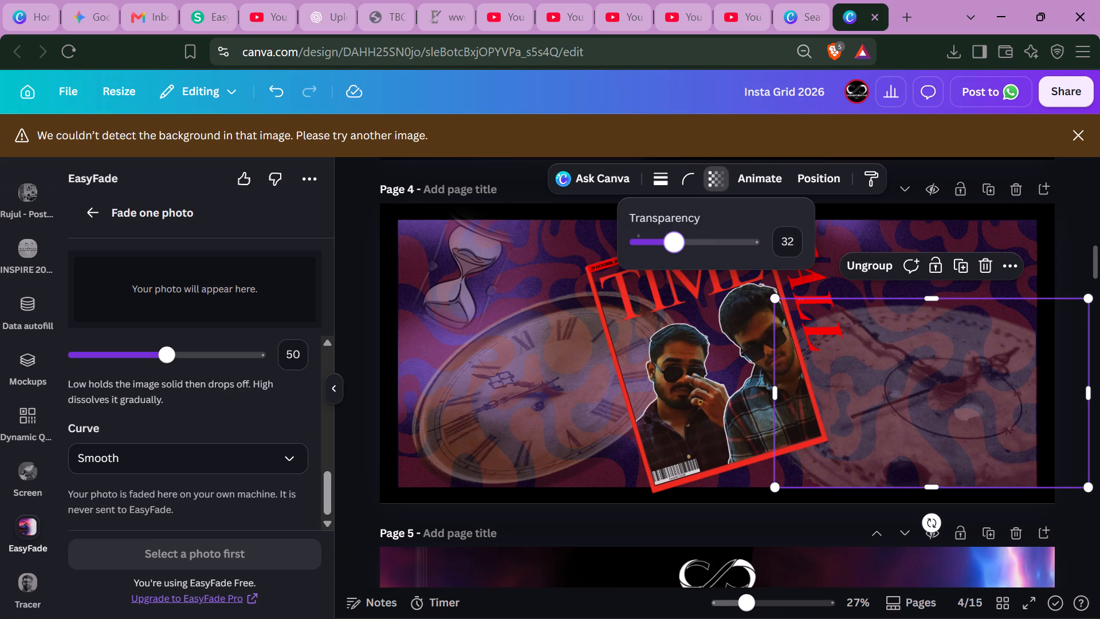
pyautogui.click(358, 363)
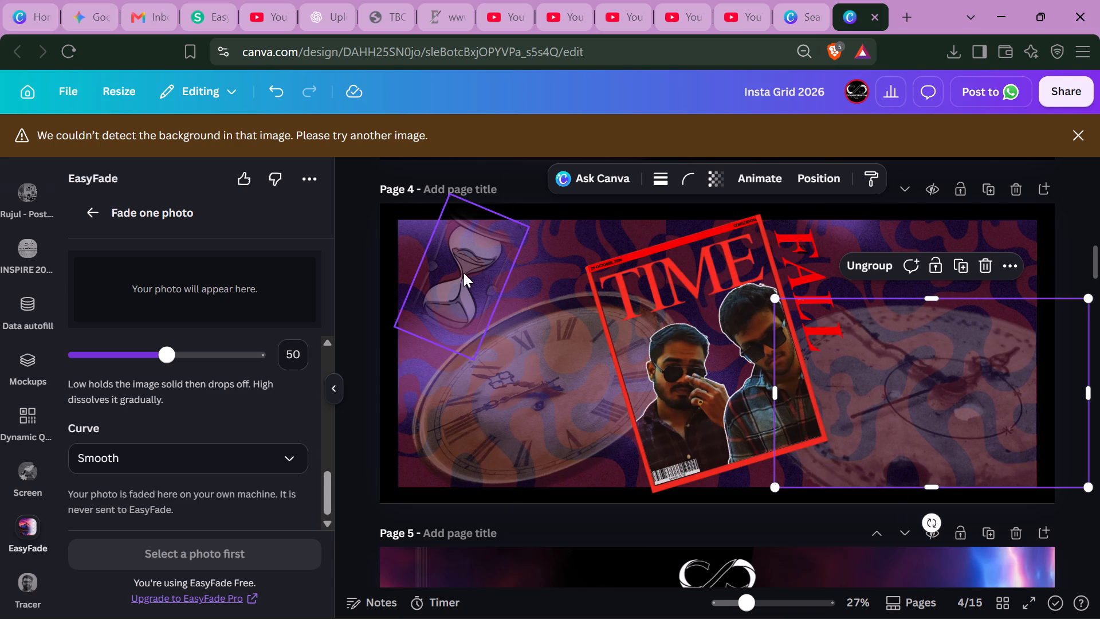
# Delete the tilted hourglass near the top-left corner of the page 4 artwork.
pyautogui.click(463, 273)
pyautogui.press('BackSpace')
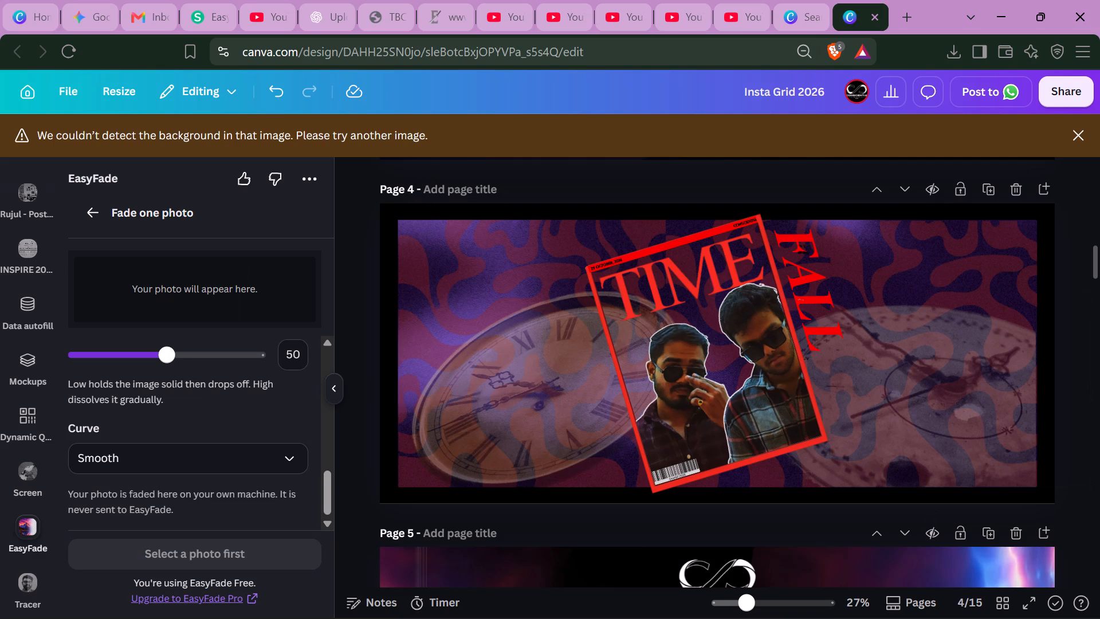
pyautogui.click(374, 332)
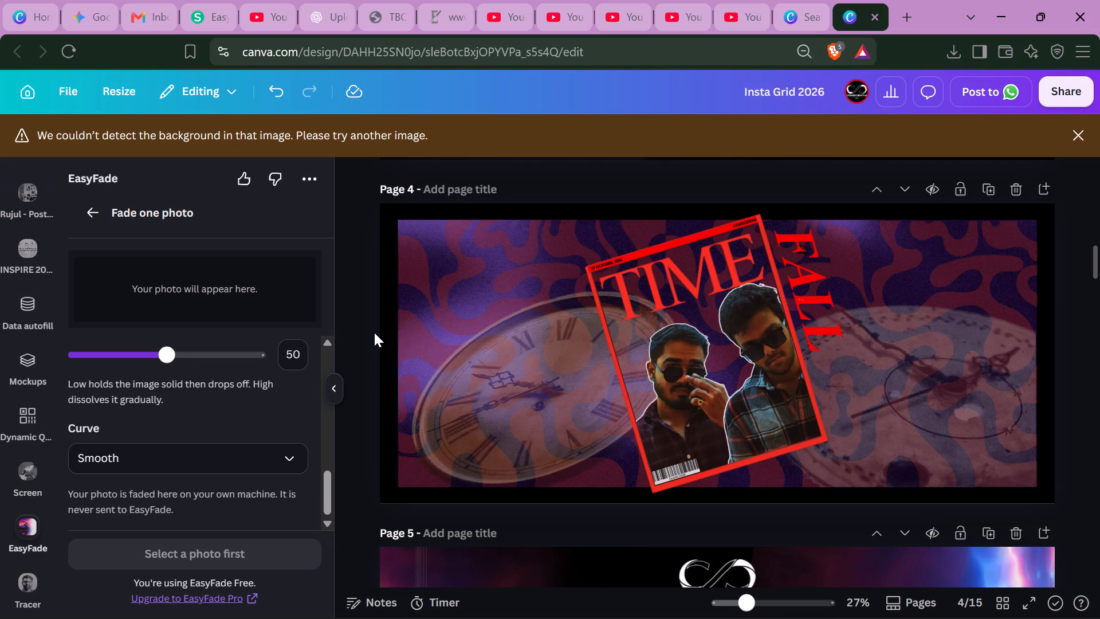